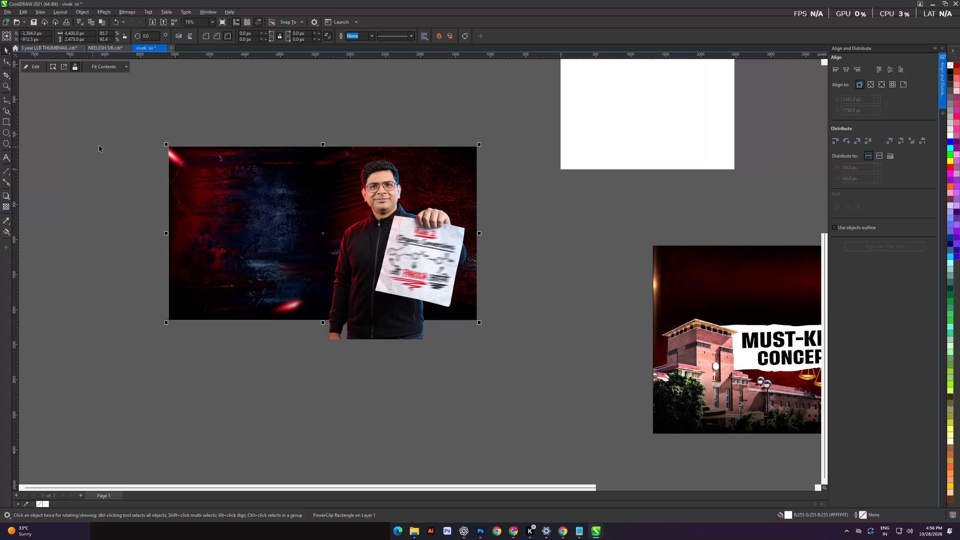
Enlarge the cut-out photo of the man holding the paper to about 2,120 × 2,858 px.
{"action": "left_click", "coordinate": [439, 352]}
{"action": "scroll", "coordinate": [463, 268], "scroll_direction": "up", "scroll_amount": 4, "text": "shift"}
{"action": "left_click", "coordinate": [429, 277]}
{"action": "scroll", "coordinate": [450, 280], "scroll_direction": "up", "scroll_amount": 2}
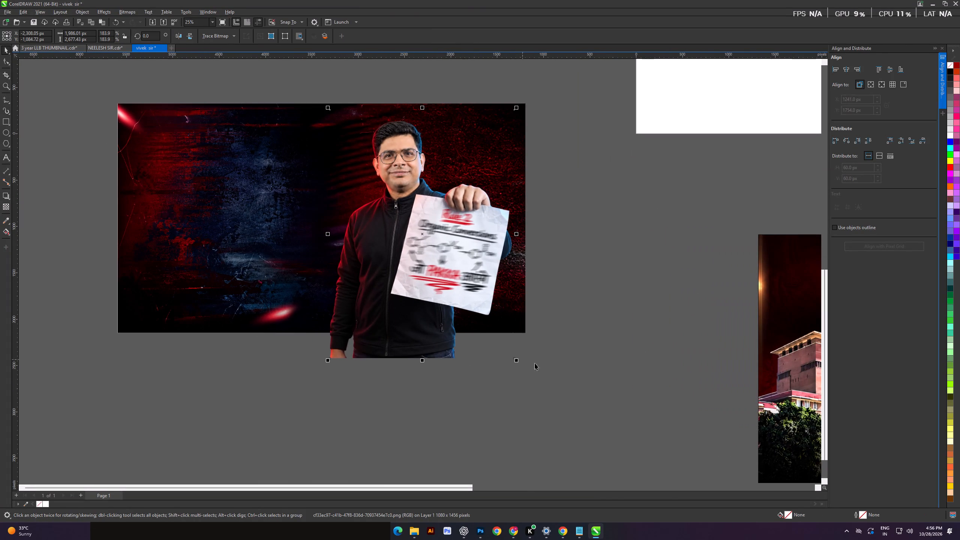
{"action": "left_click_drag", "start_coordinate": [517, 363], "coordinate": [525, 372], "text": "shift"}
{"action": "left_click", "coordinate": [476, 300]}
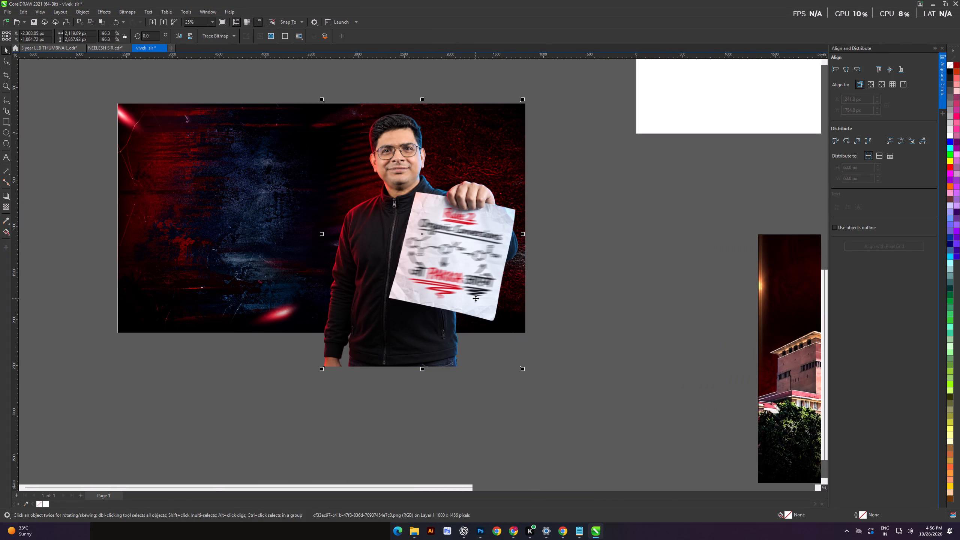
Place the enlarged photo of the man inside the red-and-blue background's PowerClip frame.
{"action": "key", "text": "d"}
{"action": "left_click", "coordinate": [229, 238]}
{"action": "scroll", "coordinate": [362, 266], "scroll_direction": "down", "scroll_amount": 3}
{"action": "left_click", "coordinate": [362, 348]}
{"action": "scroll", "coordinate": [360, 270], "scroll_direction": "up", "scroll_amount": 5, "text": "shift"}
{"action": "scroll", "coordinate": [355, 268], "scroll_direction": "down", "scroll_amount": 3, "text": "alt"}
{"action": "left_click_drag", "start_coordinate": [231, 371], "coordinate": [239, 352]}
{"action": "scroll", "coordinate": [336, 211], "scroll_direction": "up", "scroll_amount": 4, "text": "shift"}
{"action": "scroll", "coordinate": [341, 198], "scroll_direction": "up", "scroll_amount": 3, "text": "alt"}
{"action": "left_click_drag", "start_coordinate": [180, 192], "coordinate": [183, 192]}
{"action": "scroll", "coordinate": [415, 208], "scroll_direction": "down", "scroll_amount": 2, "text": "shift"}
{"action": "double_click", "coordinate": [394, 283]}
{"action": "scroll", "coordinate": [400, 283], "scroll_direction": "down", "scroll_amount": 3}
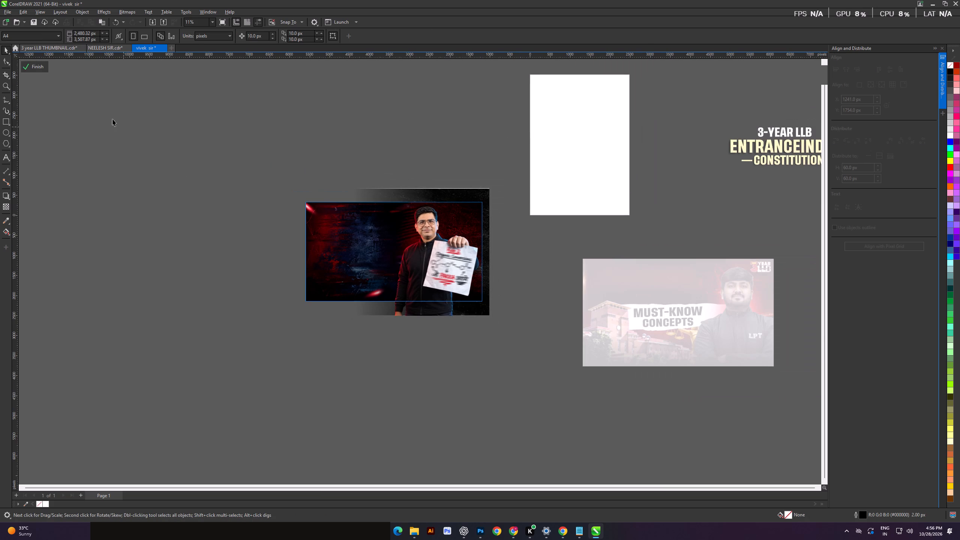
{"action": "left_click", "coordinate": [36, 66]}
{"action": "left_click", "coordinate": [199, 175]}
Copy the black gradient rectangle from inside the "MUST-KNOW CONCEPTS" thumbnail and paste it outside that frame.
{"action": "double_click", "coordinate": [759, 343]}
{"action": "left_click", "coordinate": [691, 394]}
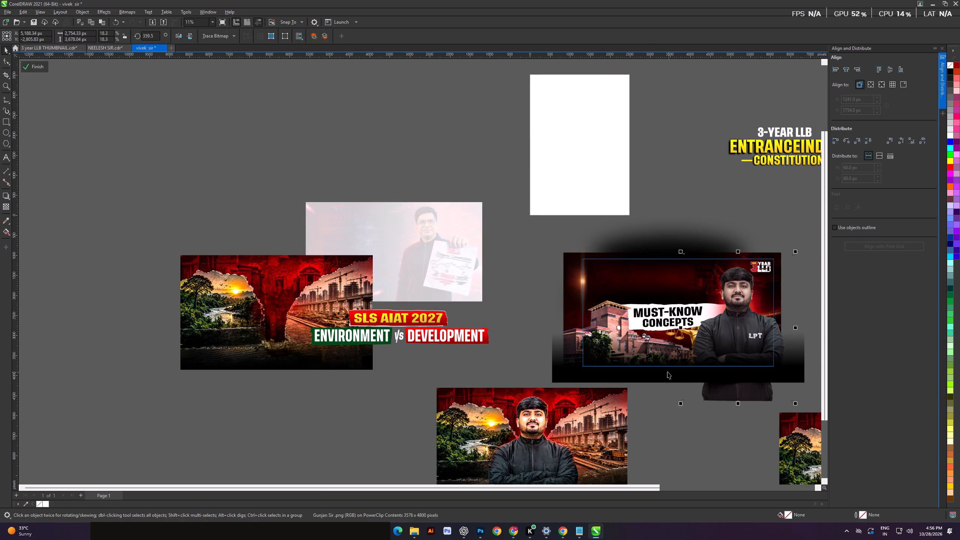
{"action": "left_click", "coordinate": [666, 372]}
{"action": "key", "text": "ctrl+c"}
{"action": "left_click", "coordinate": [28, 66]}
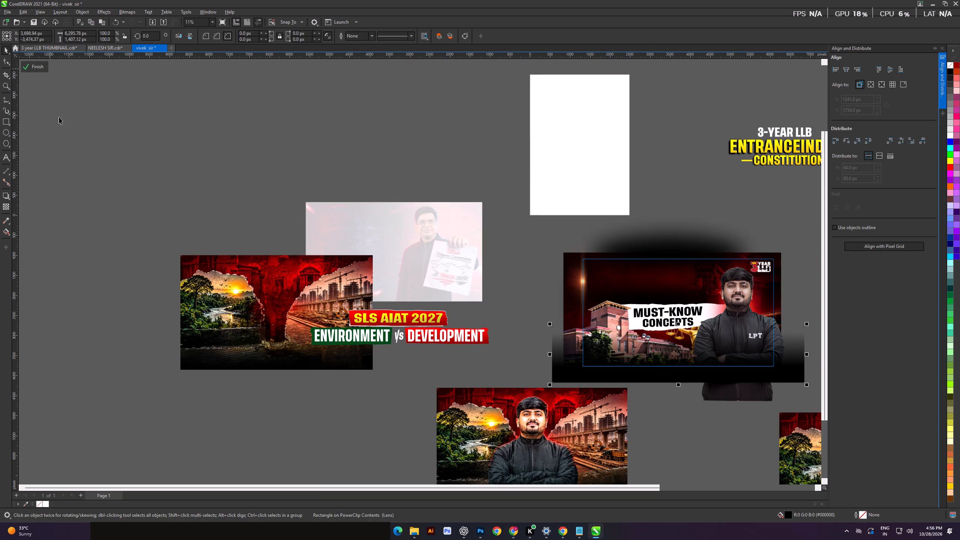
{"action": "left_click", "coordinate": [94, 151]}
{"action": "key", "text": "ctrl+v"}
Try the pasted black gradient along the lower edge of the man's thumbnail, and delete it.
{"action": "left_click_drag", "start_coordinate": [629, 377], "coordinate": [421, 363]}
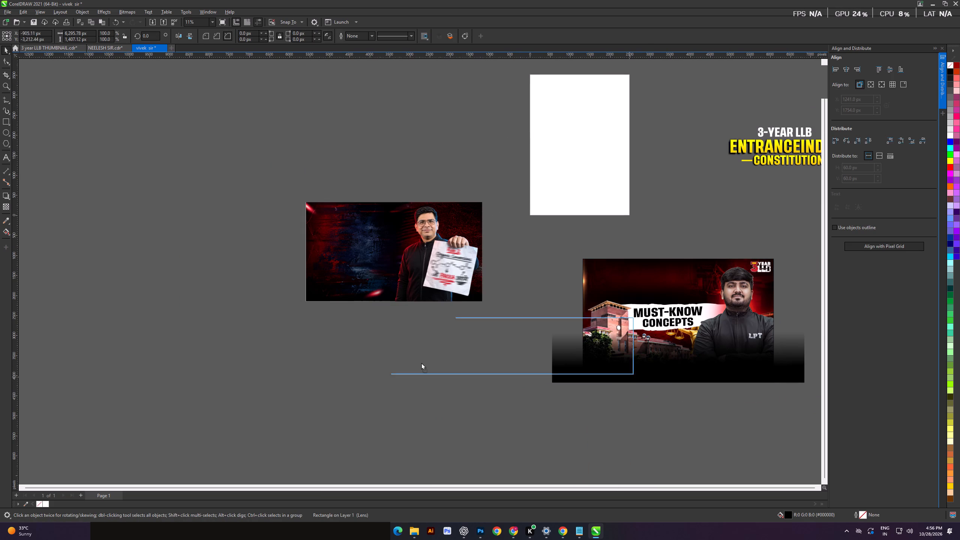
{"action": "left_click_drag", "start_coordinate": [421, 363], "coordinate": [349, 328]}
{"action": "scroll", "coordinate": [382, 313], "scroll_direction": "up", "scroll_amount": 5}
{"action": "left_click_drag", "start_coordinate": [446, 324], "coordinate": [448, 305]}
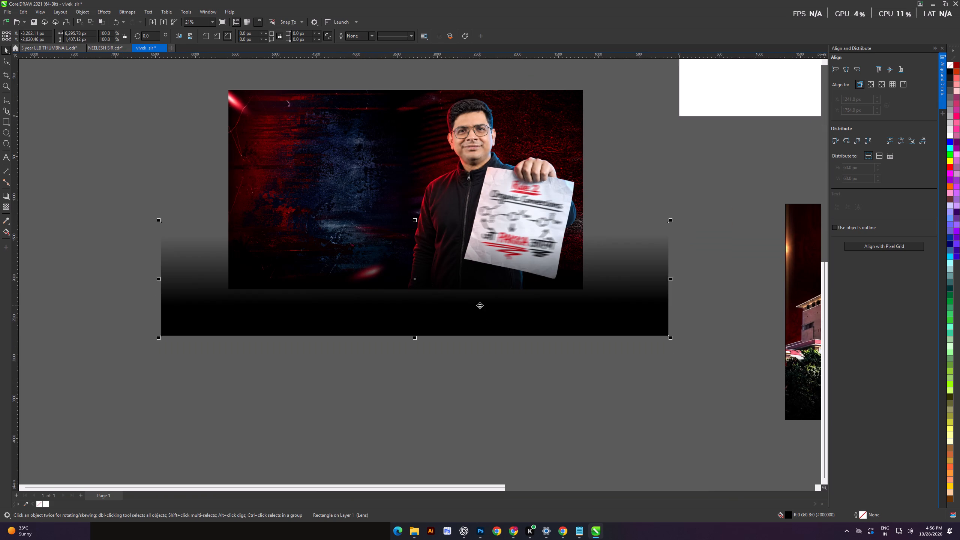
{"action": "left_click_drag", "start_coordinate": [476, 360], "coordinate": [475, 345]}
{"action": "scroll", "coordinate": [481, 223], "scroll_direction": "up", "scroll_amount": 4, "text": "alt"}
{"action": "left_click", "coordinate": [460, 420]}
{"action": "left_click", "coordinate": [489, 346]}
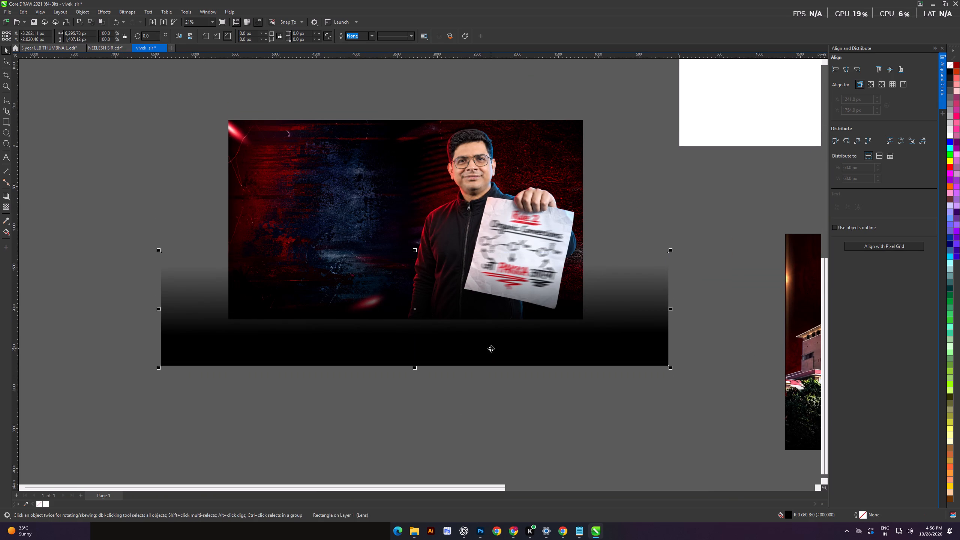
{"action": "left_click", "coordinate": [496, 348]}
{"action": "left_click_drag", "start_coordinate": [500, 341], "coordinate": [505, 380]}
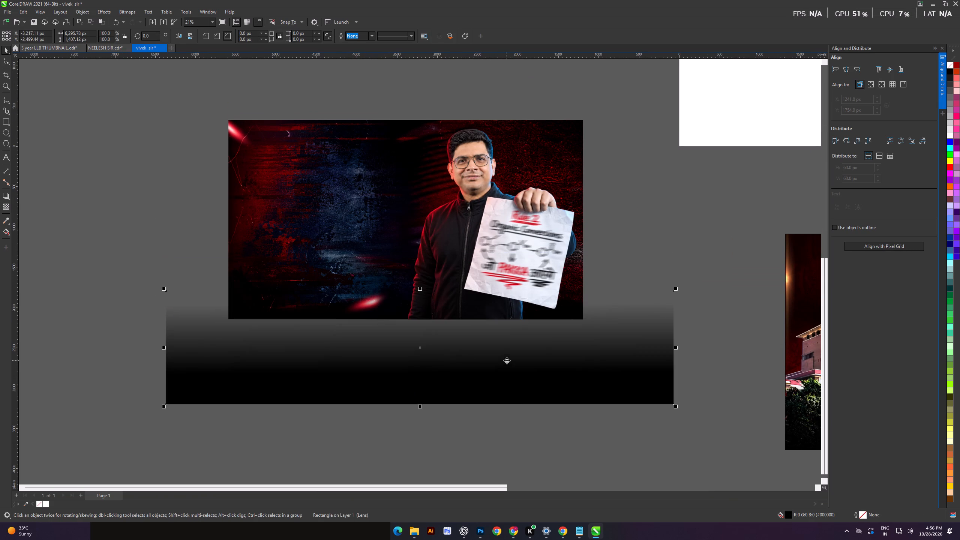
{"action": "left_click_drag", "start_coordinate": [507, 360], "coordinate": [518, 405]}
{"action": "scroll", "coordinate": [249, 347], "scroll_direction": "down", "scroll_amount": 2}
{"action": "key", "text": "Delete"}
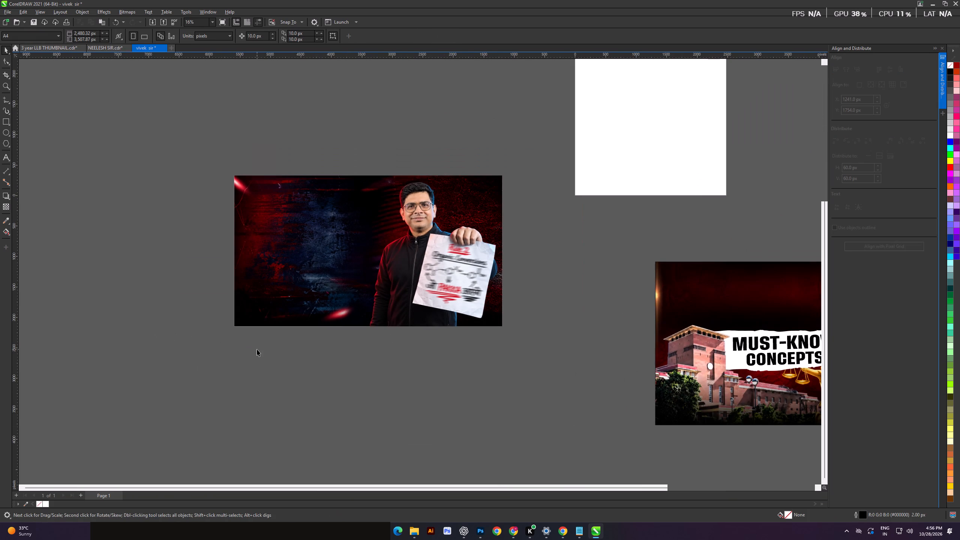
Import "Kopia av 1 GLOW BY NINJA 3.0 - Copy.png" from the Glow folder, placing it about 2,042 px wide over the thumbnail.
{"action": "scroll", "coordinate": [349, 300], "scroll_direction": "up", "scroll_amount": 6, "text": "shift"}
{"action": "left_click", "coordinate": [199, 262]}
{"action": "scroll", "coordinate": [522, 263], "scroll_direction": "up", "scroll_amount": 4, "text": "shift"}
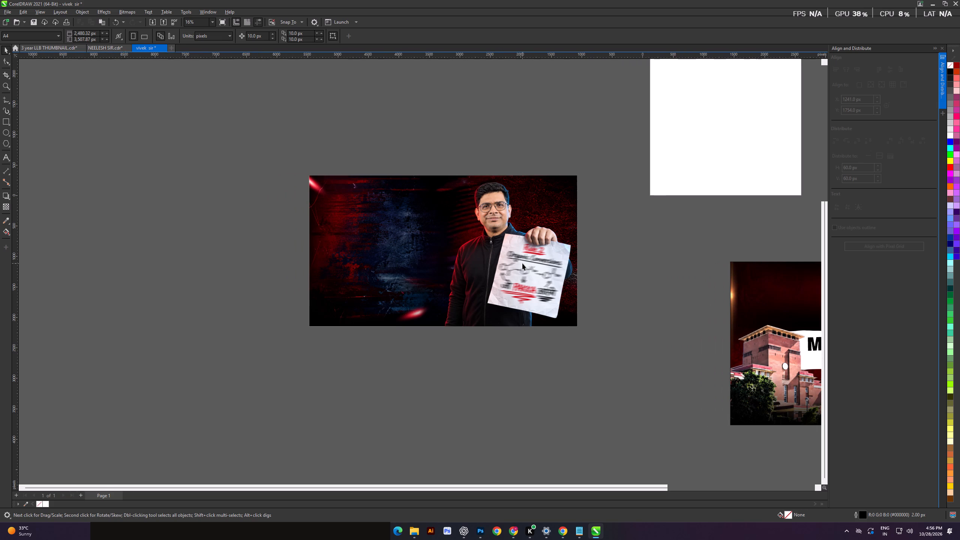
{"action": "key", "text": "ctrl+i"}
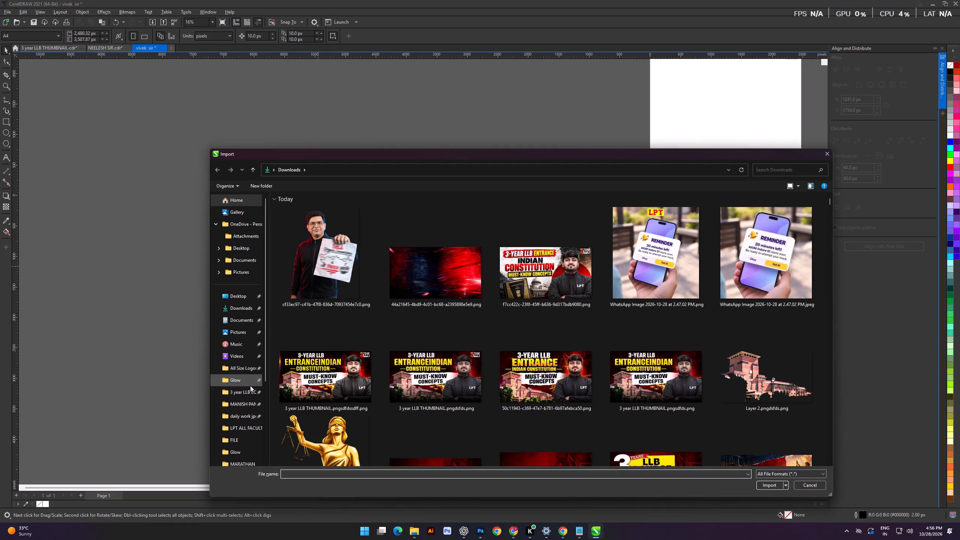
{"action": "left_click", "coordinate": [241, 380]}
{"action": "double_click", "coordinate": [308, 220]}
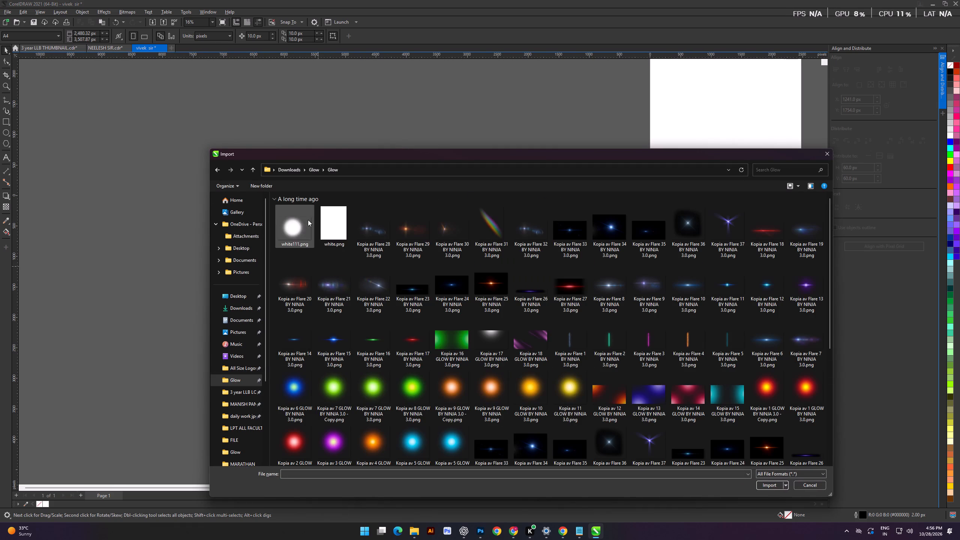
{"action": "double_click", "coordinate": [758, 381]}
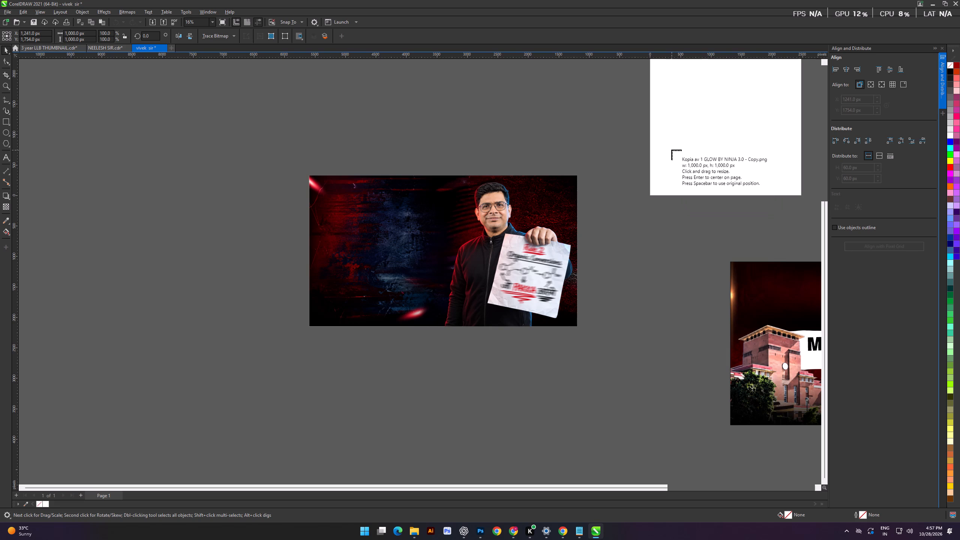
{"action": "left_click_drag", "start_coordinate": [342, 235], "coordinate": [466, 403]}
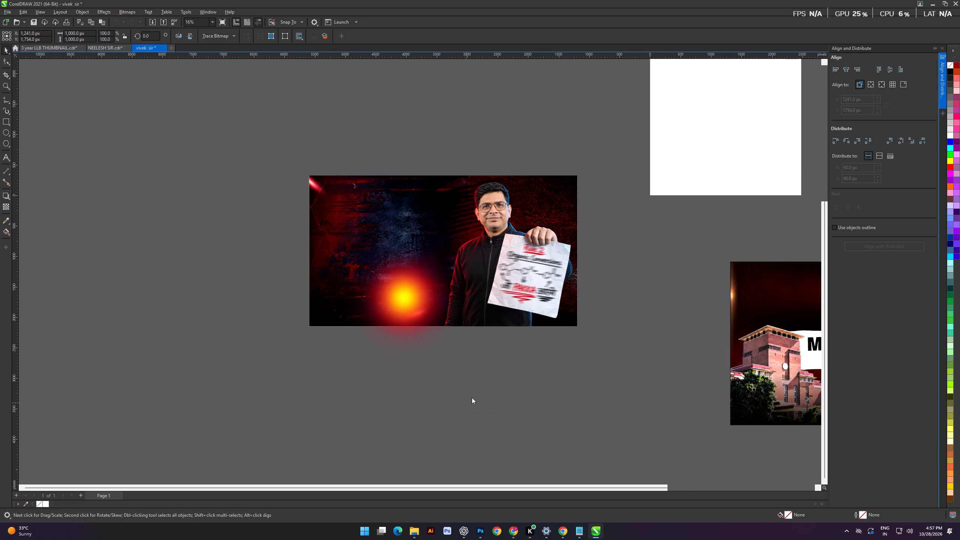
{"action": "left_click_drag", "start_coordinate": [445, 405], "coordinate": [441, 399]}
Move the glow over the man's chest and stretch it to about 2,203 × 3,985 px.
{"action": "left_click_drag", "start_coordinate": [391, 294], "coordinate": [499, 255]}
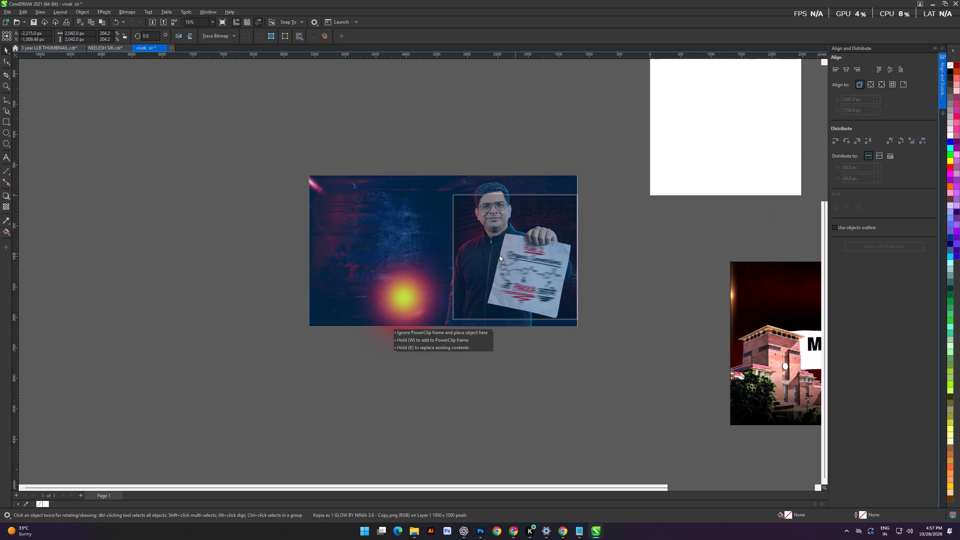
{"action": "left_click_drag", "start_coordinate": [499, 255], "coordinate": [498, 255]}
{"action": "left_click_drag", "start_coordinate": [524, 261], "coordinate": [516, 261]}
{"action": "left_click_drag", "start_coordinate": [568, 324], "coordinate": [600, 382], "text": "shift"}
{"action": "left_click_drag", "start_coordinate": [533, 260], "coordinate": [528, 262]}
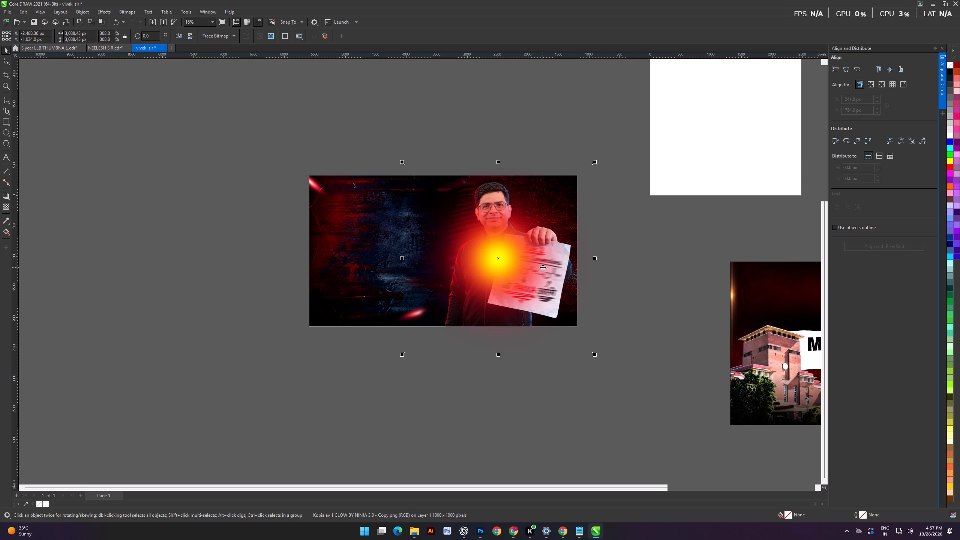
{"action": "left_click_drag", "start_coordinate": [597, 259], "coordinate": [556, 267], "text": "shift"}
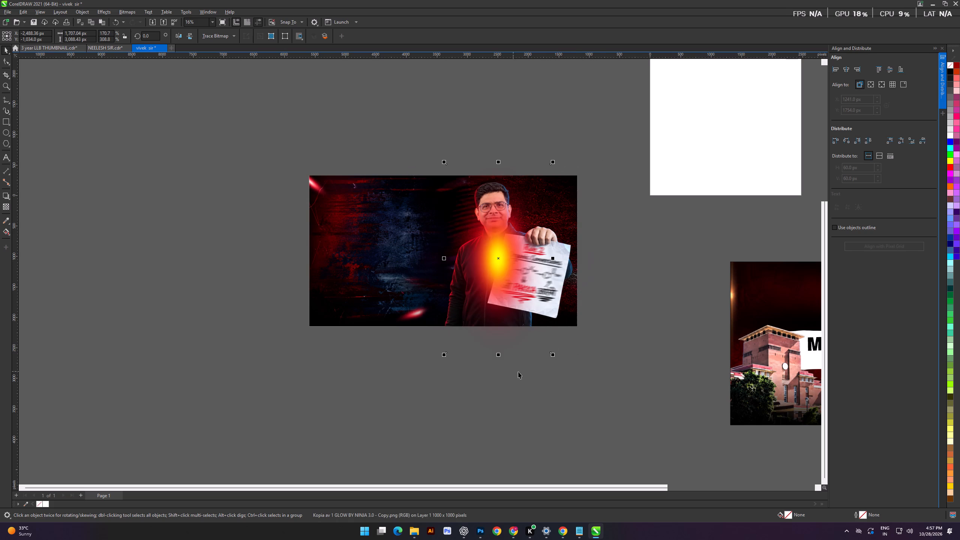
{"action": "left_click_drag", "start_coordinate": [553, 355], "coordinate": [568, 385], "text": "shift"}
{"action": "left_click_drag", "start_coordinate": [534, 265], "coordinate": [534, 269]}
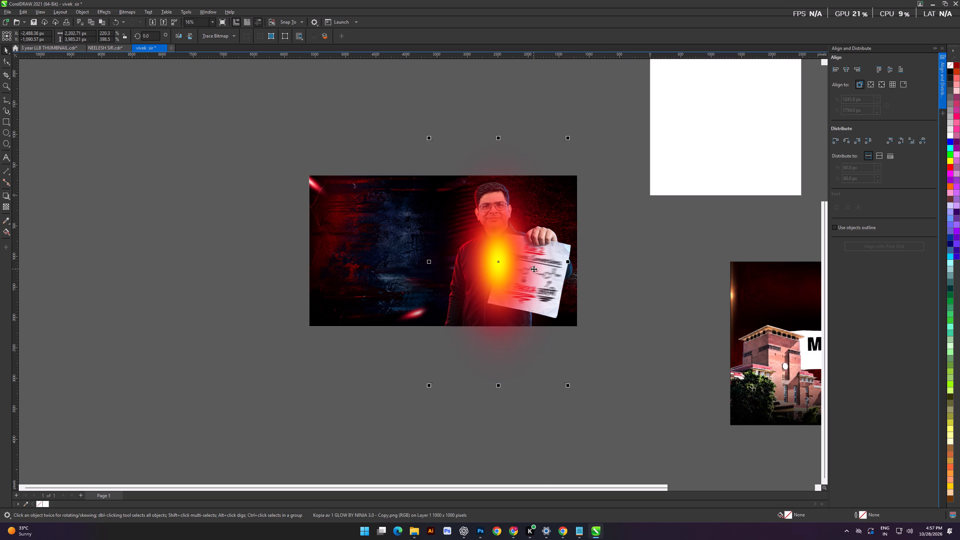
Place the glow inside the man's thumbnail PowerClip frame.
{"action": "key", "text": "d"}
{"action": "left_click", "coordinate": [348, 222]}
Reorder the glow directly behind the man within the PowerClip contents, and finish editing the frame.
{"action": "double_click", "coordinate": [499, 277]}
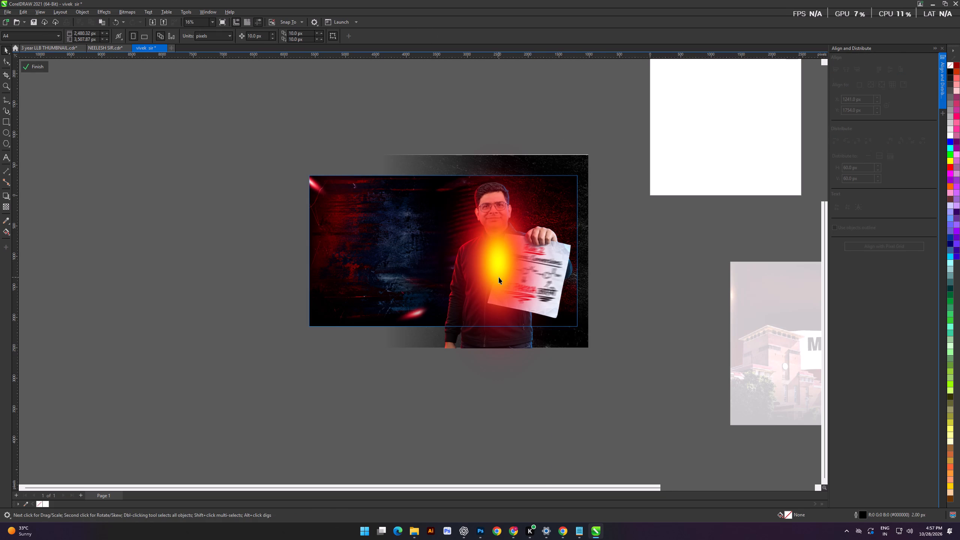
{"action": "left_click", "coordinate": [509, 273]}
{"action": "key", "text": "ctrl+Page_Down"}
{"action": "key", "text": "ctrl+Page_Down"}
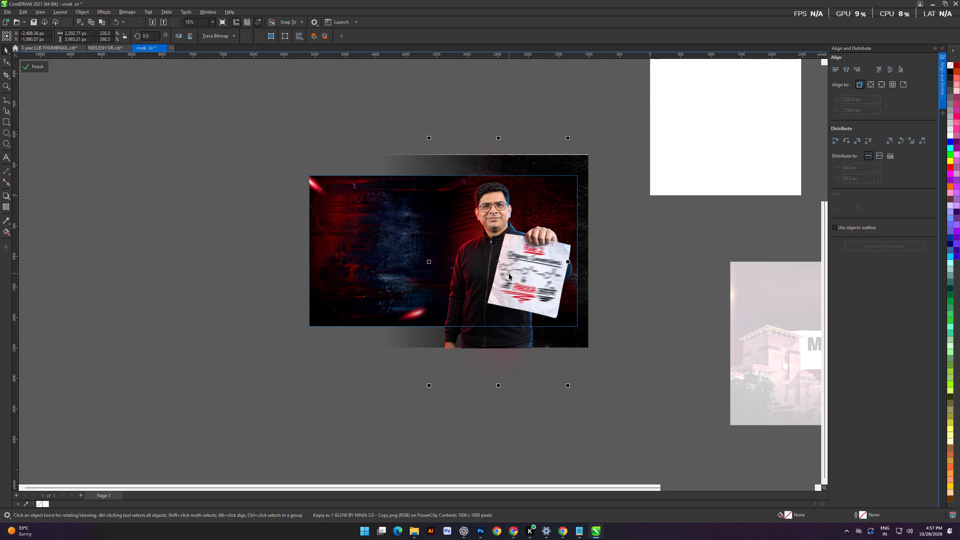
{"action": "key", "text": "ctrl+Page_Up"}
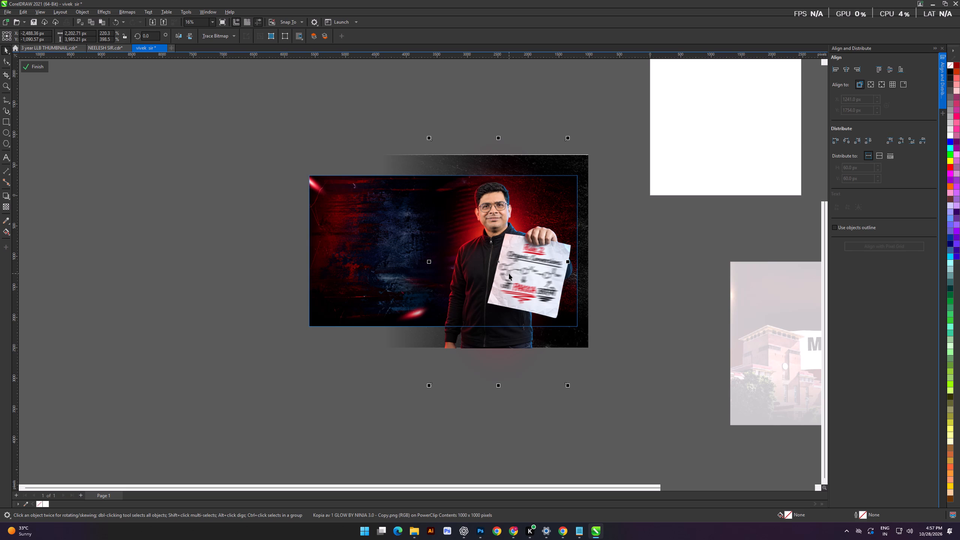
{"action": "left_click", "coordinate": [34, 63]}
{"action": "left_click", "coordinate": [104, 242]}
Import "TUTORIAL Thumbnail.png" from the All Size Logos_1 folder and place it on the canvas at its original size.
{"action": "scroll", "coordinate": [554, 252], "scroll_direction": "up", "scroll_amount": 1}
{"action": "scroll", "coordinate": [411, 264], "scroll_direction": "up", "scroll_amount": 3, "text": "shift"}
{"action": "left_click", "coordinate": [138, 232]}
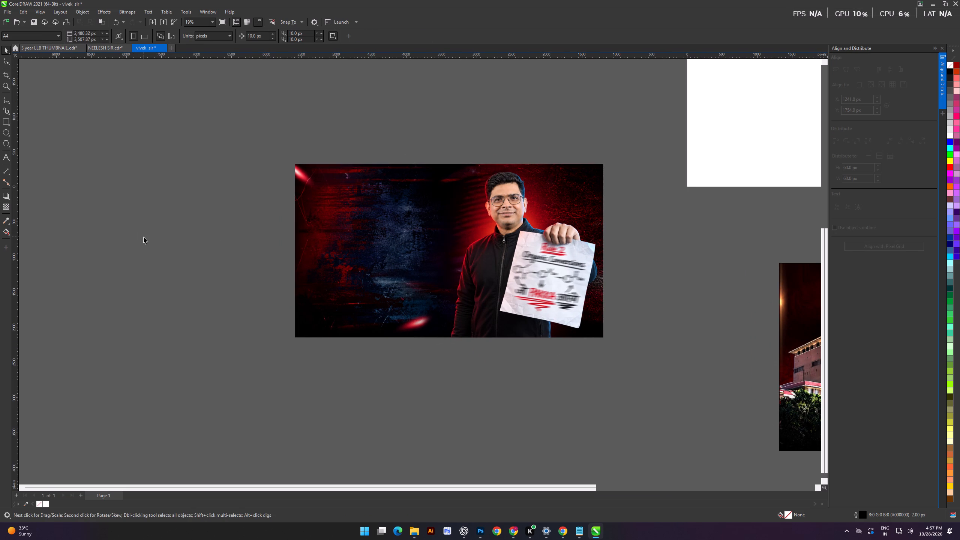
{"action": "key", "text": "ctrl+i"}
{"action": "left_click", "coordinate": [226, 370]}
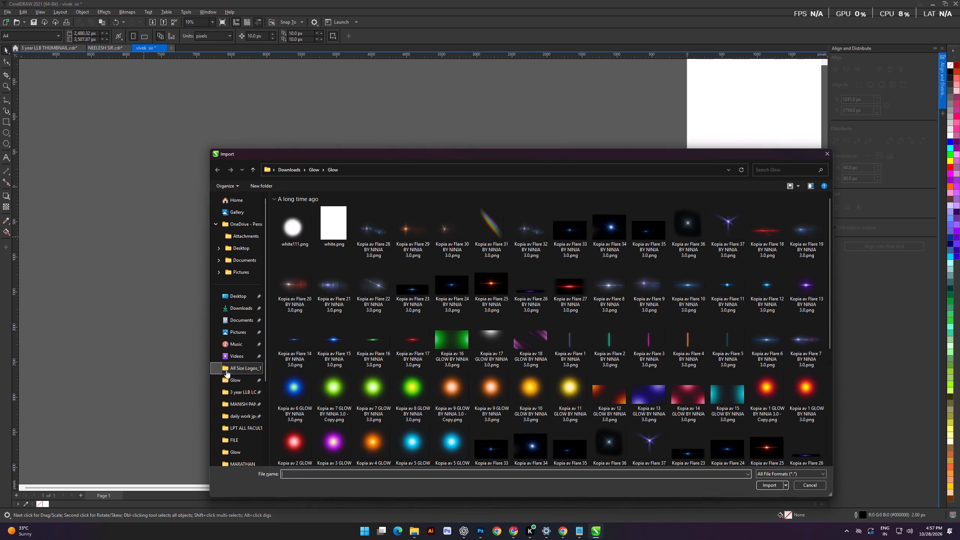
{"action": "scroll", "coordinate": [546, 342], "scroll_direction": "down", "scroll_amount": 2}
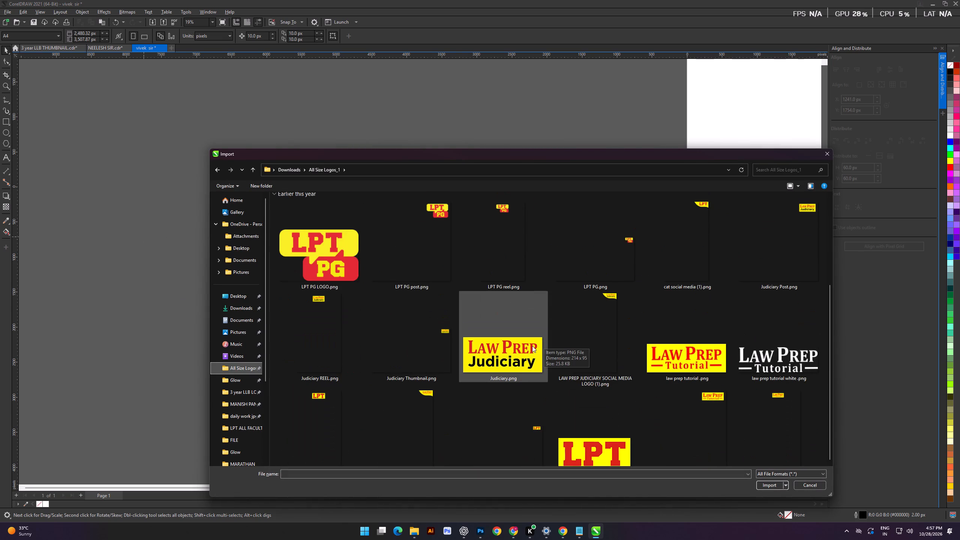
{"action": "scroll", "coordinate": [514, 350], "scroll_direction": "down", "scroll_amount": 5}
{"action": "double_click", "coordinate": [331, 427]}
{"action": "left_click", "coordinate": [331, 391]}
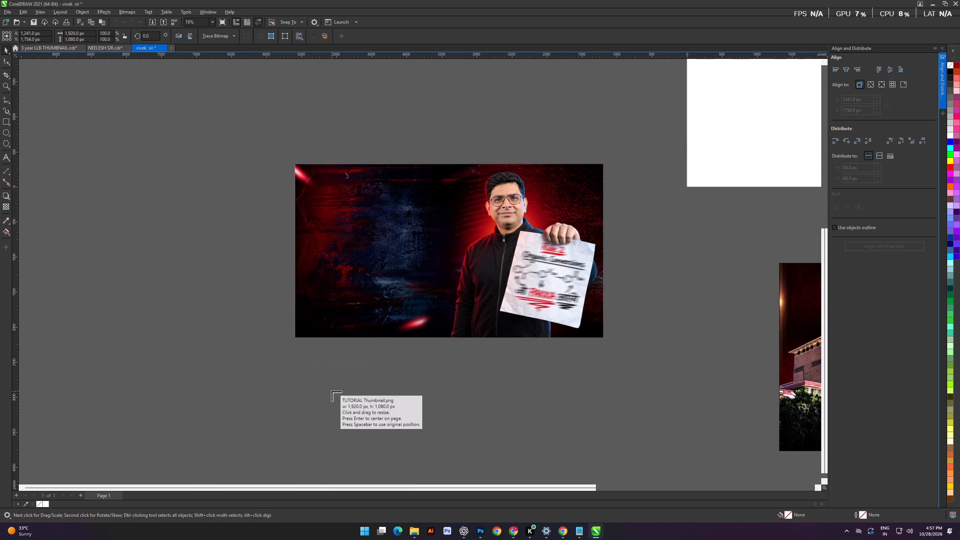
Place the Law Prep Tutorial logo overlay in the thumbnail's PowerClip frame and enlarge it to about 4,370 × 2,458 px.
{"action": "key", "text": "d"}
{"action": "triple_click", "coordinate": [407, 207]}
{"action": "left_click", "coordinate": [462, 249]}
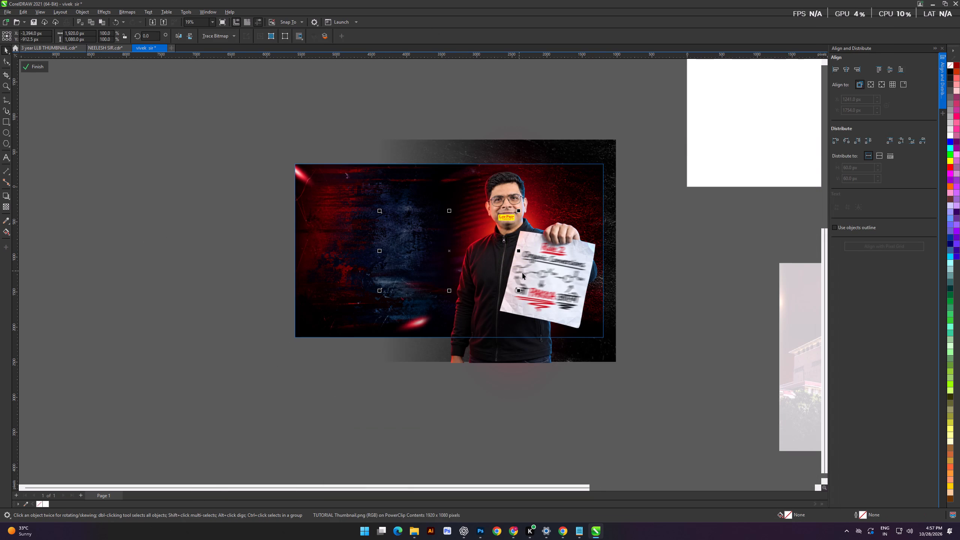
{"action": "left_click_drag", "start_coordinate": [518, 292], "coordinate": [602, 366], "text": "shift"}
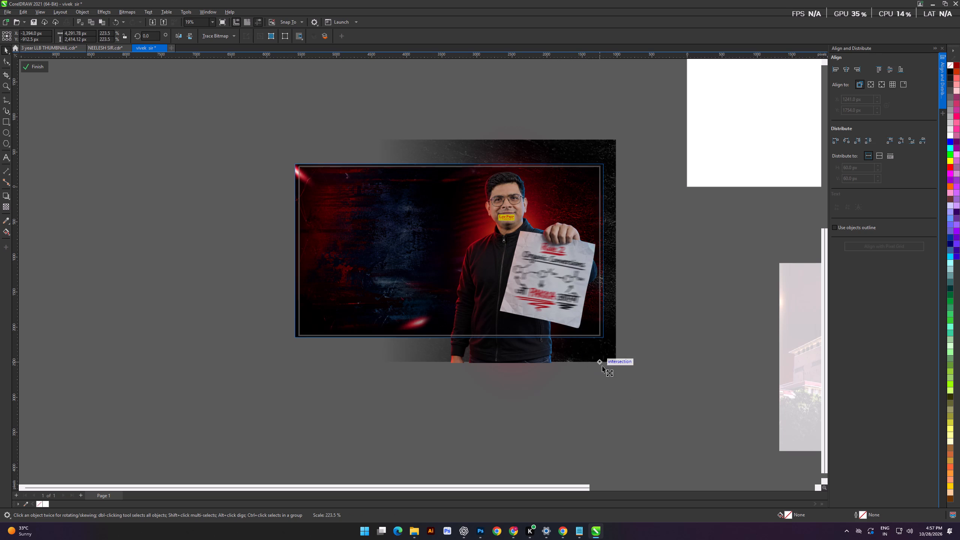
{"action": "left_click_drag", "start_coordinate": [602, 366], "coordinate": [604, 367], "text": "shift"}
{"action": "left_click", "coordinate": [30, 66]}
{"action": "left_click", "coordinate": [149, 261]}
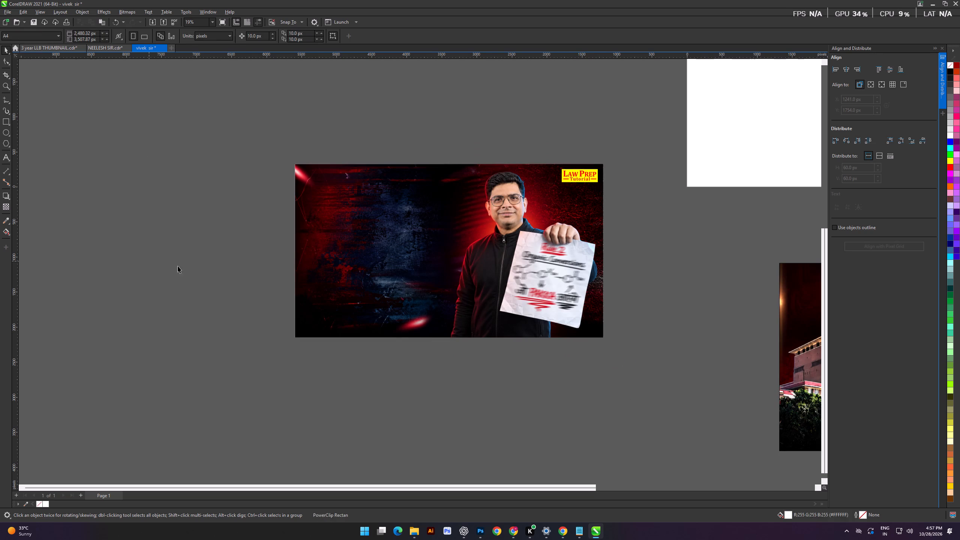
Reopen the PowerClip contents and slightly enlarge the logo overlay to fit the thumbnail frame, finishing the edit.
{"action": "double_click", "coordinate": [478, 277]}
{"action": "left_click", "coordinate": [469, 266]}
{"action": "left_click", "coordinate": [605, 340], "text": "shift"}
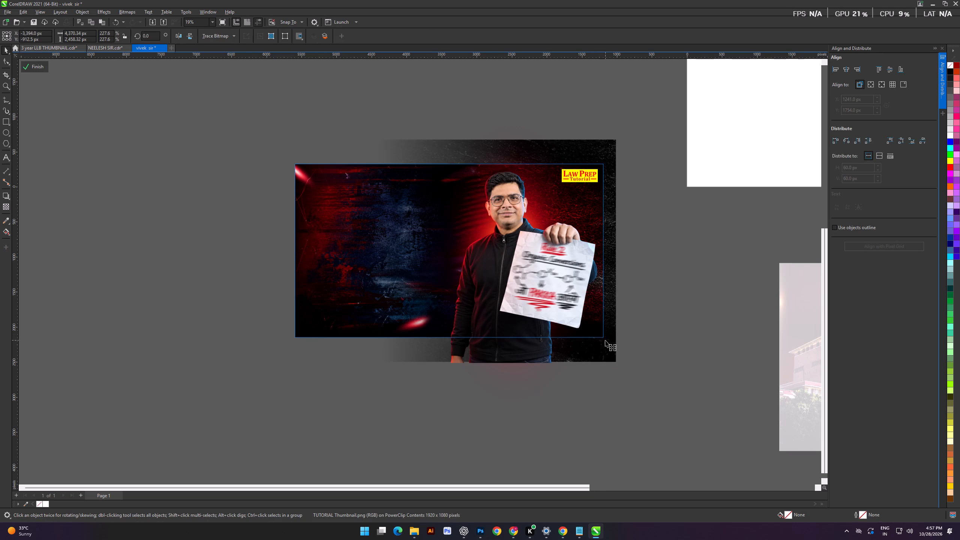
{"action": "left_click", "coordinate": [29, 60]}
{"action": "left_click", "coordinate": [34, 69]}
{"action": "left_click", "coordinate": [137, 202]}
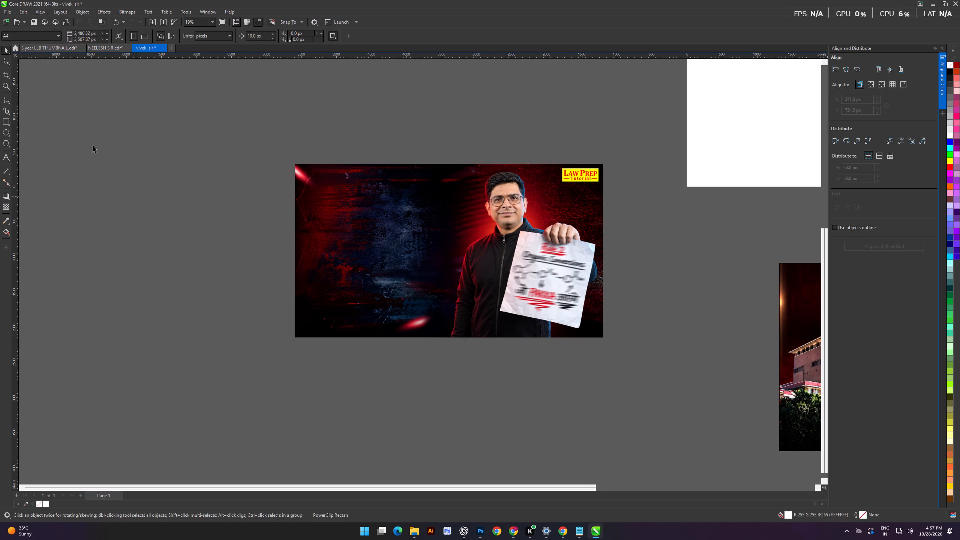
Move the "3-YEAR LLB" text from the title group to the empty canvas above the man's thumbnail.
{"action": "scroll", "coordinate": [653, 286], "scroll_direction": "up", "scroll_amount": 4, "text": "shift"}
{"action": "left_click", "coordinate": [272, 223]}
{"action": "scroll", "coordinate": [330, 231], "scroll_direction": "down", "scroll_amount": 2}
{"action": "scroll", "coordinate": [331, 234], "scroll_direction": "up", "scroll_amount": 3, "text": "shift"}
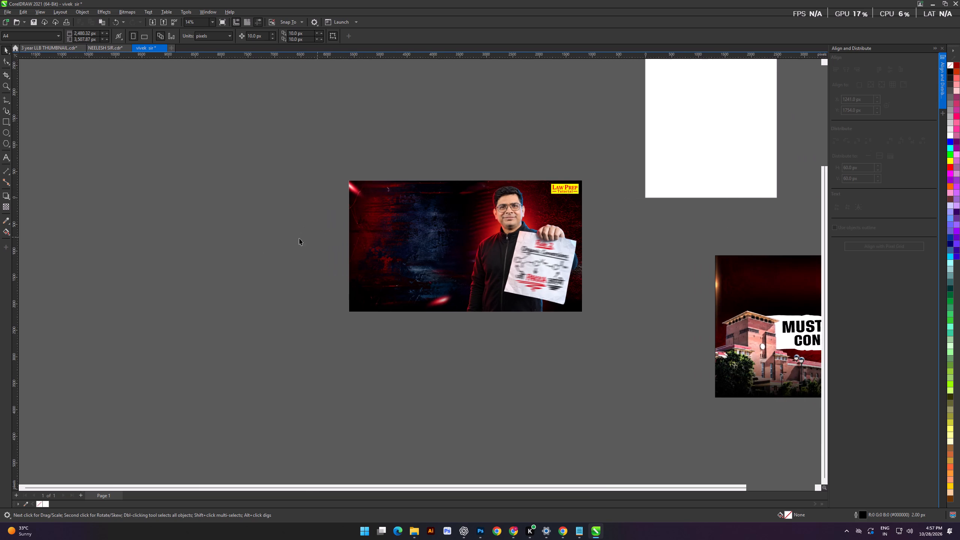
{"action": "left_click", "coordinate": [254, 254], "text": "alt"}
{"action": "scroll", "coordinate": [258, 254], "scroll_direction": "up", "scroll_amount": 2, "text": "alt"}
{"action": "scroll", "coordinate": [263, 255], "scroll_direction": "down", "scroll_amount": 4}
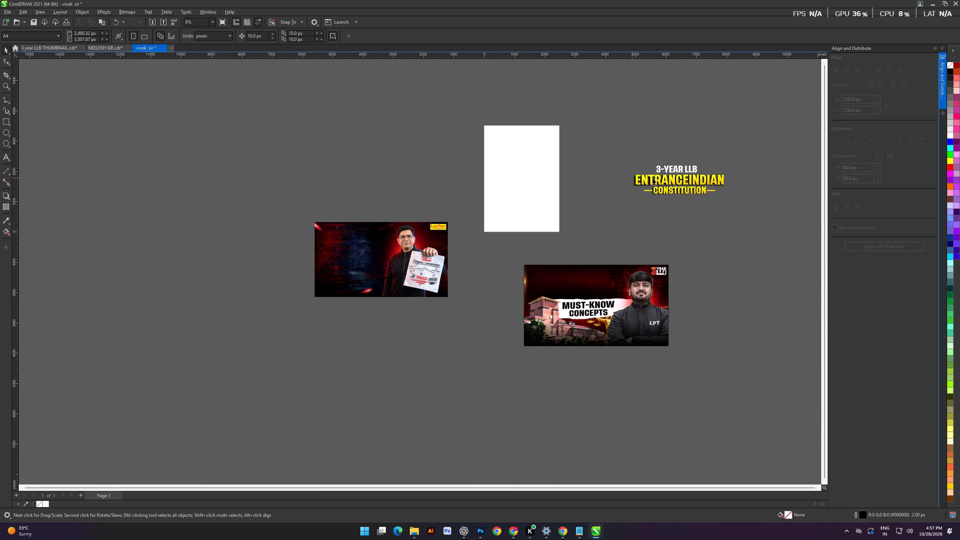
{"action": "left_click_drag", "start_coordinate": [676, 172], "coordinate": [271, 174]}
{"action": "left_click", "coordinate": [266, 198]}
Replace the "3-YEAR LLB" text with the "CLAT 2027 QUANT PREDICTION EXPECTED QUESTIONS PATTERN" wording saved in the clipboard history.
{"action": "key", "text": "alt+Tab"}
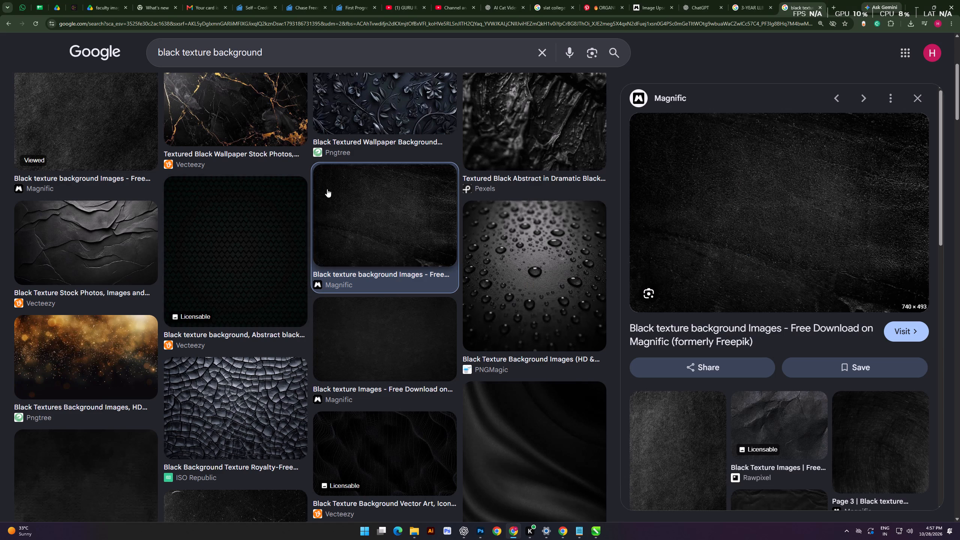
{"action": "key", "text": "alt+Tab"}
{"action": "double_click", "coordinate": [256, 169]}
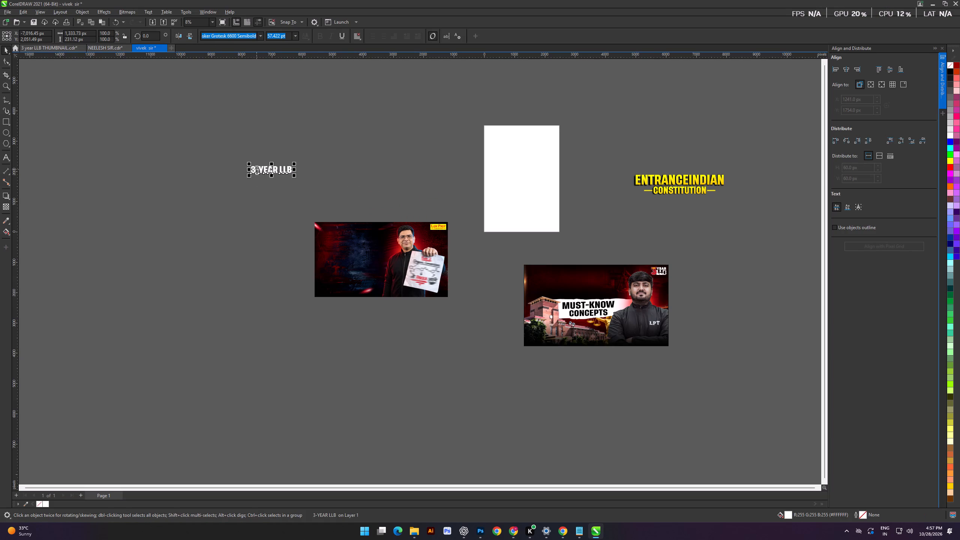
{"action": "key", "text": "ctrl+a"}
{"action": "key", "text": "super+v"}
{"action": "scroll", "coordinate": [876, 468], "scroll_direction": "down", "scroll_amount": 4}
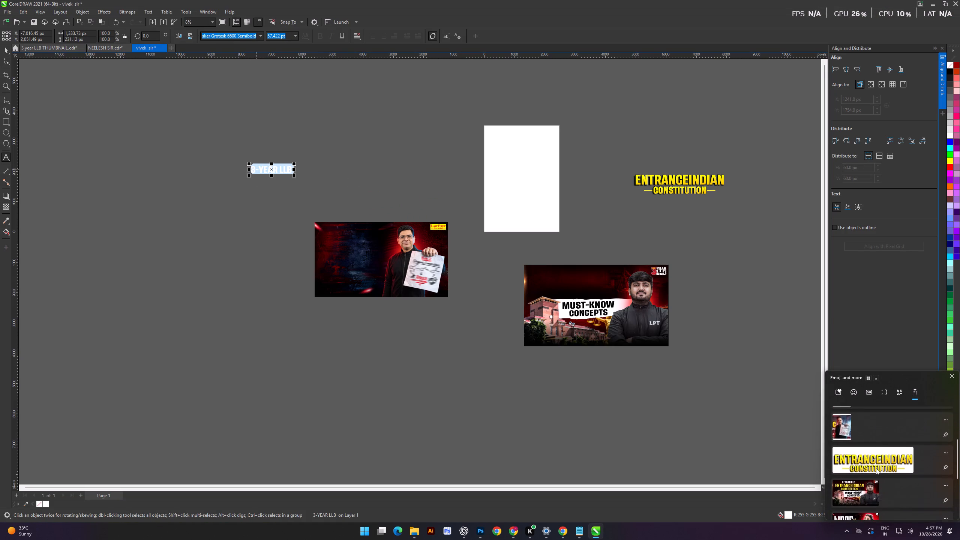
{"action": "scroll", "coordinate": [876, 468], "scroll_direction": "down", "scroll_amount": 6}
{"action": "left_click", "coordinate": [868, 466]}
{"action": "key", "text": "ctrl+v"}
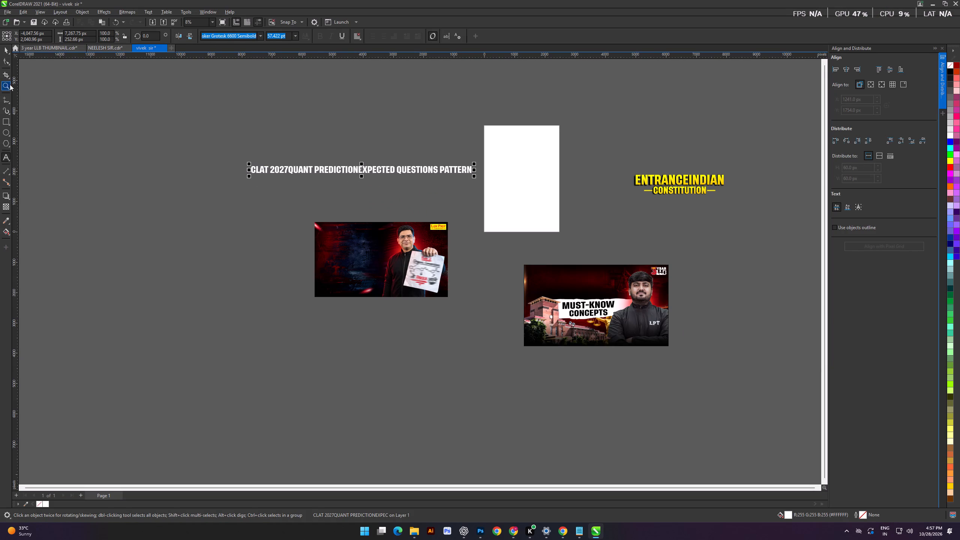
Insert line breaks in the title text so QUANT and PREDICTION each start a new line.
{"action": "left_click", "coordinate": [8, 50]}
{"action": "left_click_drag", "start_coordinate": [220, 246], "coordinate": [224, 242]}
{"action": "scroll", "coordinate": [288, 160], "scroll_direction": "up", "scroll_amount": 3}
{"action": "double_click", "coordinate": [292, 179]}
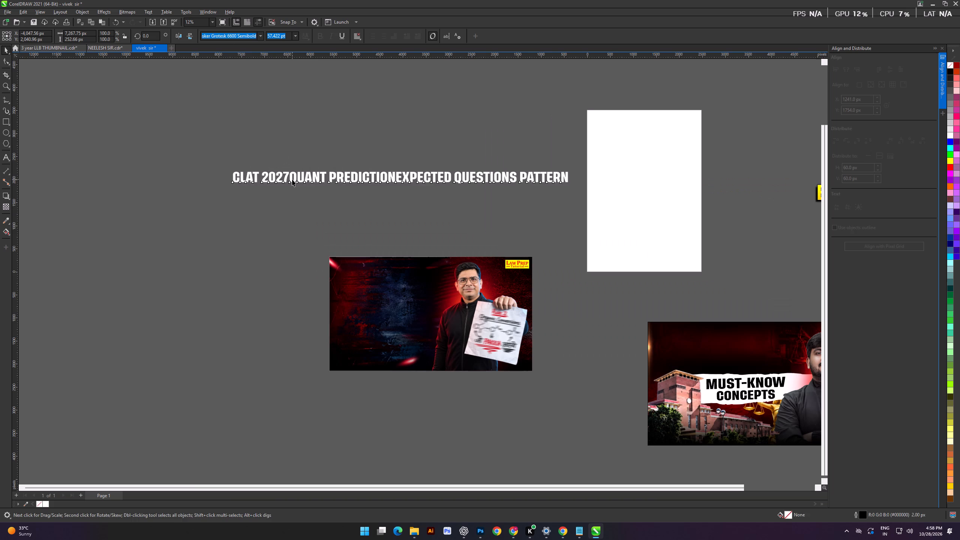
{"action": "key", "text": "Return"}
{"action": "left_click", "coordinate": [271, 194]}
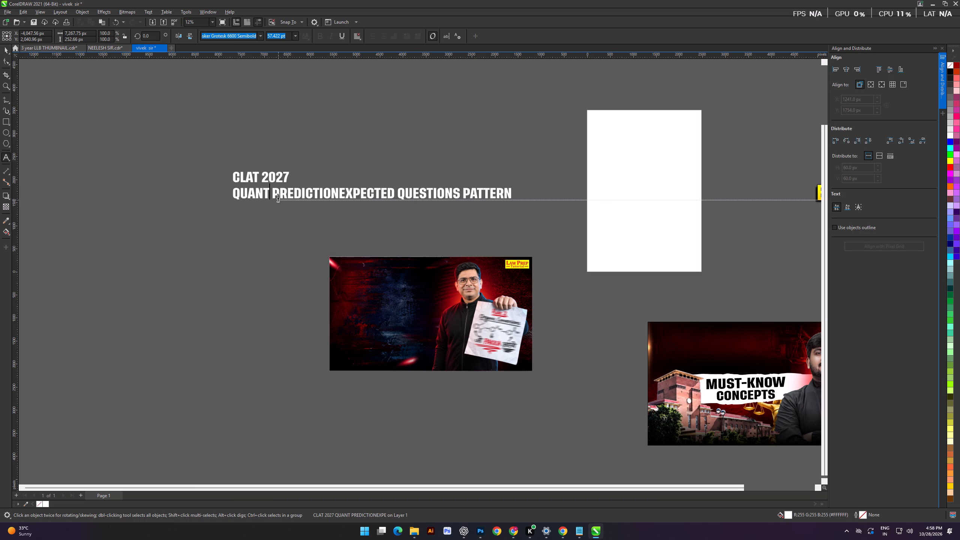
{"action": "key", "text": "Return"}
{"action": "key", "text": "alt+Tab"}
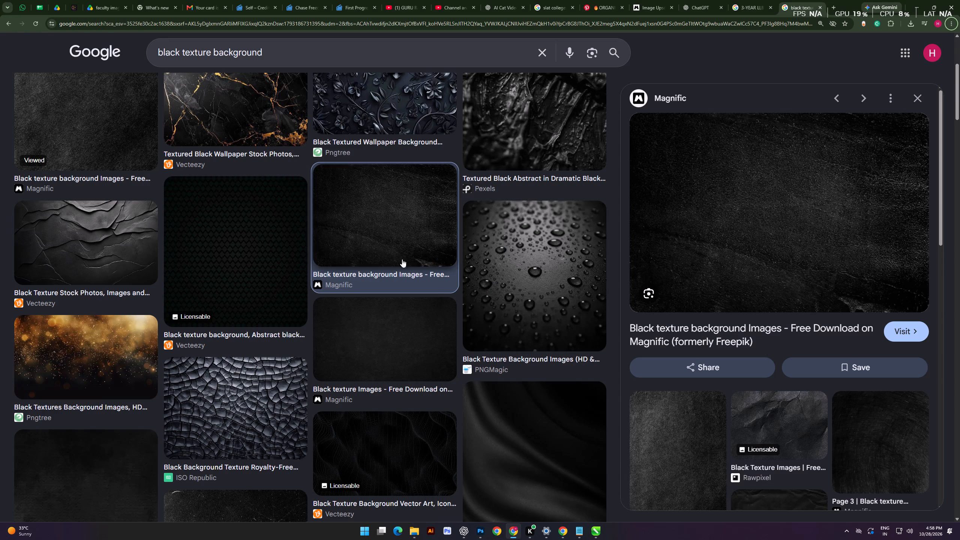
{"action": "key", "text": "alt+Tab"}
{"action": "left_click", "coordinate": [4, 48]}
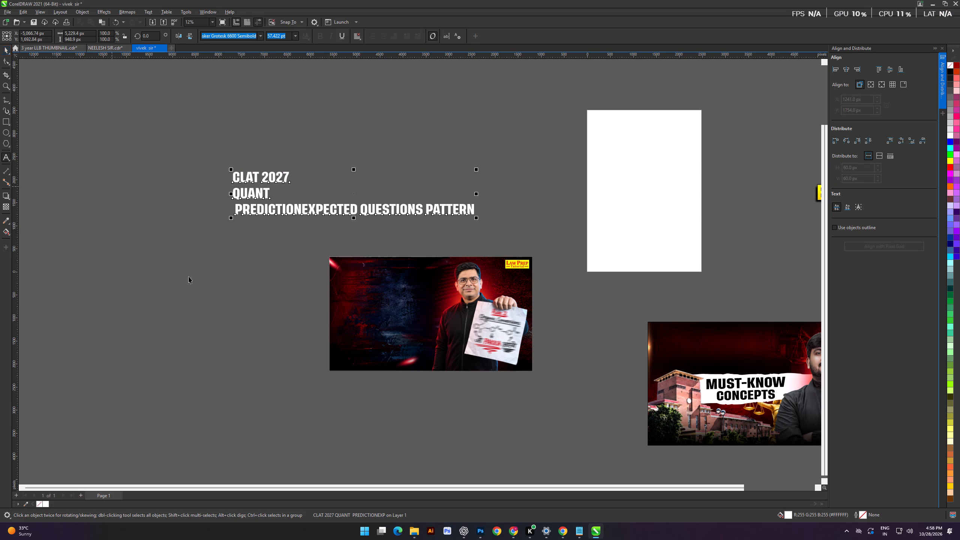
Check the title wording in the clipboard history and put EXPECTED QUESTIONS PATTERN on its own line.
{"action": "left_click", "coordinate": [196, 284]}
{"action": "key", "text": "super+v"}
{"action": "scroll", "coordinate": [783, 432], "scroll_direction": "down", "scroll_amount": 4}
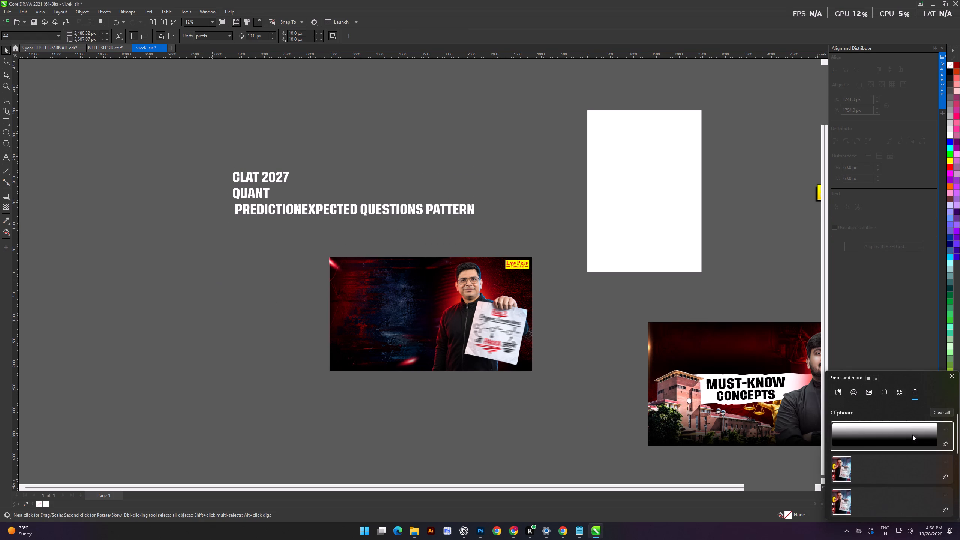
{"action": "scroll", "coordinate": [912, 435], "scroll_direction": "down", "scroll_amount": 10}
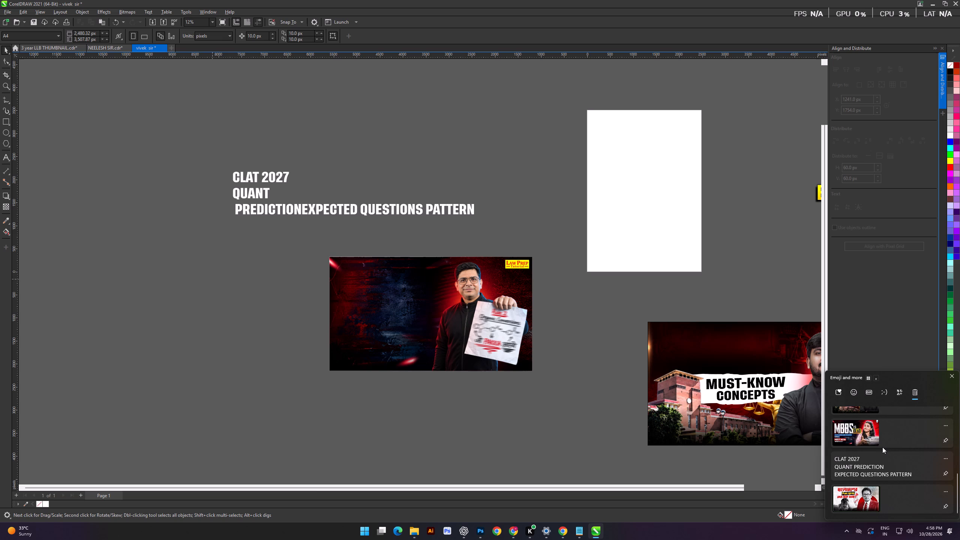
{"action": "left_click", "coordinate": [306, 233]}
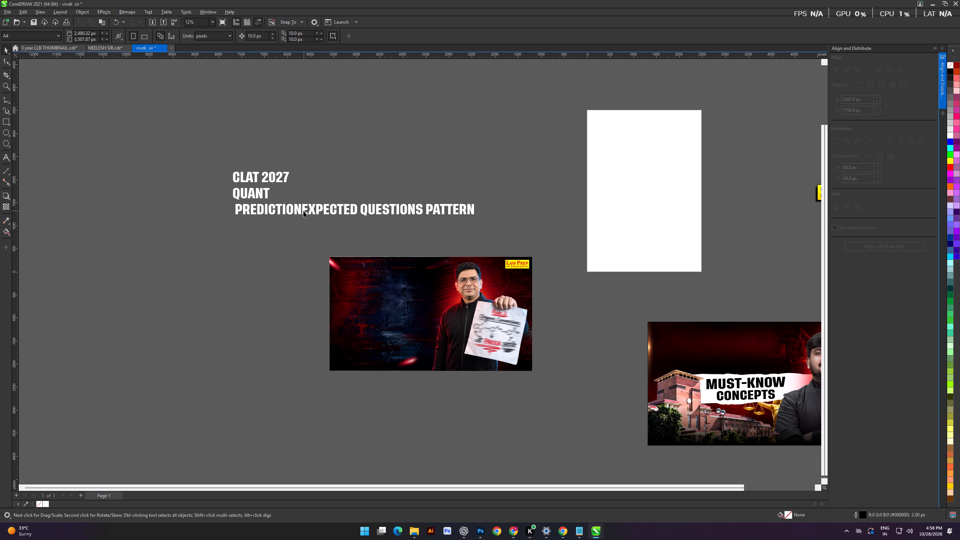
{"action": "double_click", "coordinate": [303, 211]}
{"action": "key", "text": "Return"}
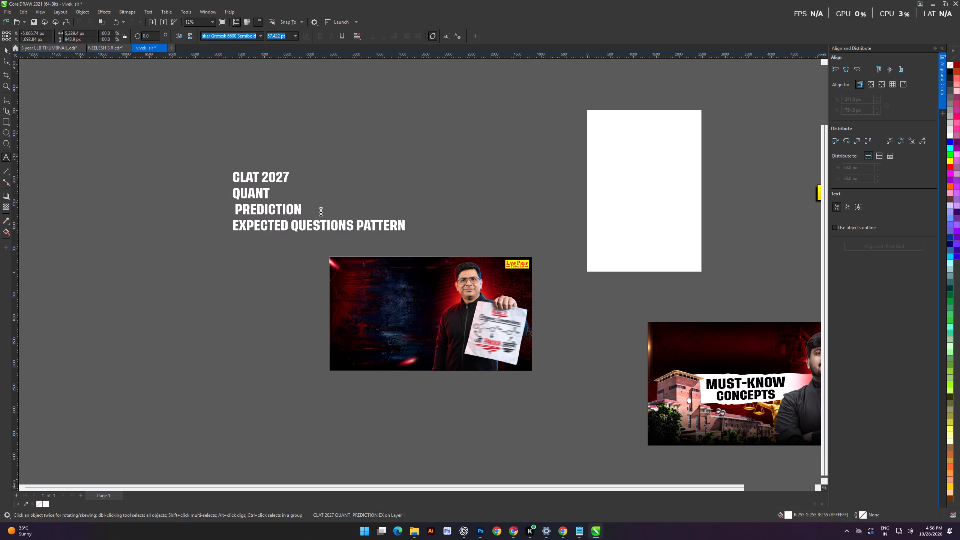
{"action": "left_click", "coordinate": [5, 51]}
{"action": "left_click", "coordinate": [150, 252]}
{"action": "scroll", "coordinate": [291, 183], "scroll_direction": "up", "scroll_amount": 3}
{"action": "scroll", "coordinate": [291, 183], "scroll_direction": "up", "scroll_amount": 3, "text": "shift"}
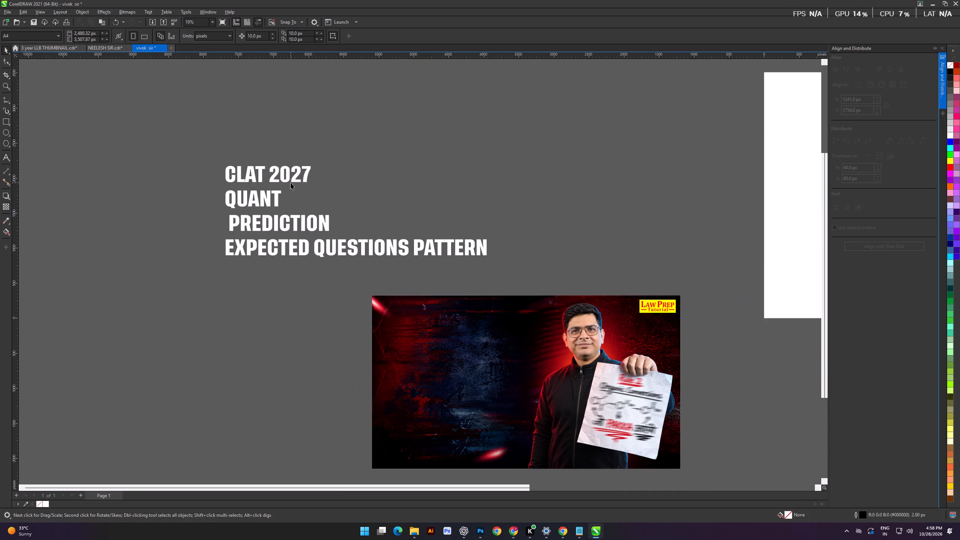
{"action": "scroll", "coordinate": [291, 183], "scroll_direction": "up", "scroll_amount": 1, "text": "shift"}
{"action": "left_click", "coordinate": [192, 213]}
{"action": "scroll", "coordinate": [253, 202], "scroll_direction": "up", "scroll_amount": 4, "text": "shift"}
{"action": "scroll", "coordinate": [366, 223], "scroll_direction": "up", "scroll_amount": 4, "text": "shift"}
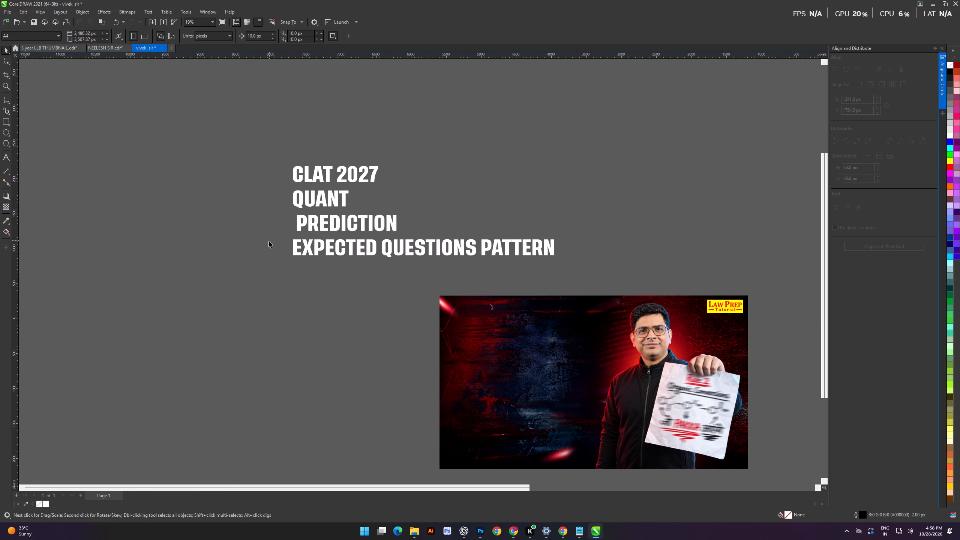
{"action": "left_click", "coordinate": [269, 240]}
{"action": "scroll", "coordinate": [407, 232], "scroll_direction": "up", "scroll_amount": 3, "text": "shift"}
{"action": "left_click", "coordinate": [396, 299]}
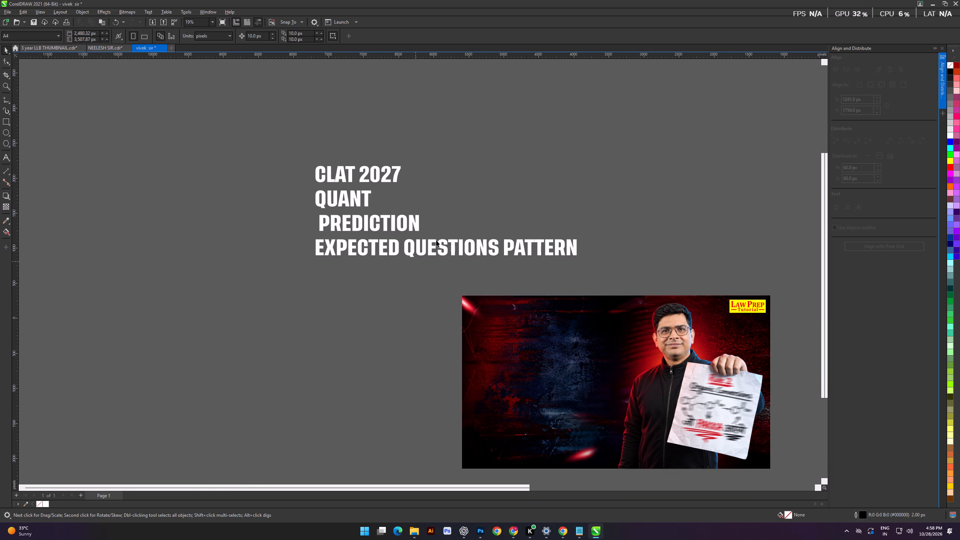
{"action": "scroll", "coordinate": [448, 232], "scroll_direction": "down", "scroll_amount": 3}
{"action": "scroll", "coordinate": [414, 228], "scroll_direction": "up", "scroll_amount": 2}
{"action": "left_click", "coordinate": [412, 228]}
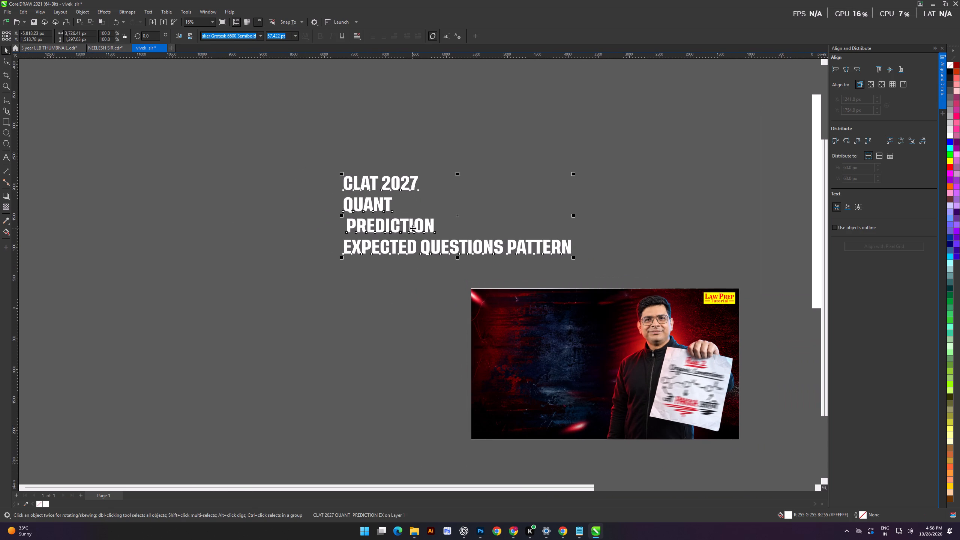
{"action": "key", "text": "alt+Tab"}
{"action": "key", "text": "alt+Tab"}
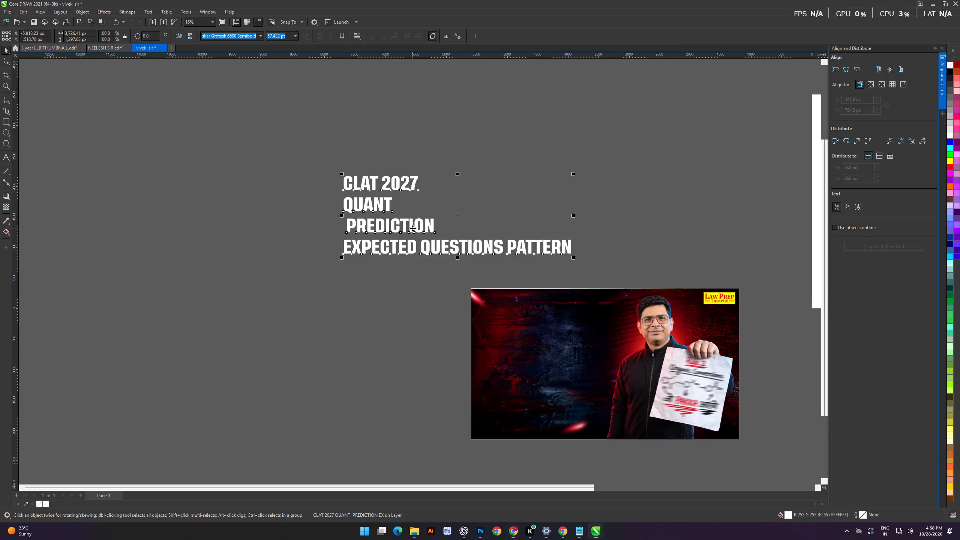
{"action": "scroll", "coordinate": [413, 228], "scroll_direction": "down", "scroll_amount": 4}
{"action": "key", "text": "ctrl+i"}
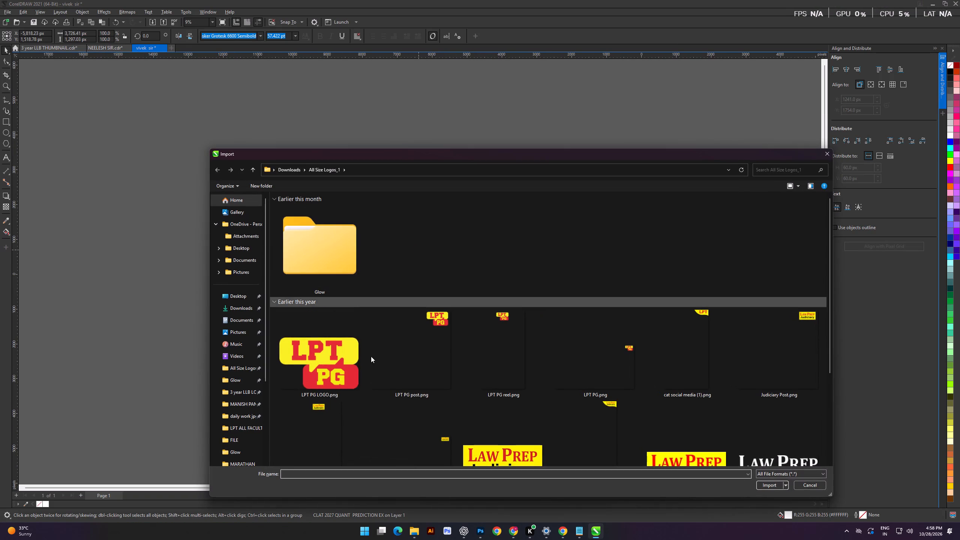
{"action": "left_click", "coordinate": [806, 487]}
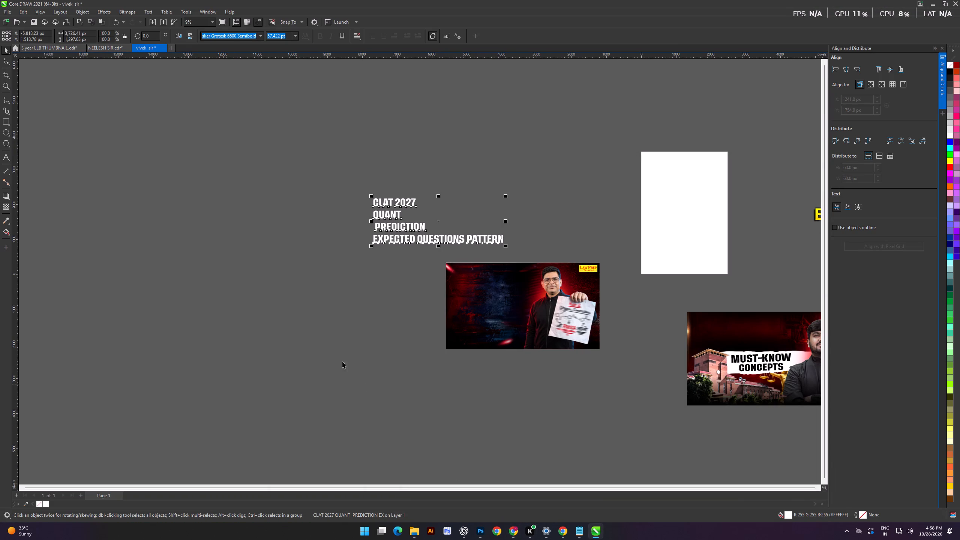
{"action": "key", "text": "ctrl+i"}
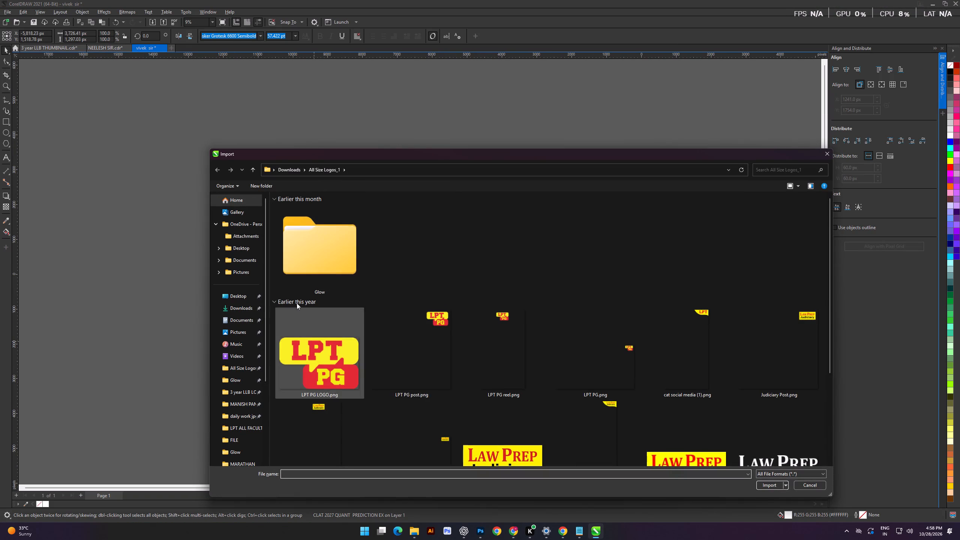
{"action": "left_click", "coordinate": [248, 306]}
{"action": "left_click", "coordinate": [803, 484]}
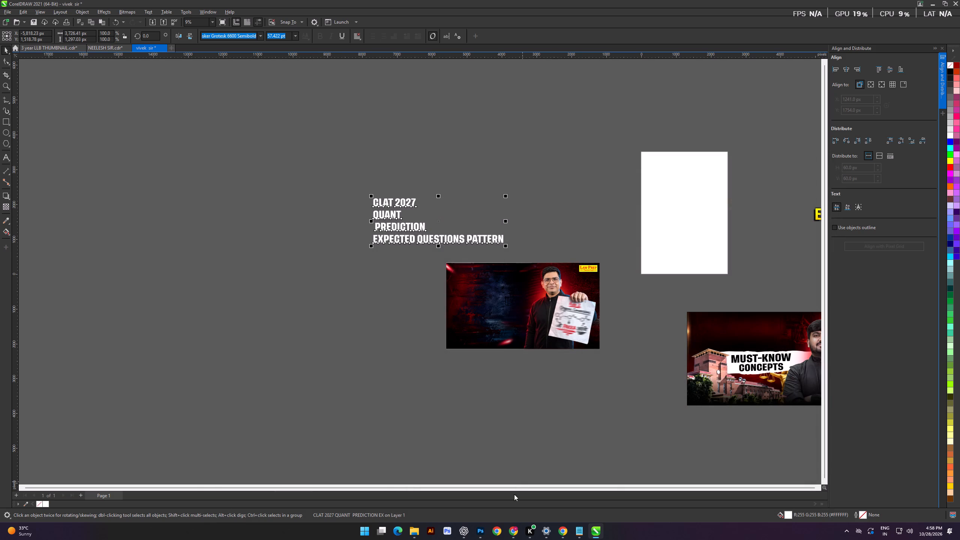
Switch to Chrome, go back on Pinterest to the "MBBS is DEAD" thumbnail pin and copy its image.
{"action": "left_click", "coordinate": [516, 538]}
{"action": "left_click", "coordinate": [439, 0]}
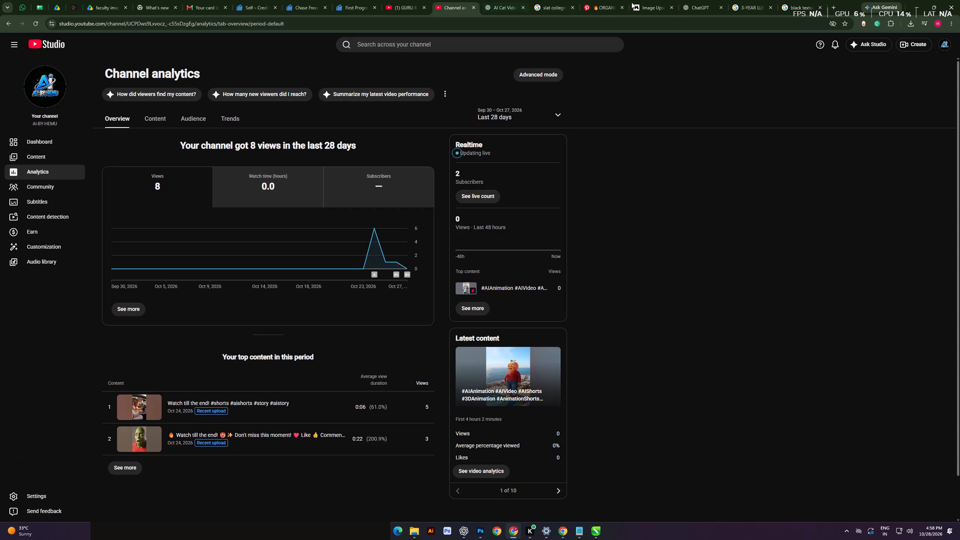
{"action": "left_click", "coordinate": [641, 0]}
{"action": "left_click", "coordinate": [613, 0]}
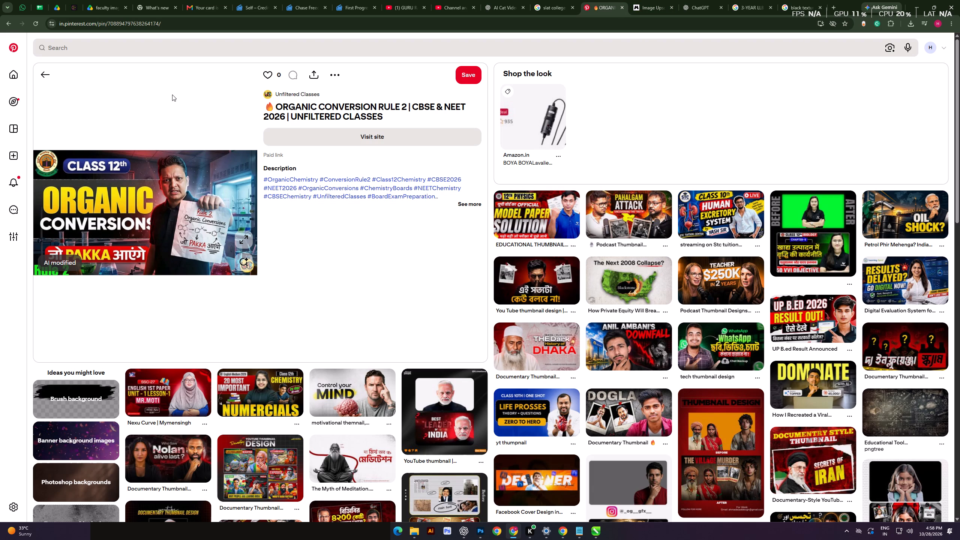
{"action": "left_click", "coordinate": [36, 69]}
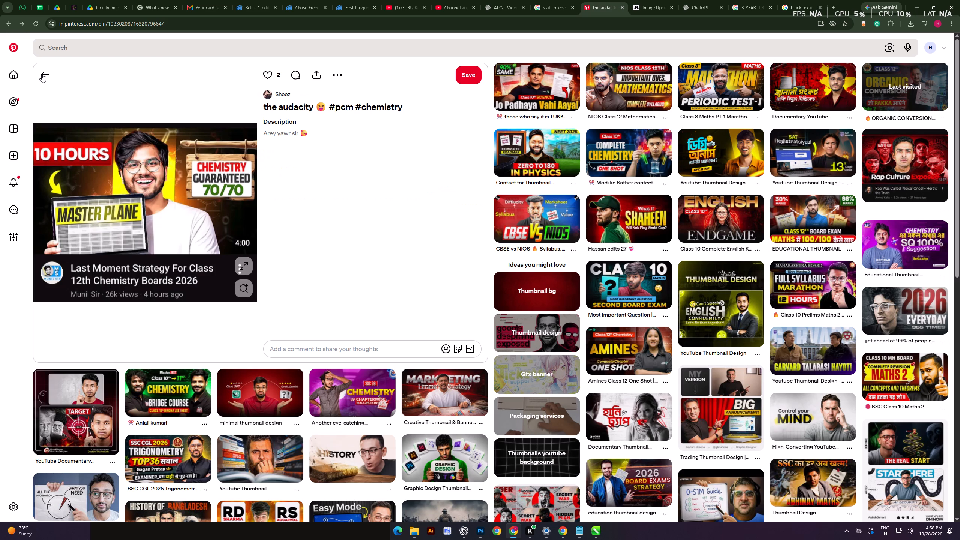
{"action": "left_click", "coordinate": [42, 74]}
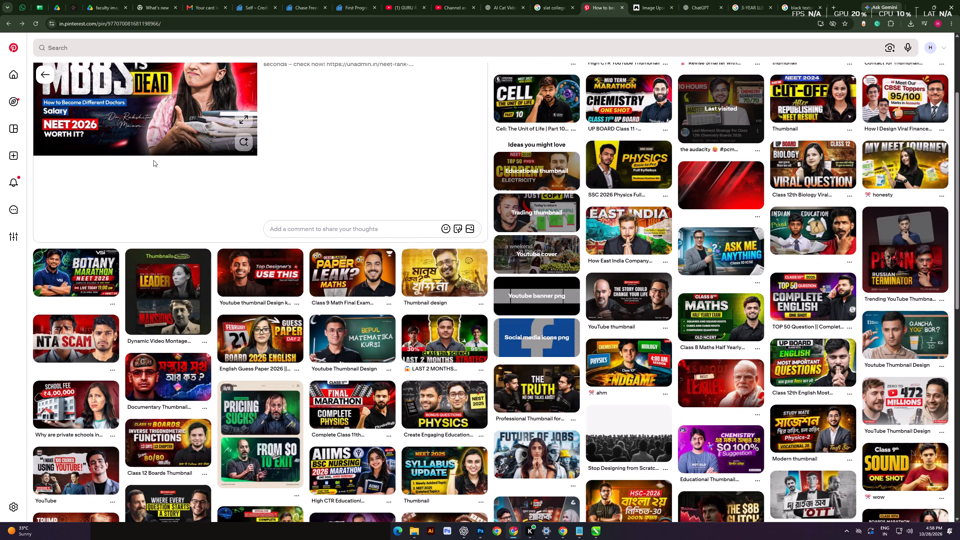
{"action": "scroll", "coordinate": [139, 139], "scroll_direction": "up", "scroll_amount": 7}
{"action": "right_click", "coordinate": [124, 160]}
{"action": "left_click", "coordinate": [159, 191]}
{"action": "key", "text": "alt+Tab"}
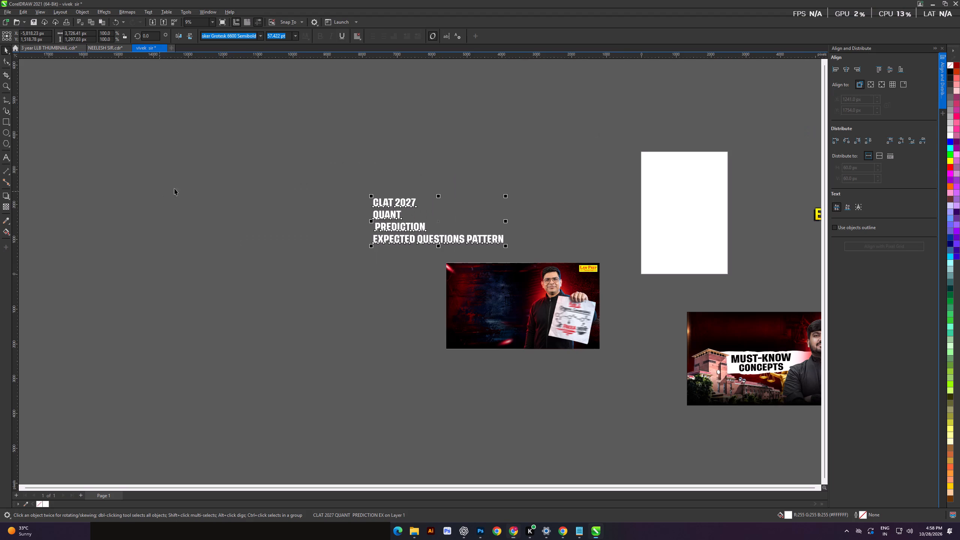
Paste the MBBS reference thumbnail into CorelDRAW, place it above the title text and enlarge it slightly wider than the presenter's thumbnail.
{"action": "scroll", "coordinate": [316, 288], "scroll_direction": "down", "scroll_amount": 6}
{"action": "key", "text": "ctrl+v"}
{"action": "scroll", "coordinate": [510, 253], "scroll_direction": "up", "scroll_amount": 3}
{"action": "left_click_drag", "start_coordinate": [513, 264], "coordinate": [247, 216]}
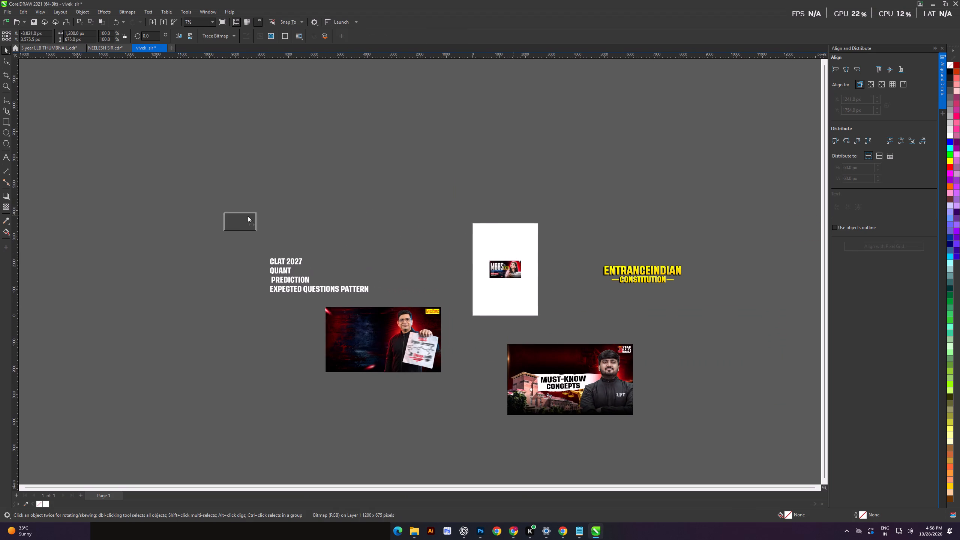
{"action": "left_click_drag", "start_coordinate": [247, 216], "coordinate": [247, 215]}
{"action": "left_click", "coordinate": [166, 256]}
{"action": "scroll", "coordinate": [253, 238], "scroll_direction": "up", "scroll_amount": 9, "text": "shift"}
{"action": "left_click", "coordinate": [277, 224]}
{"action": "left_click_drag", "start_coordinate": [284, 238], "coordinate": [373, 290], "text": "shift"}
{"action": "left_click_drag", "start_coordinate": [295, 255], "coordinate": [339, 226]}
{"action": "left_click_drag", "start_coordinate": [118, 279], "coordinate": [134, 284]}
{"action": "scroll", "coordinate": [288, 277], "scroll_direction": "down", "scroll_amount": 9, "text": "alt"}
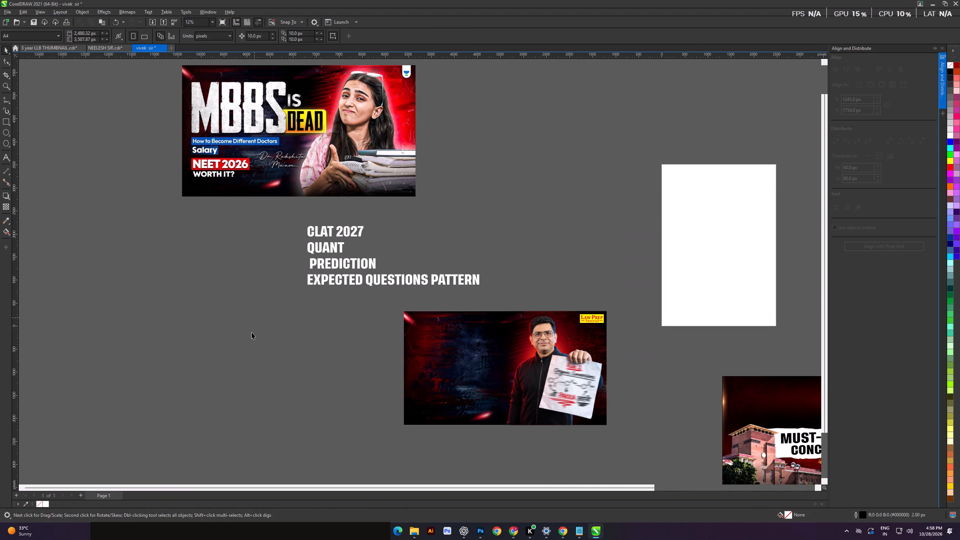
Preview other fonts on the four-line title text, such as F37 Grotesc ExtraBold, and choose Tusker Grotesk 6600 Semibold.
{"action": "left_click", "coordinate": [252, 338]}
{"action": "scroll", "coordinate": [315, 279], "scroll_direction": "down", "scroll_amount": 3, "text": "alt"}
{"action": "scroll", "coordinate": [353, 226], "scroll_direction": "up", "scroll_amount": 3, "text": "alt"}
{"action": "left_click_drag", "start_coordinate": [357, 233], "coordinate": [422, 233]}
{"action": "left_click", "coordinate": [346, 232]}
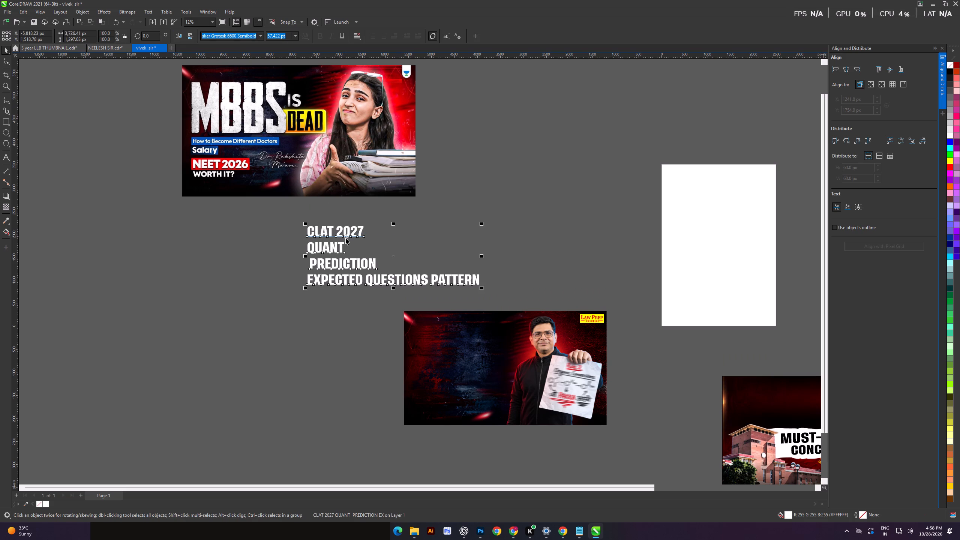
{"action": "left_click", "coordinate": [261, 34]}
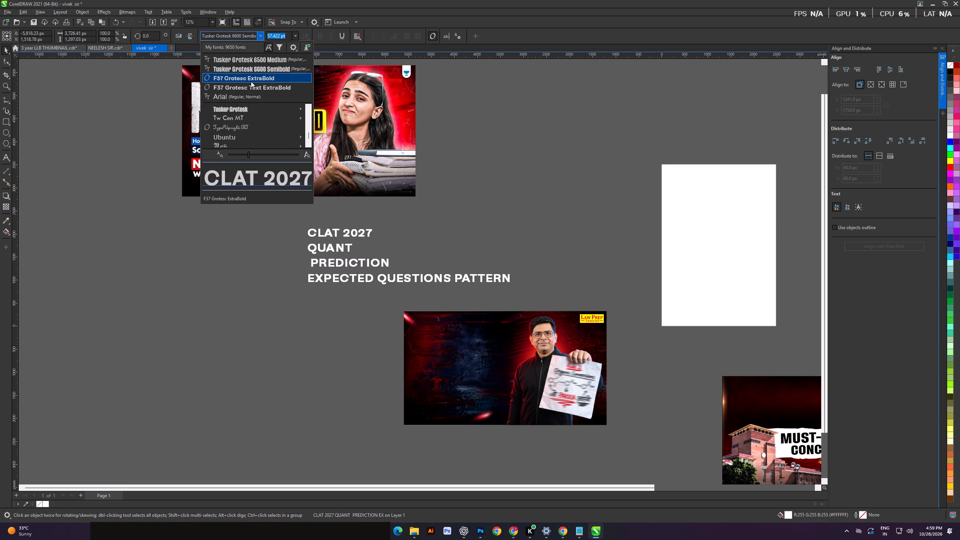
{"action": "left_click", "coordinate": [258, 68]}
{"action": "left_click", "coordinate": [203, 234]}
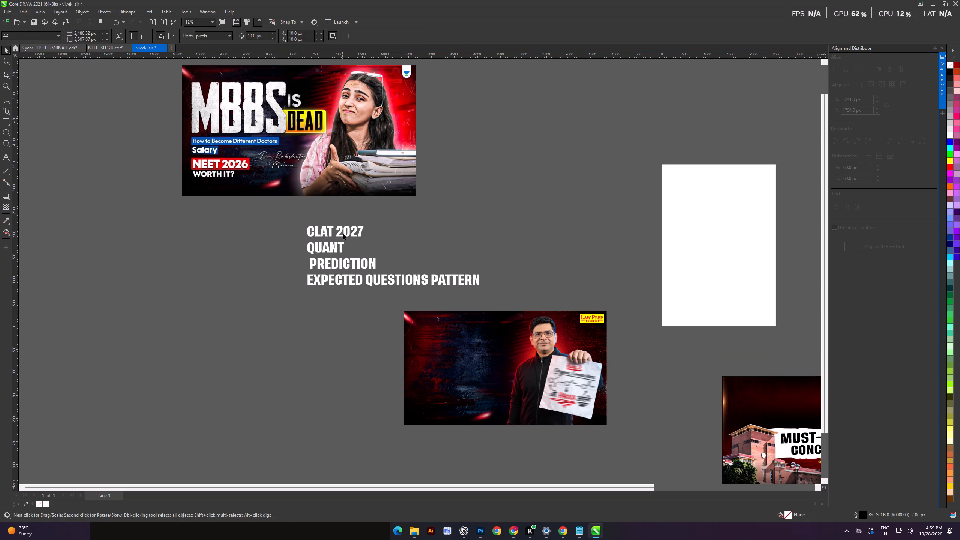
Reset the title text's horizontal stretch to a width of about 3,329 px and reduce its height to about 1,136 px.
{"action": "left_click", "coordinate": [343, 233]}
{"action": "left_click", "coordinate": [63, 15]}
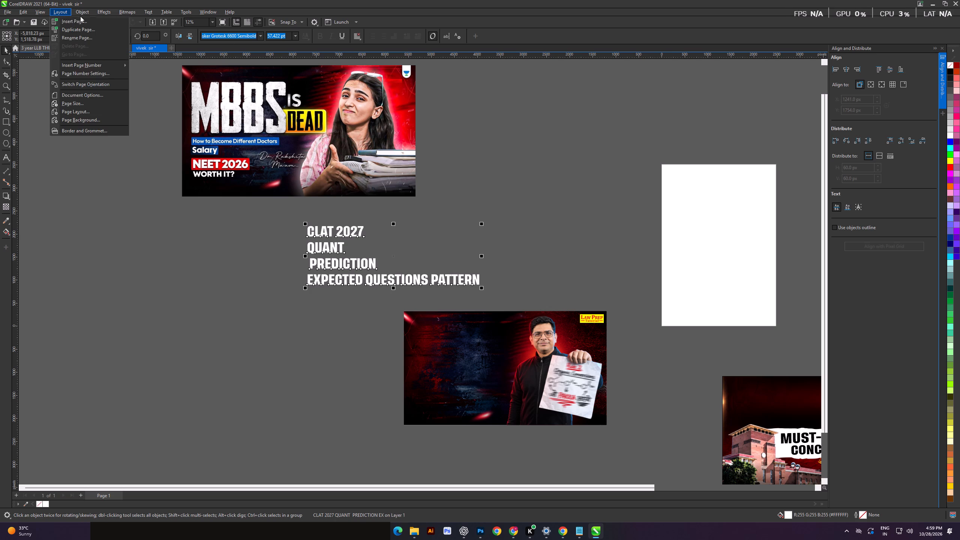
{"action": "left_click", "coordinate": [120, 75]}
{"action": "left_click", "coordinate": [255, 293]}
{"action": "left_click", "coordinate": [318, 237]}
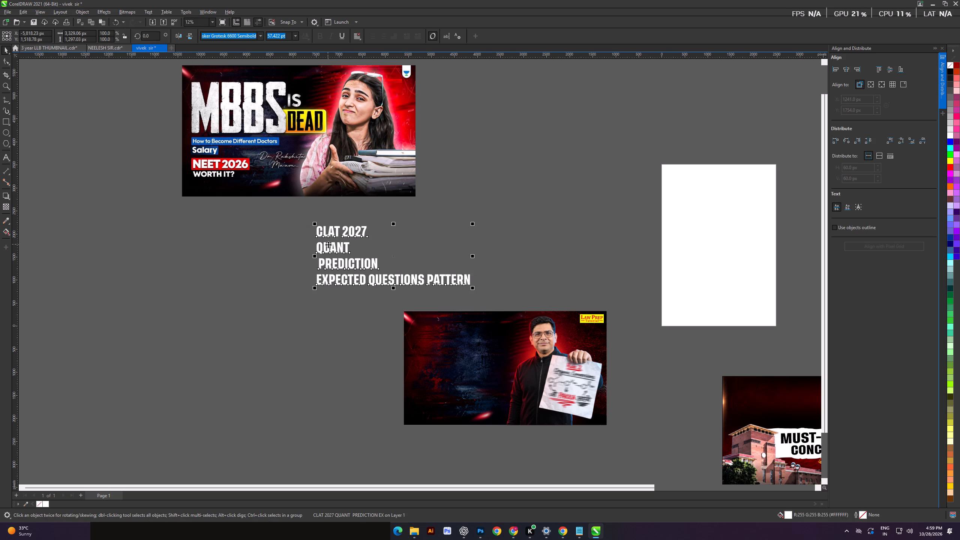
{"action": "scroll", "coordinate": [393, 283], "scroll_direction": "up", "scroll_amount": 6}
{"action": "left_click_drag", "start_coordinate": [394, 291], "coordinate": [393, 282], "text": "shift"}
{"action": "left_click_drag", "start_coordinate": [359, 326], "coordinate": [350, 311]}
{"action": "scroll", "coordinate": [310, 226], "scroll_direction": "down", "scroll_amount": 3}
Break the title text apart into separate lines and move the "CLAT 2027" line out to the right of "QUANT".
{"action": "left_click", "coordinate": [292, 210]}
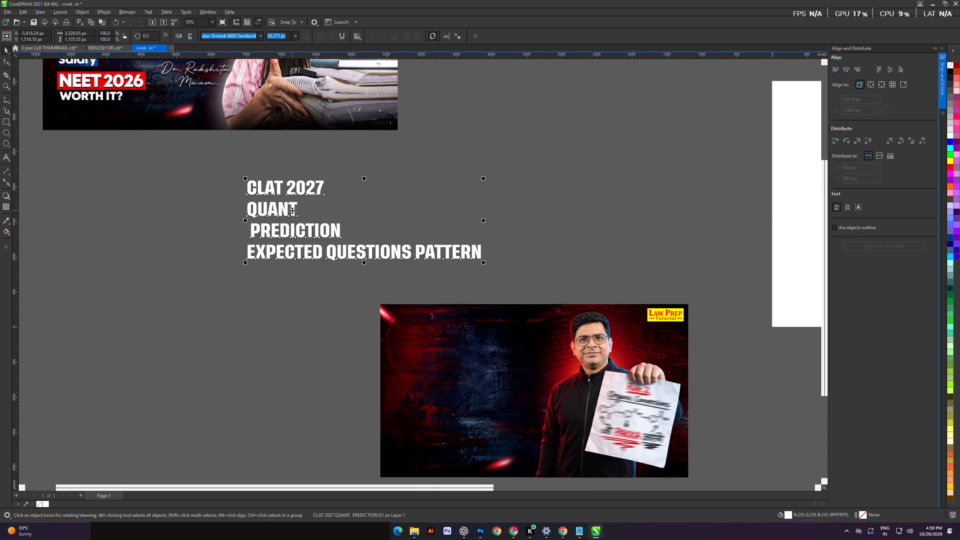
{"action": "key", "text": "ctrl+k"}
{"action": "left_click", "coordinate": [347, 201]}
{"action": "left_click_drag", "start_coordinate": [318, 191], "coordinate": [461, 231]}
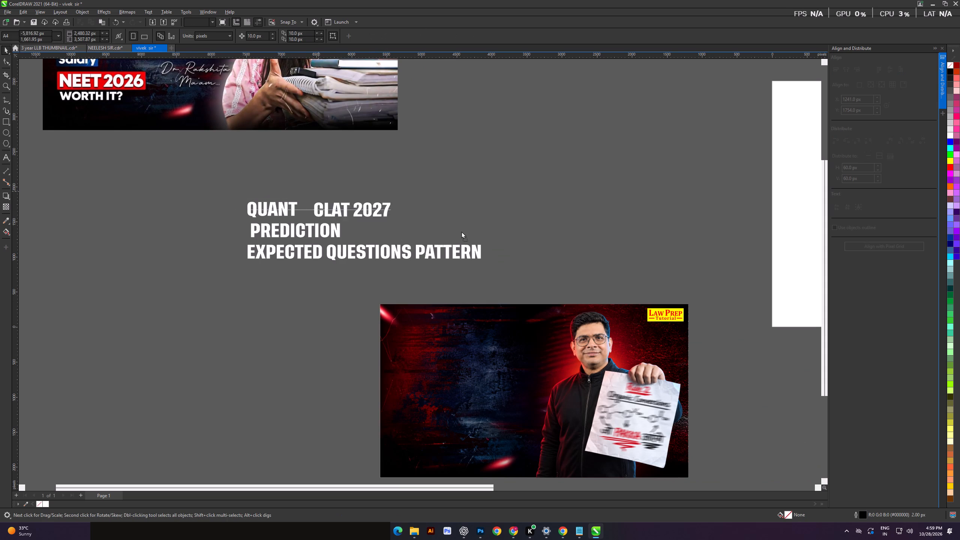
Move the "CLAT 2027" line onto the upper part of the presenter's thumbnail, bring it to front and enlarge it to about 1,526 px wide.
{"action": "left_click_drag", "start_coordinate": [461, 231], "coordinate": [505, 337]}
{"action": "scroll", "coordinate": [507, 343], "scroll_direction": "down", "scroll_amount": 4}
{"action": "key", "text": "shift+Page_Up"}
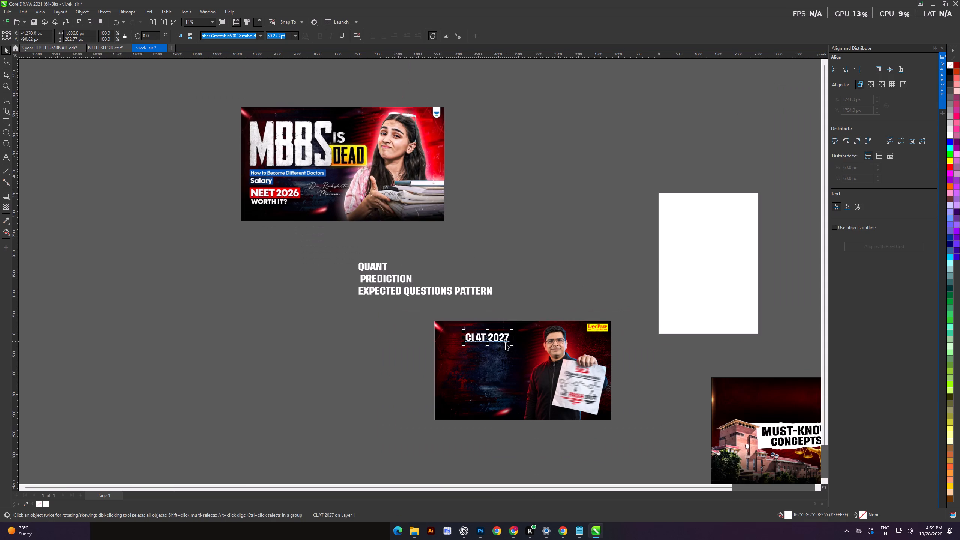
{"action": "scroll", "coordinate": [505, 343], "scroll_direction": "up", "scroll_amount": 9}
{"action": "left_click_drag", "start_coordinate": [520, 340], "coordinate": [545, 360], "text": "shift"}
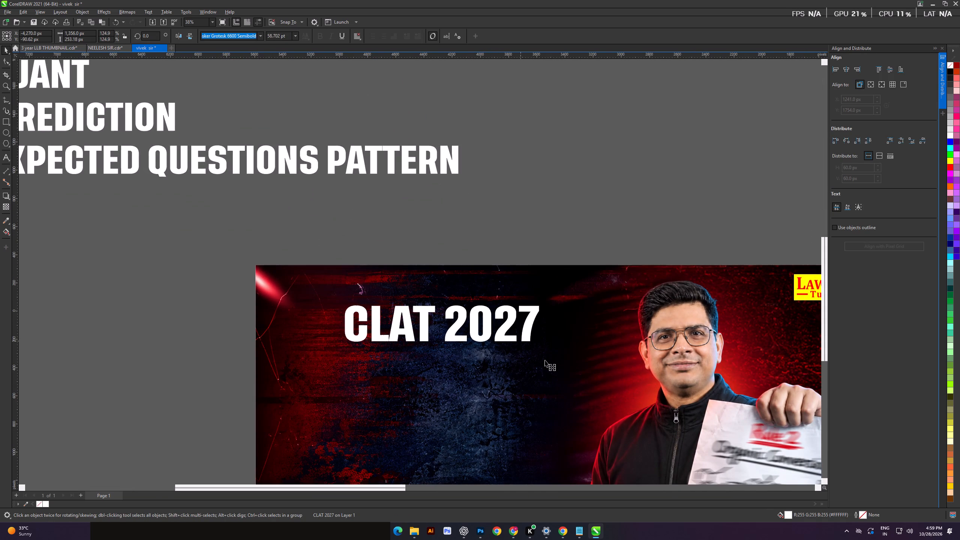
{"action": "left_click_drag", "start_coordinate": [545, 360], "coordinate": [552, 362], "text": "shift"}
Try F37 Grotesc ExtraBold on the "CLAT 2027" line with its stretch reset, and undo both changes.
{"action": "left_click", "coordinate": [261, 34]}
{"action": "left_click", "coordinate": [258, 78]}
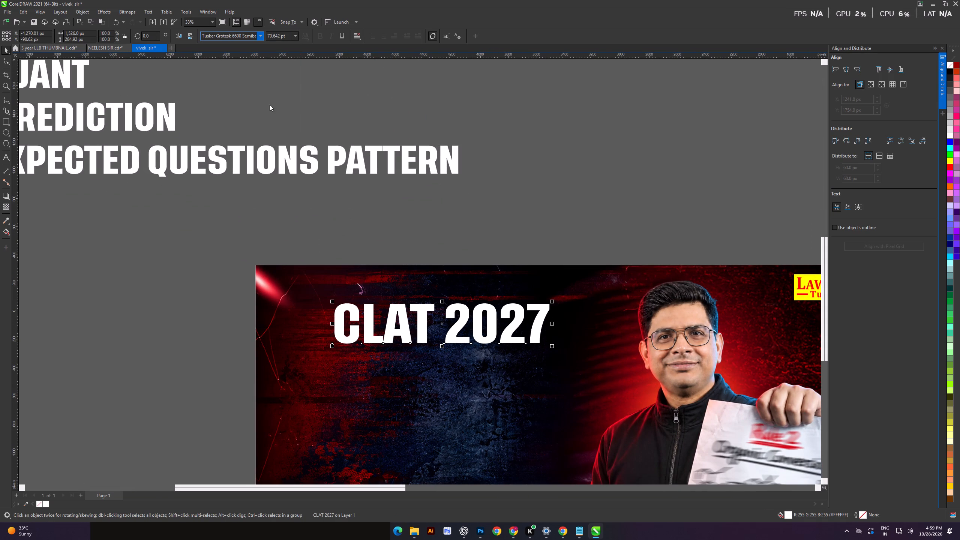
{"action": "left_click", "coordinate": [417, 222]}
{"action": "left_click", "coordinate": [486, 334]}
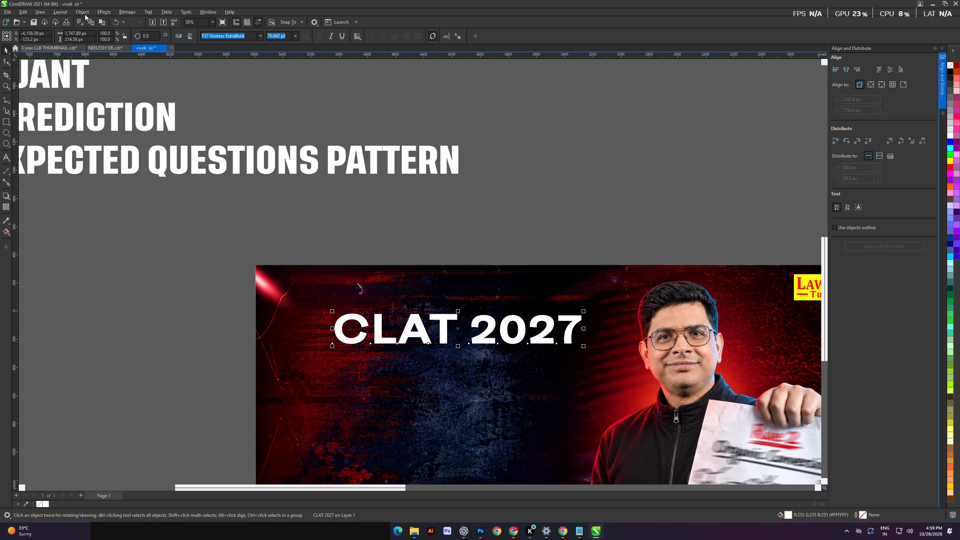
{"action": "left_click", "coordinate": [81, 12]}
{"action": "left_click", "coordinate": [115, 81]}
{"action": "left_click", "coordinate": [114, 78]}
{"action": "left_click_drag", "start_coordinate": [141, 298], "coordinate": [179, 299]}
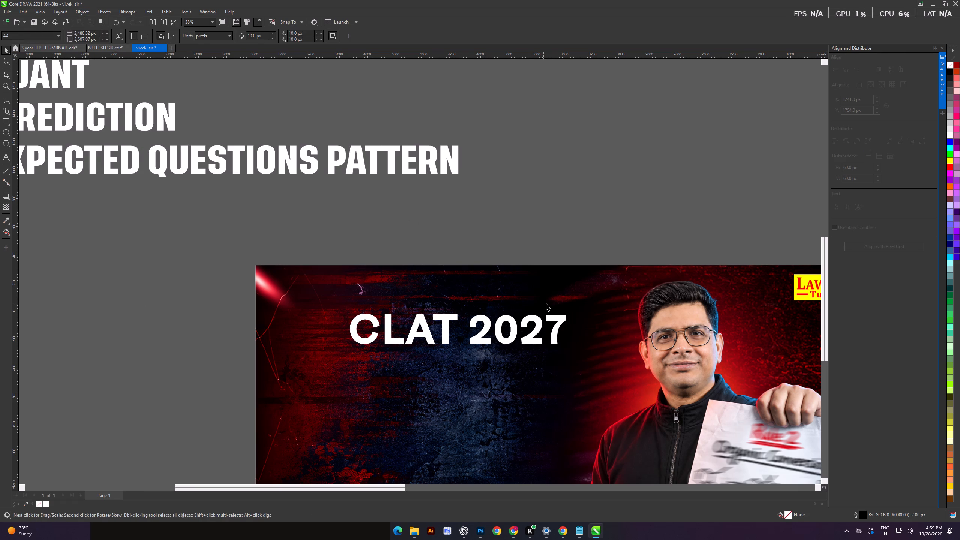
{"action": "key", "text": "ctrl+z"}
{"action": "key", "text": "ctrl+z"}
Move the "CLAT 2027" line slightly up, closer to the thumbnail's top edge.
{"action": "left_click", "coordinate": [430, 207]}
{"action": "left_click_drag", "start_coordinate": [493, 322], "coordinate": [497, 310]}
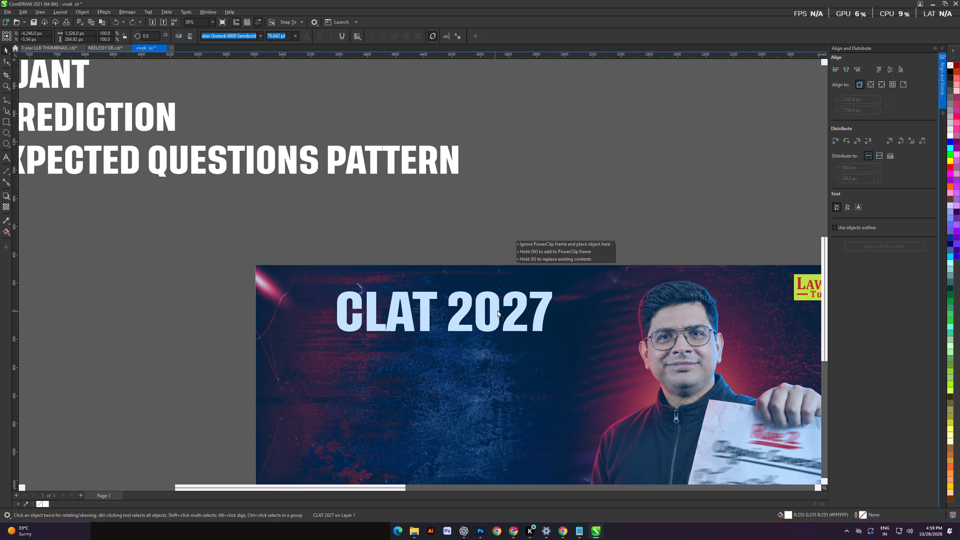
{"action": "left_click_drag", "start_coordinate": [497, 310], "coordinate": [499, 309]}
{"action": "scroll", "coordinate": [451, 330], "scroll_direction": "up", "scroll_amount": 2}
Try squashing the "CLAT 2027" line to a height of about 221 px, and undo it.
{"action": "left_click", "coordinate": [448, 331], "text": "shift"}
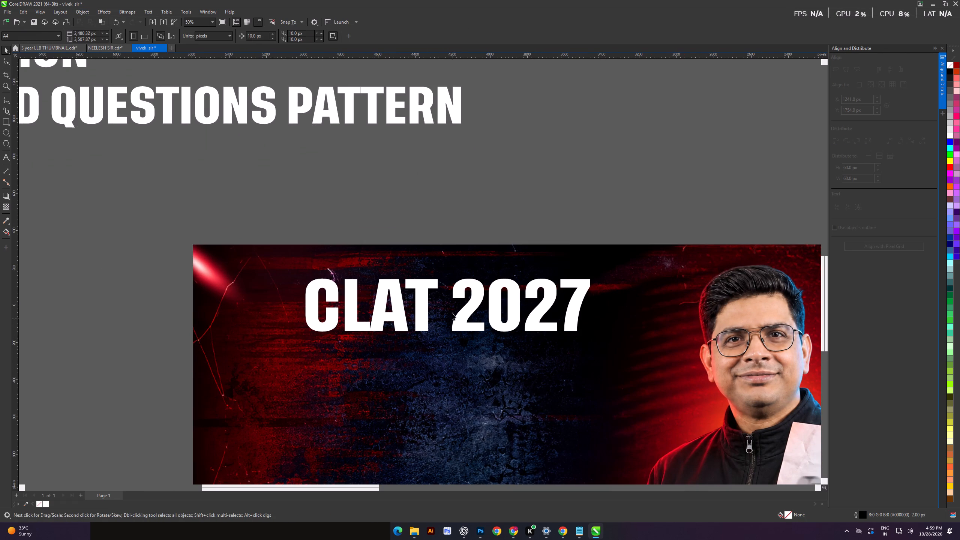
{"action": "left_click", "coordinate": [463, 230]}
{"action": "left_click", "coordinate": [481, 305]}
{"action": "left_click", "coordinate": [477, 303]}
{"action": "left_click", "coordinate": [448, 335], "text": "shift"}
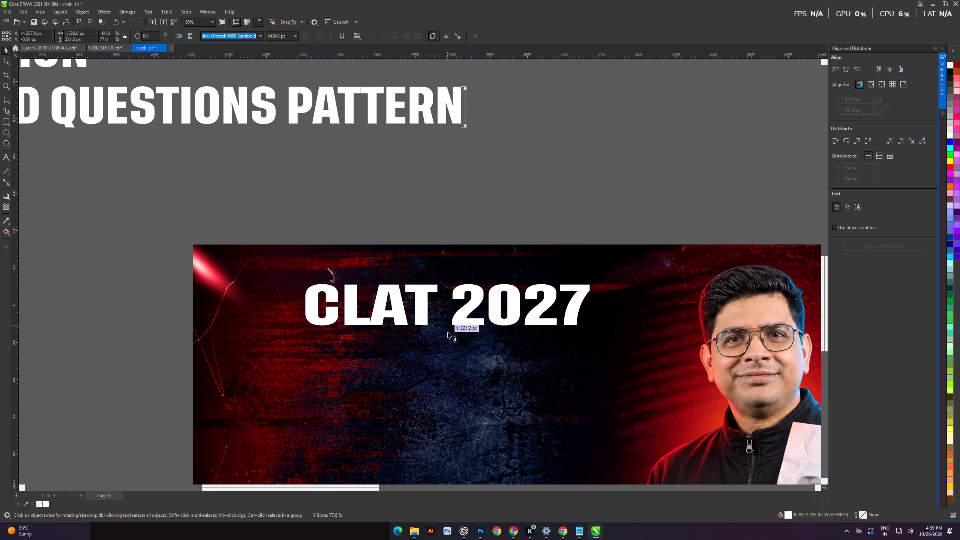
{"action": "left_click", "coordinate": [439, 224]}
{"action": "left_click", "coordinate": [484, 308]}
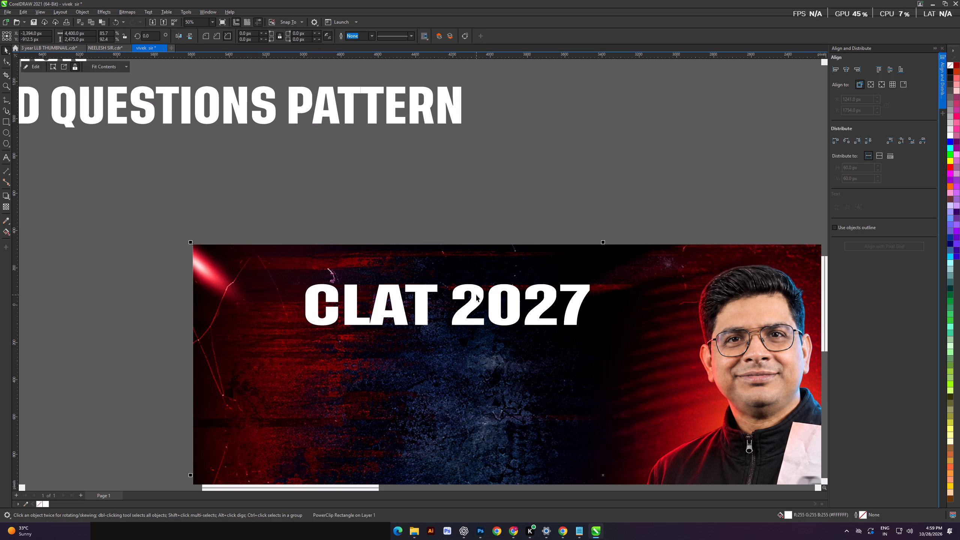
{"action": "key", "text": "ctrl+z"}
Change the "CLAT 2027" line's font to Outfit ExtraBold and reset its horizontal stretch, for a width of about 1,476 px.
{"action": "left_click", "coordinate": [244, 36]}
{"action": "key", "text": "ctrl+a"}
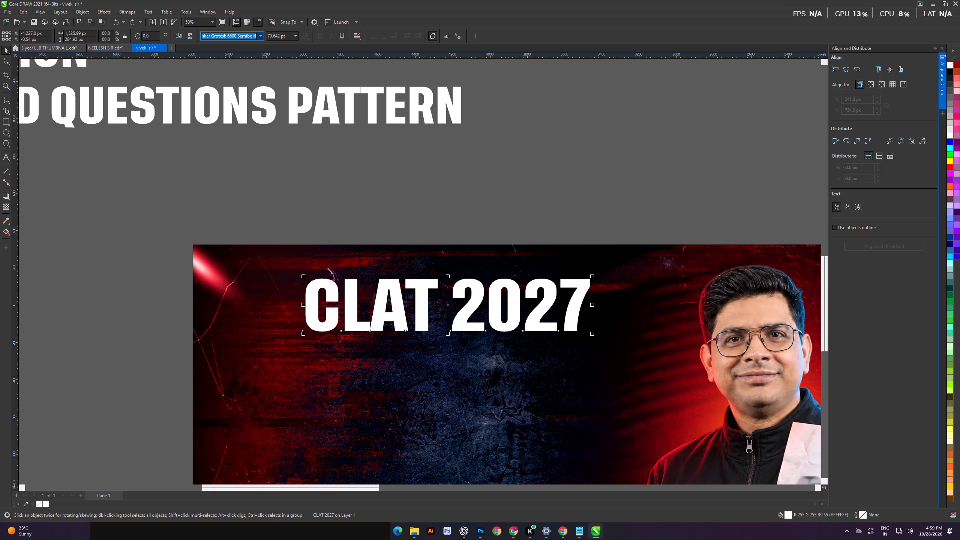
{"action": "type", "text": "out"}
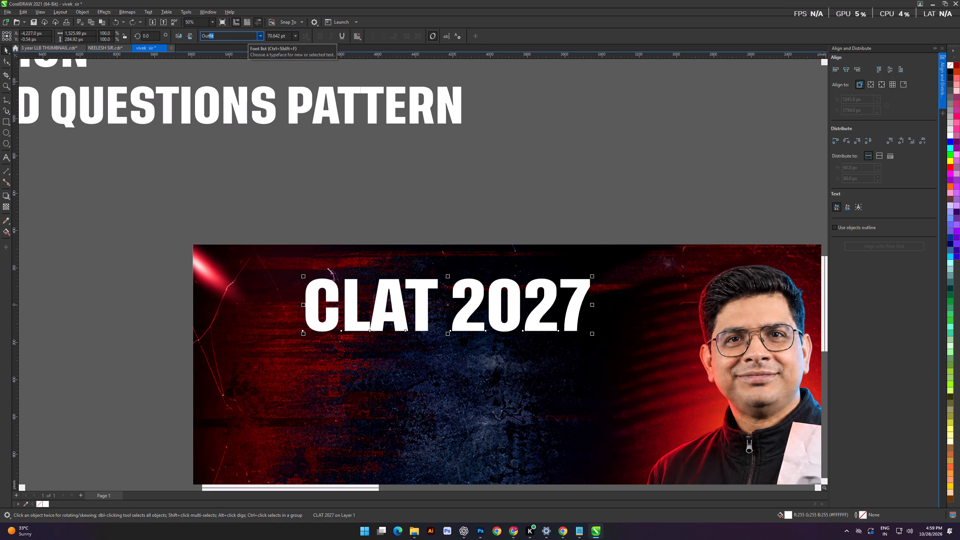
{"action": "type", "text": "fit"}
{"action": "key", "text": "Return"}
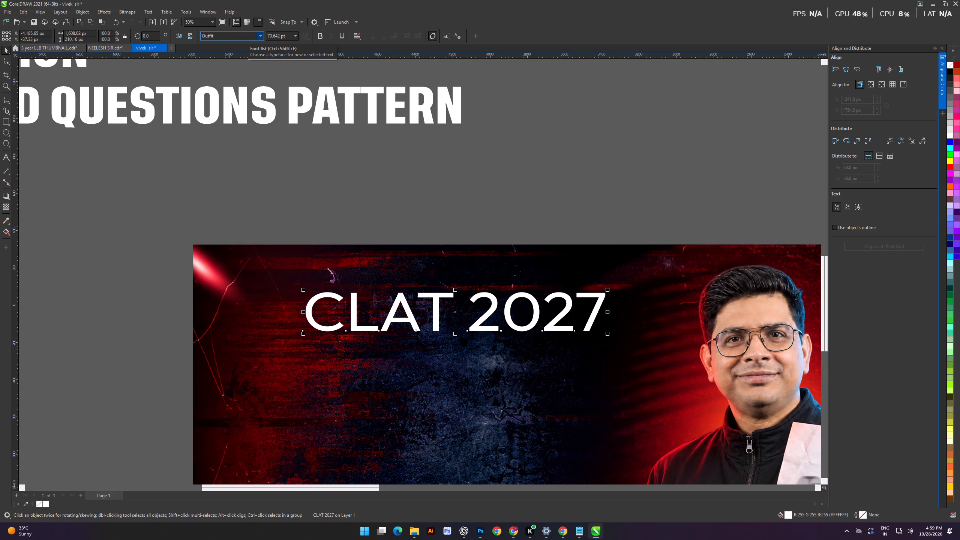
{"action": "left_click", "coordinate": [258, 34]}
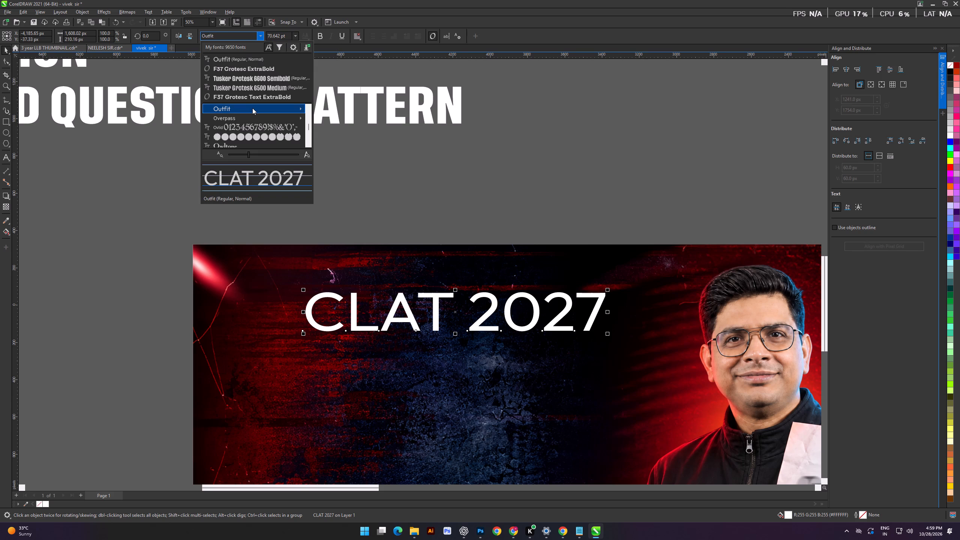
{"action": "left_click", "coordinate": [355, 173]}
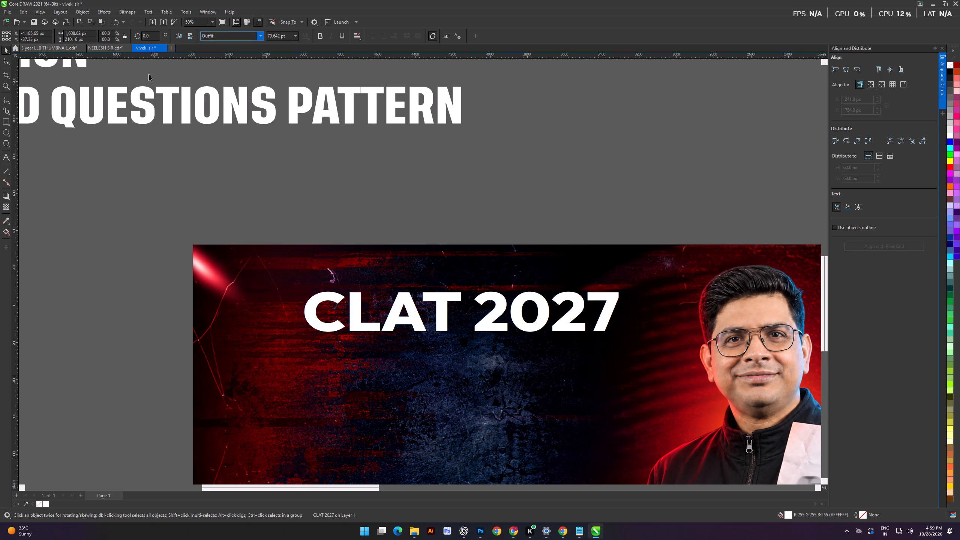
{"action": "left_click", "coordinate": [75, 14]}
{"action": "left_click", "coordinate": [119, 77]}
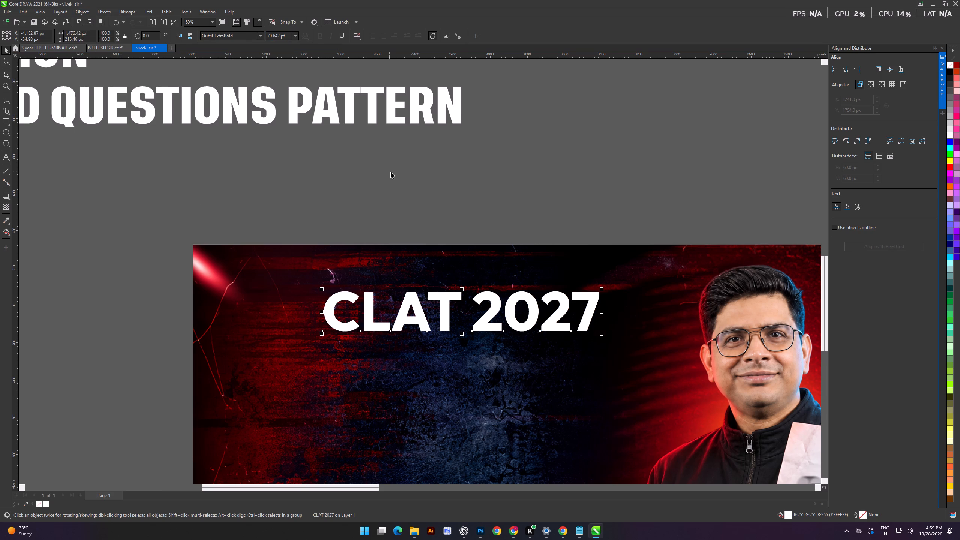
{"action": "left_click", "coordinate": [392, 171]}
Nudge the "CLAT 2027" line up by about 16 px in the presenter's thumbnail.
{"action": "scroll", "coordinate": [514, 271], "scroll_direction": "down", "scroll_amount": 2}
{"action": "left_click", "coordinate": [433, 143]}
{"action": "scroll", "coordinate": [530, 282], "scroll_direction": "up", "scroll_amount": 4, "text": "shift"}
{"action": "left_click", "coordinate": [525, 257]}
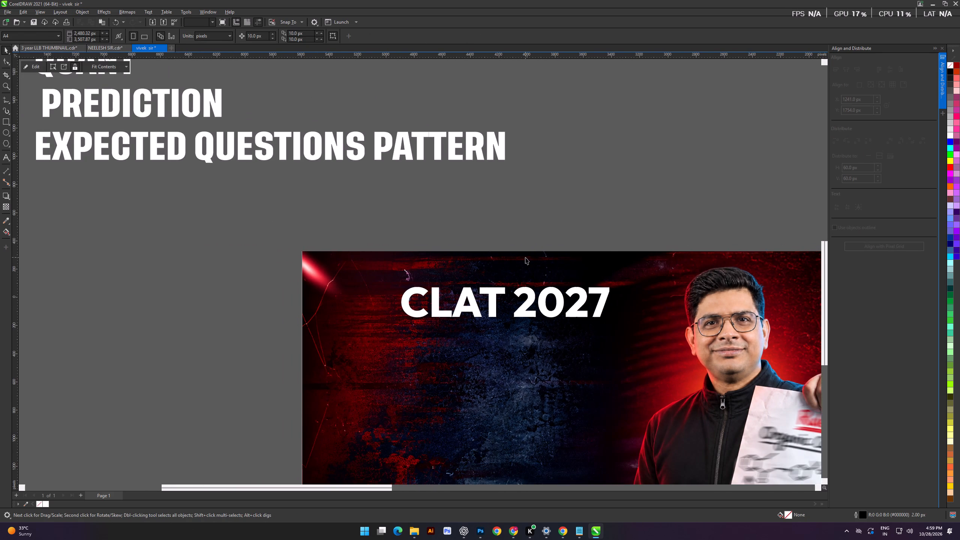
{"action": "scroll", "coordinate": [525, 257], "scroll_direction": "down", "scroll_amount": 2}
{"action": "left_click", "coordinate": [511, 235]}
{"action": "scroll", "coordinate": [529, 297], "scroll_direction": "up", "scroll_amount": 4}
{"action": "left_click", "coordinate": [527, 286]}
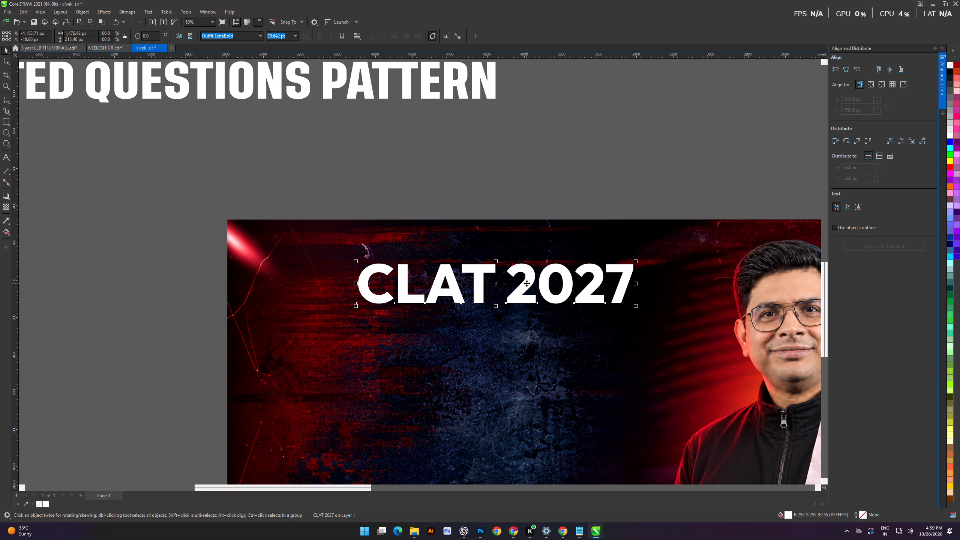
Move the "QUANT" line onto the thumbnail below "CLAT 2027" and enlarge it to about 2,167 px wide.
{"action": "scroll", "coordinate": [511, 197], "scroll_direction": "down", "scroll_amount": 4}
{"action": "scroll", "coordinate": [500, 192], "scroll_direction": "down", "scroll_amount": 3, "text": "shift"}
{"action": "left_click", "coordinate": [389, 124]}
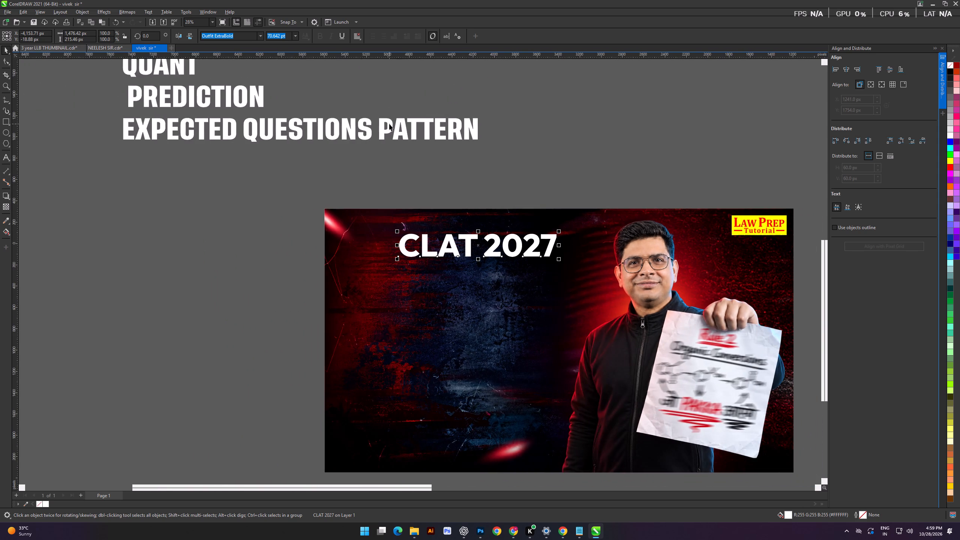
{"action": "scroll", "coordinate": [390, 157], "scroll_direction": "down", "scroll_amount": 3}
{"action": "scroll", "coordinate": [426, 190], "scroll_direction": "up", "scroll_amount": 5}
{"action": "scroll", "coordinate": [469, 231], "scroll_direction": "down", "scroll_amount": 4}
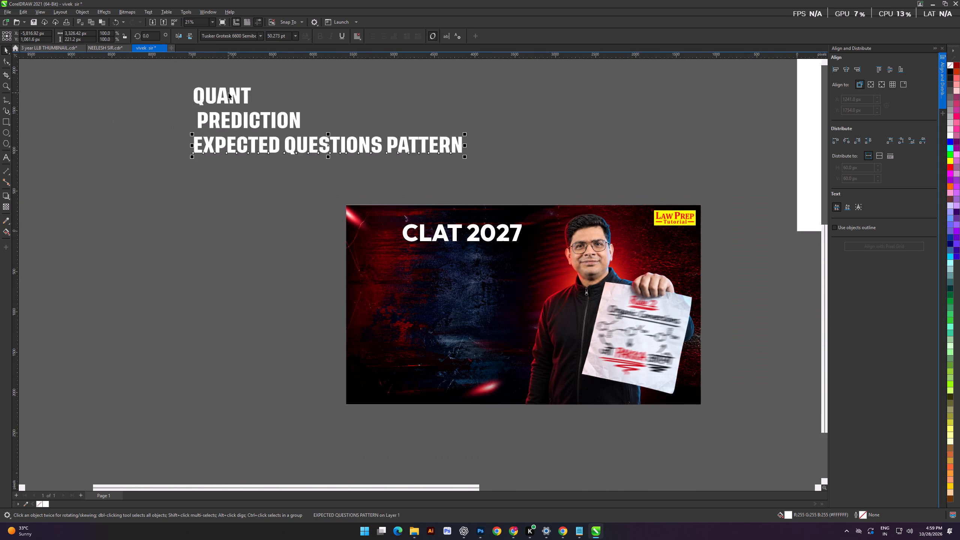
{"action": "left_click_drag", "start_coordinate": [228, 95], "coordinate": [340, 204]}
{"action": "left_click_drag", "start_coordinate": [237, 94], "coordinate": [493, 274]}
{"action": "scroll", "coordinate": [502, 295], "scroll_direction": "up", "scroll_amount": 2}
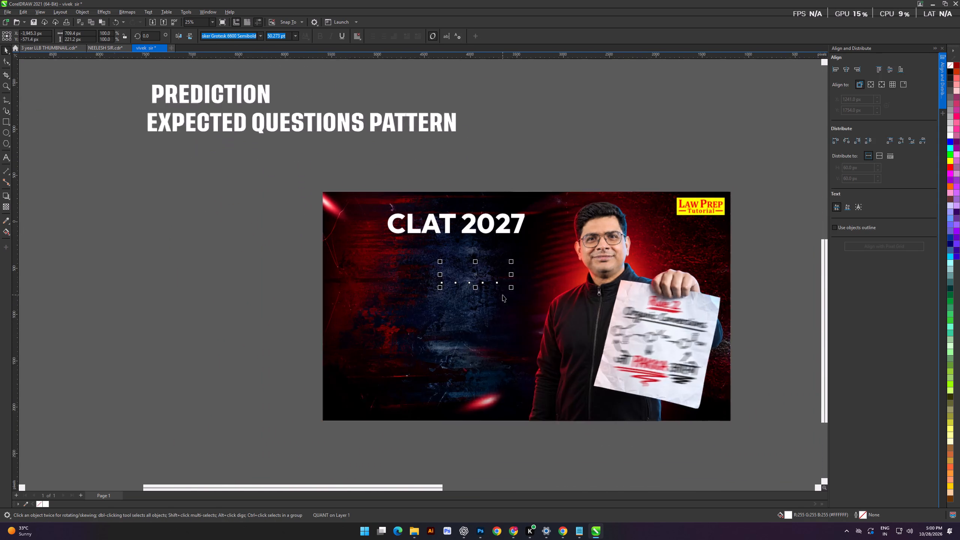
{"action": "scroll", "coordinate": [502, 295], "scroll_direction": "up", "scroll_amount": 2}
{"action": "left_click_drag", "start_coordinate": [512, 286], "coordinate": [601, 343], "text": "shift"}
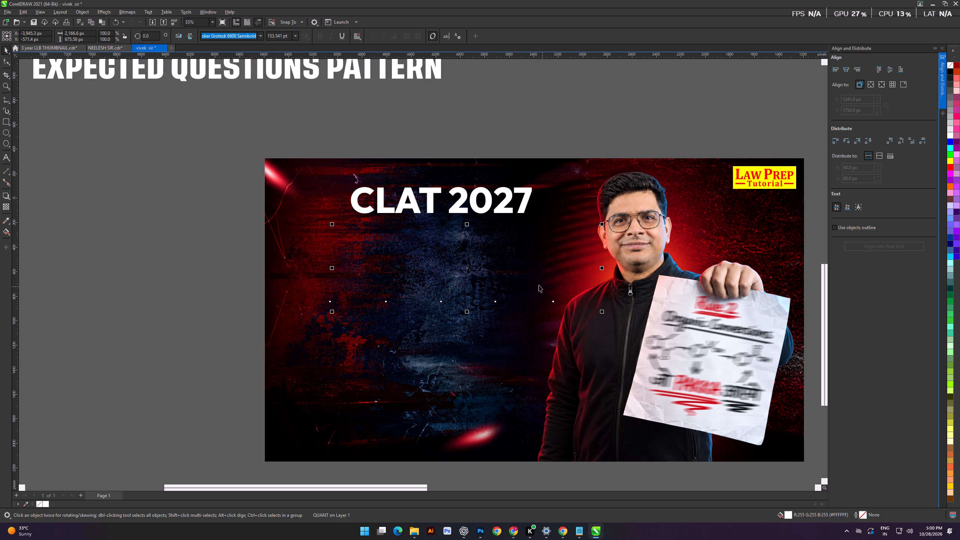
{"action": "left_click_drag", "start_coordinate": [536, 285], "coordinate": [522, 287]}
{"action": "key", "text": "ctrl+z"}
Bring the "QUANT" line in front of the thumbnail background and shift it left, clear of the presenter, under "CLAT 2027".
{"action": "left_click", "coordinate": [119, 184]}
{"action": "left_click_drag", "start_coordinate": [148, 148], "coordinate": [660, 395]}
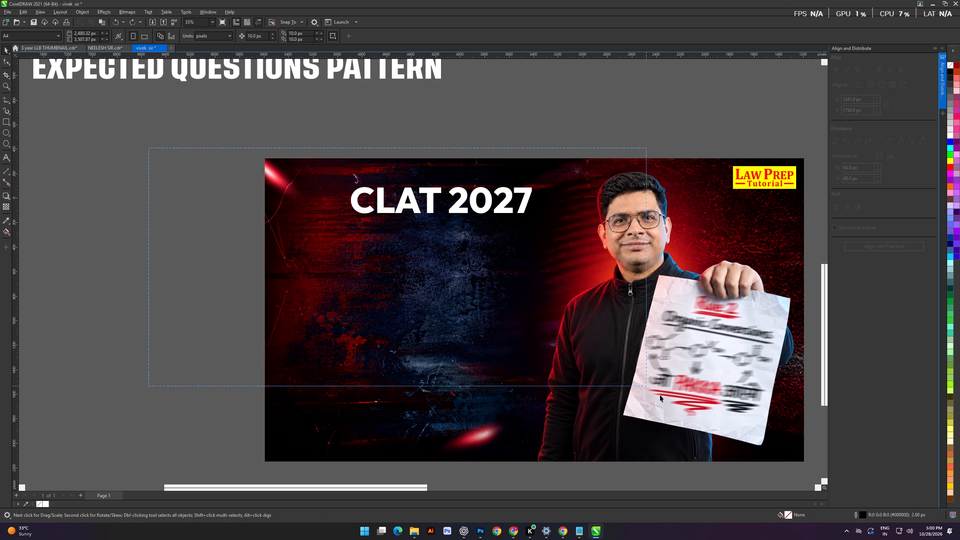
{"action": "left_click_drag", "start_coordinate": [660, 395], "coordinate": [661, 395]}
{"action": "key", "text": "shift+Page_Up"}
{"action": "left_click_drag", "start_coordinate": [100, 244], "coordinate": [111, 244]}
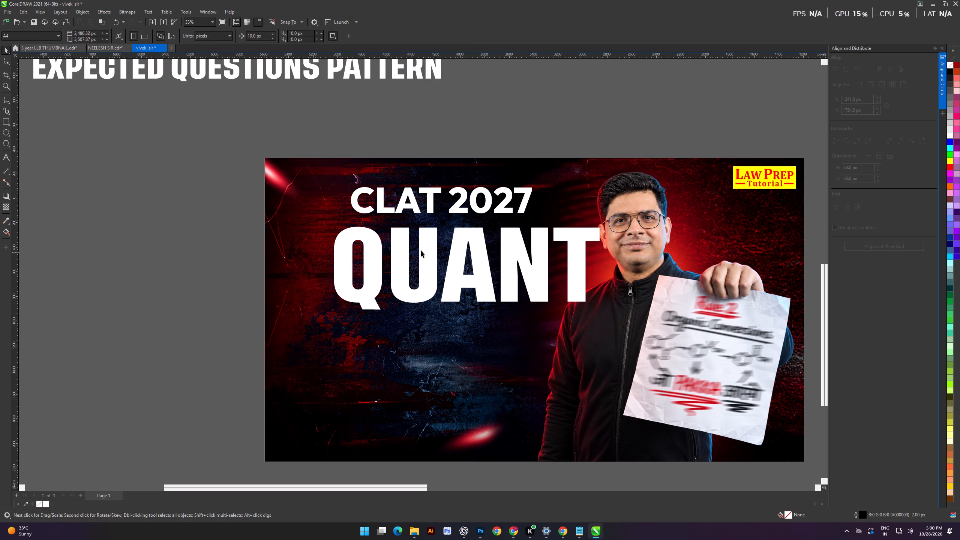
{"action": "left_click_drag", "start_coordinate": [481, 266], "coordinate": [454, 266]}
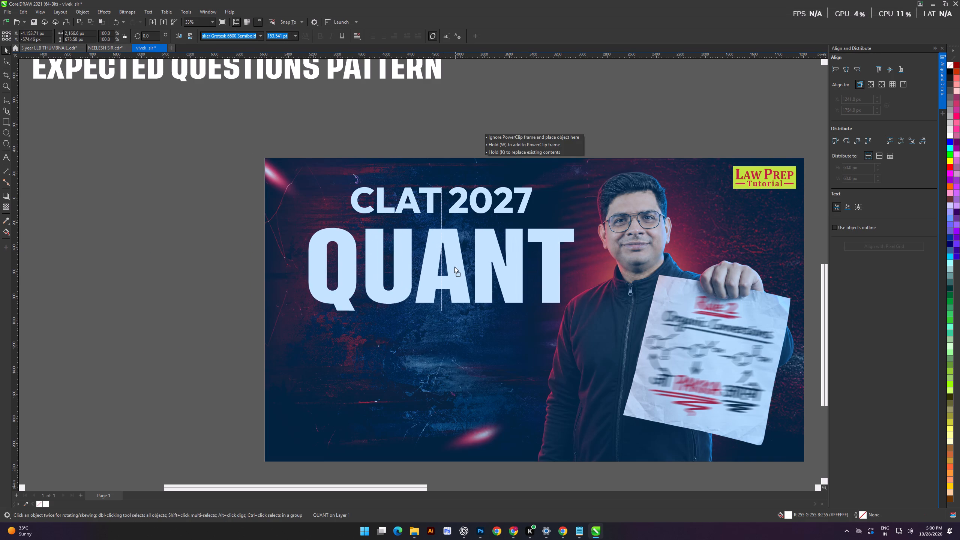
{"action": "left_click_drag", "start_coordinate": [454, 266], "coordinate": [453, 265]}
{"action": "left_click_drag", "start_coordinate": [94, 265], "coordinate": [96, 262]}
Shrink "CLAT 2027" to about 1,302 px wide, place it above "QUANT" and move "QUANT" slightly up towards it.
{"action": "scroll", "coordinate": [608, 174], "scroll_direction": "up", "scroll_amount": 6, "text": "shift"}
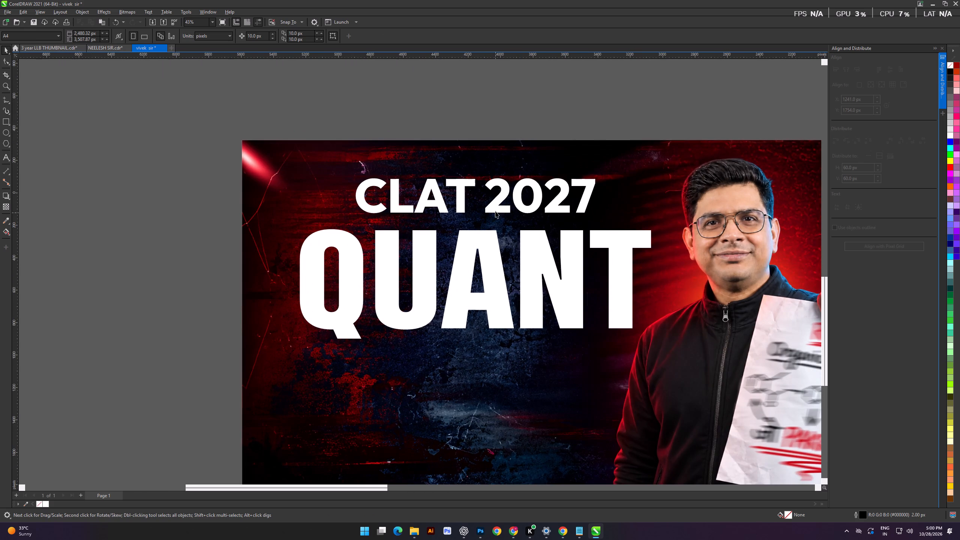
{"action": "left_click_drag", "start_coordinate": [496, 206], "coordinate": [486, 208]}
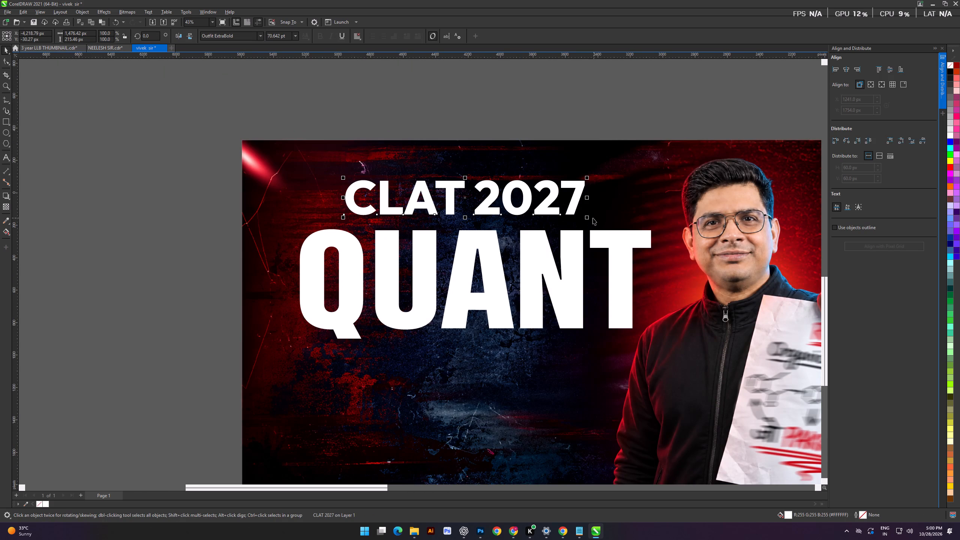
{"action": "left_click_drag", "start_coordinate": [588, 218], "coordinate": [574, 225], "text": "shift"}
{"action": "left_click_drag", "start_coordinate": [539, 198], "coordinate": [539, 185]}
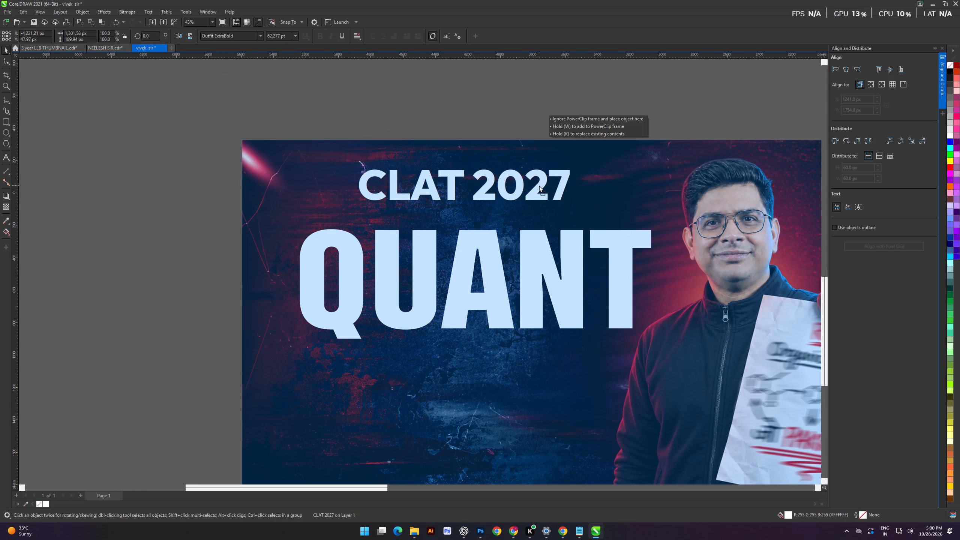
{"action": "left_click_drag", "start_coordinate": [539, 185], "coordinate": [539, 192]}
{"action": "left_click_drag", "start_coordinate": [534, 262], "coordinate": [534, 253]}
Align the "CLAT 2027" and "QUANT" lines by their horizontal centres and nudge "CLAT 2027" slightly left and closer to "QUANT".
{"action": "scroll", "coordinate": [534, 253], "scroll_direction": "down", "scroll_amount": 4}
{"action": "left_click", "coordinate": [323, 257]}
{"action": "left_click_drag", "start_coordinate": [325, 183], "coordinate": [634, 309]}
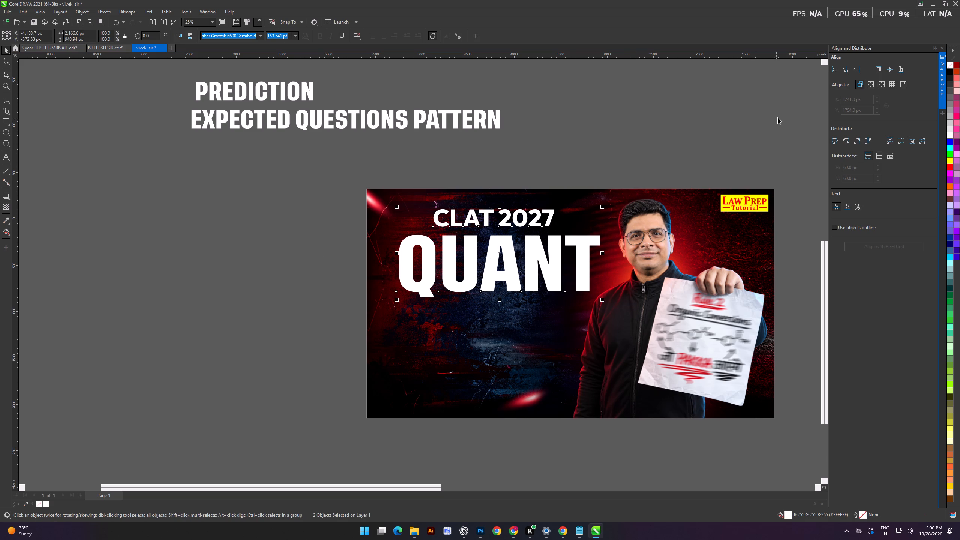
{"action": "left_click", "coordinate": [845, 67]}
{"action": "left_click", "coordinate": [286, 221]}
{"action": "scroll", "coordinate": [492, 199], "scroll_direction": "up", "scroll_amount": 4}
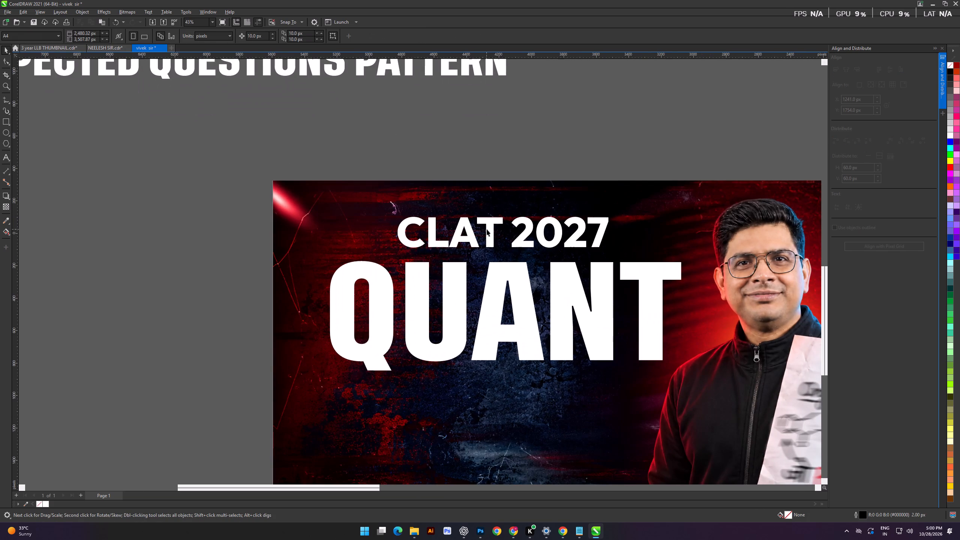
{"action": "left_click_drag", "start_coordinate": [491, 230], "coordinate": [485, 232]}
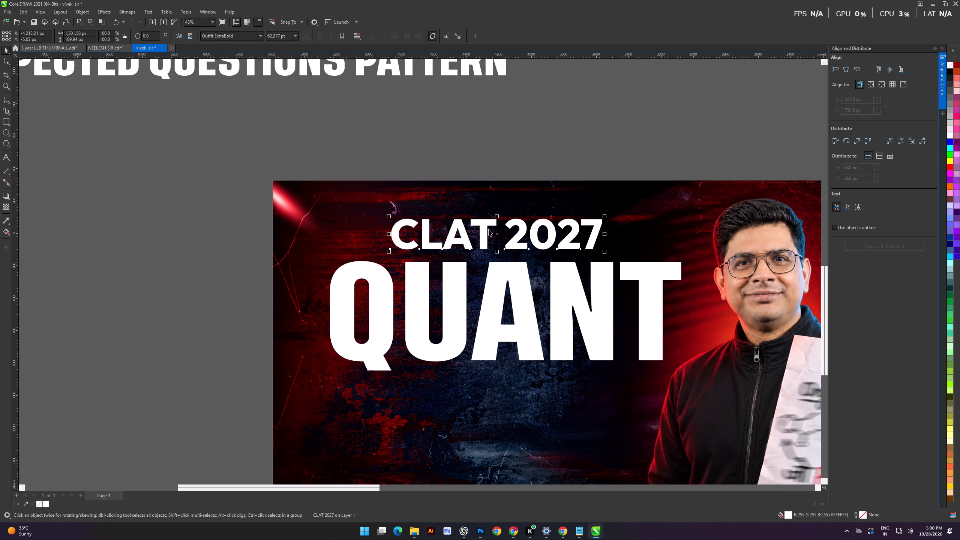
{"action": "left_click", "coordinate": [491, 142]}
{"action": "scroll", "coordinate": [515, 215], "scroll_direction": "up", "scroll_amount": 1}
{"action": "left_click_drag", "start_coordinate": [521, 235], "coordinate": [524, 235]}
{"action": "scroll", "coordinate": [524, 235], "scroll_direction": "down", "scroll_amount": 4}
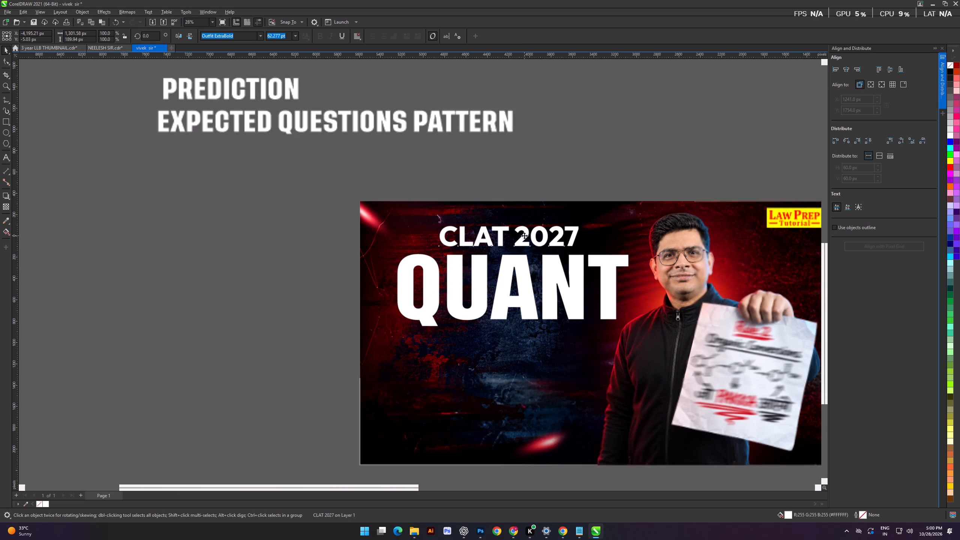
Move the "PREDICTION" line onto the thumbnail just below "QUANT" and bring it in front of the background.
{"action": "left_click", "coordinate": [262, 215]}
{"action": "scroll", "coordinate": [401, 226], "scroll_direction": "down", "scroll_amount": 2, "text": "alt"}
{"action": "left_click", "coordinate": [310, 223]}
{"action": "scroll", "coordinate": [445, 252], "scroll_direction": "down", "scroll_amount": 2}
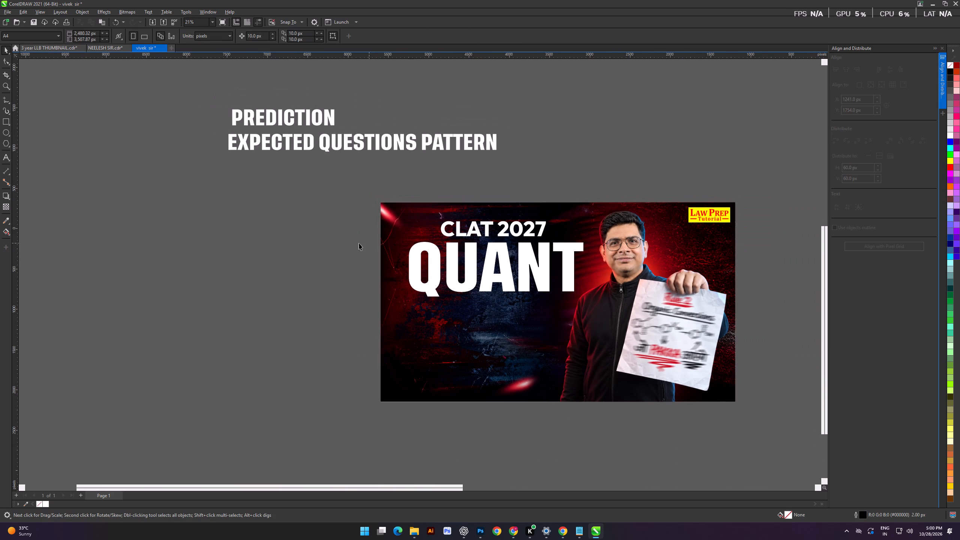
{"action": "left_click", "coordinate": [345, 243]}
{"action": "scroll", "coordinate": [397, 225], "scroll_direction": "down", "scroll_amount": 3, "text": "alt"}
{"action": "left_click_drag", "start_coordinate": [300, 100], "coordinate": [534, 297]}
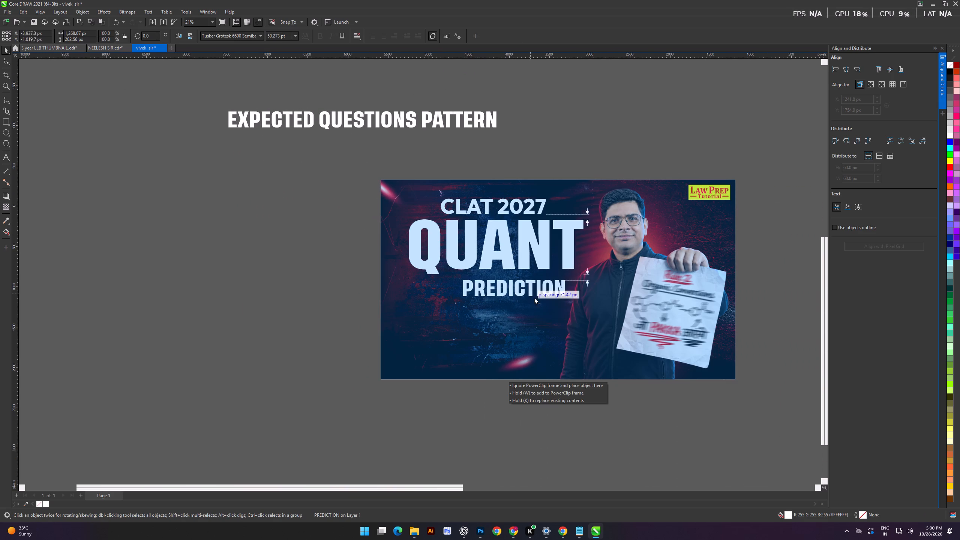
{"action": "left_click_drag", "start_coordinate": [534, 297], "coordinate": [515, 288]}
{"action": "scroll", "coordinate": [538, 292], "scroll_direction": "up", "scroll_amount": 4}
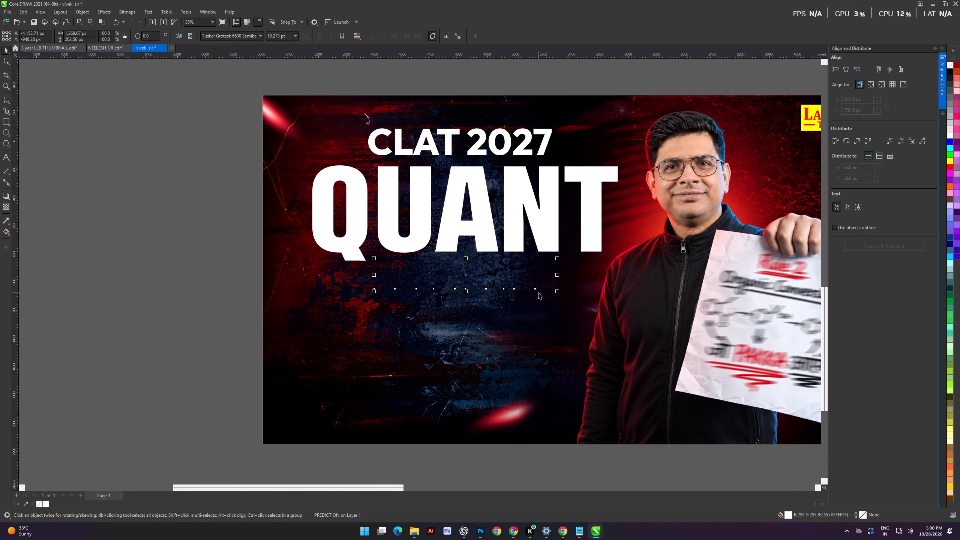
{"action": "key", "text": "shift+Page_Up"}
Enlarge "PREDICTION" to about 1,978 px wide and "QUANT" to about 2,352 px wide.
{"action": "left_click_drag", "start_coordinate": [557, 292], "coordinate": [598, 315]}
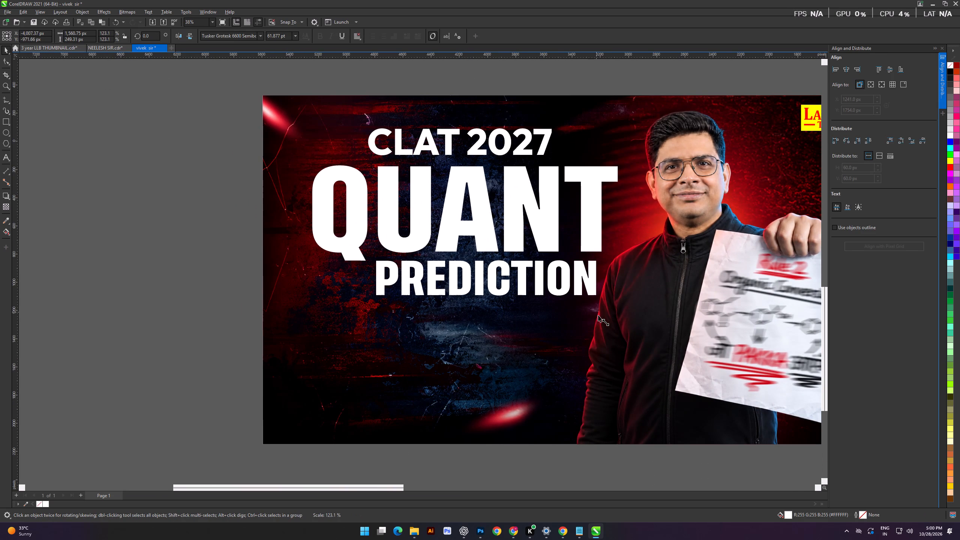
{"action": "left_click_drag", "start_coordinate": [598, 315], "coordinate": [657, 339]}
{"action": "left_click", "coordinate": [115, 244]}
{"action": "left_click", "coordinate": [342, 246]}
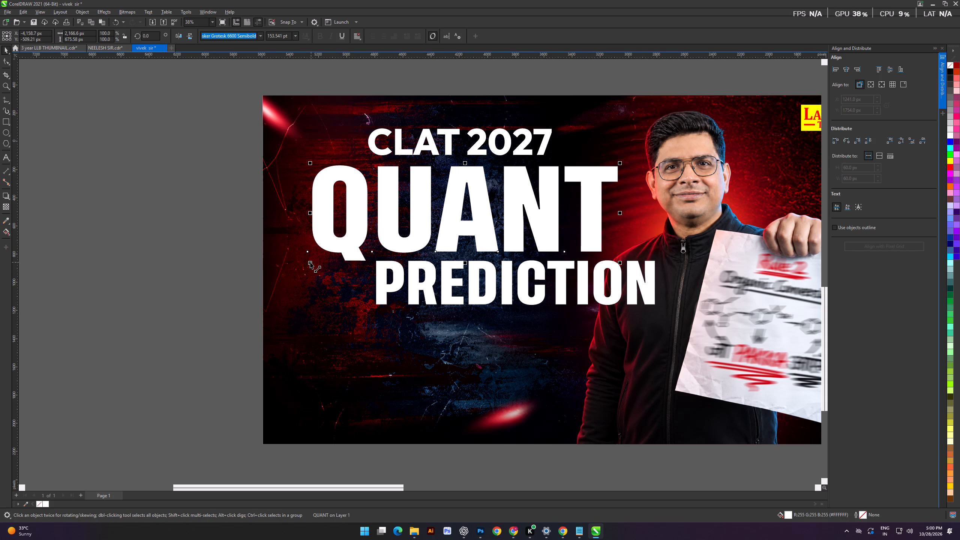
{"action": "left_click_drag", "start_coordinate": [309, 262], "coordinate": [283, 276]}
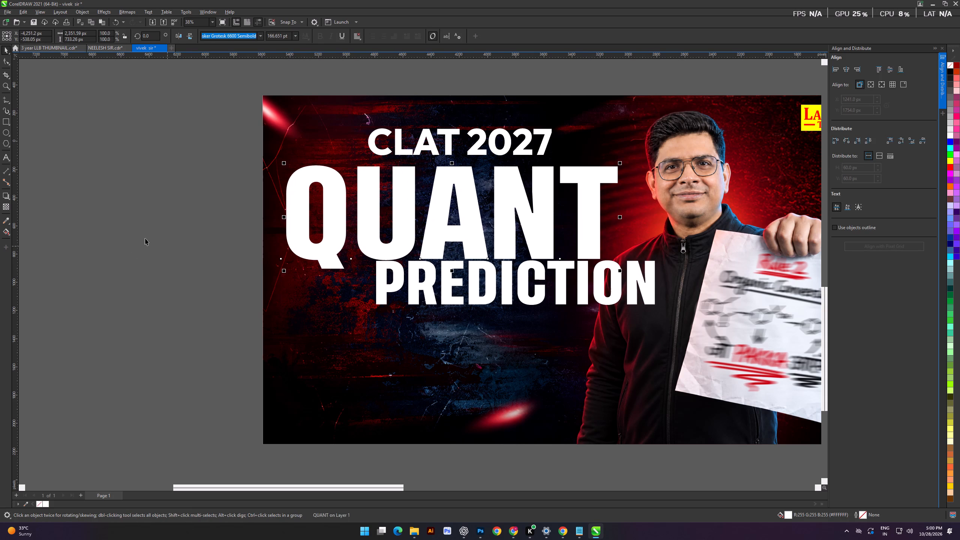
{"action": "left_click_drag", "start_coordinate": [144, 238], "coordinate": [149, 238]}
Shift "PREDICTION" slightly down and left, and line up the left edge of "CLAT 2027" with it.
{"action": "left_click_drag", "start_coordinate": [412, 289], "coordinate": [397, 298]}
{"action": "scroll", "coordinate": [397, 298], "scroll_direction": "down", "scroll_amount": 3}
{"action": "left_click", "coordinate": [202, 254]}
{"action": "scroll", "coordinate": [319, 258], "scroll_direction": "up", "scroll_amount": 11, "text": "alt"}
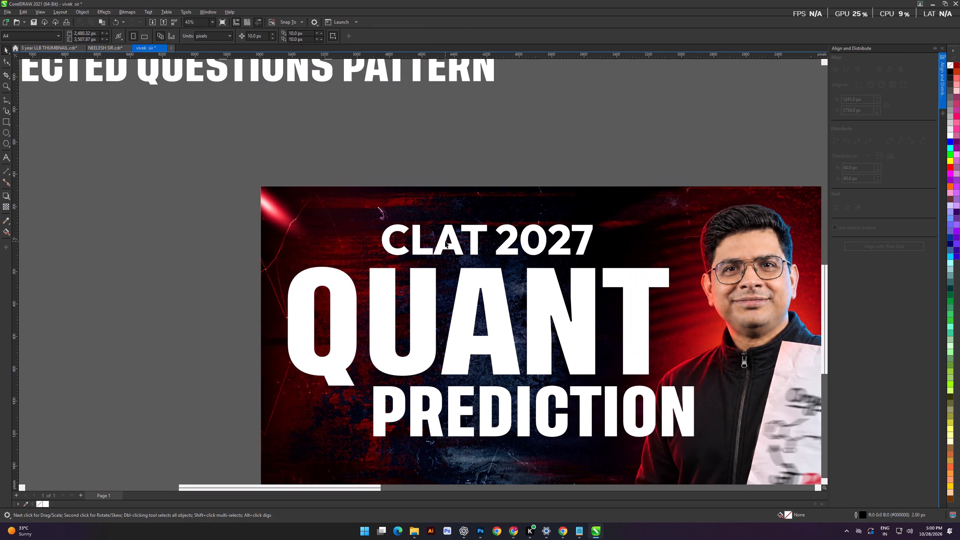
{"action": "left_click_drag", "start_coordinate": [454, 246], "coordinate": [448, 246]}
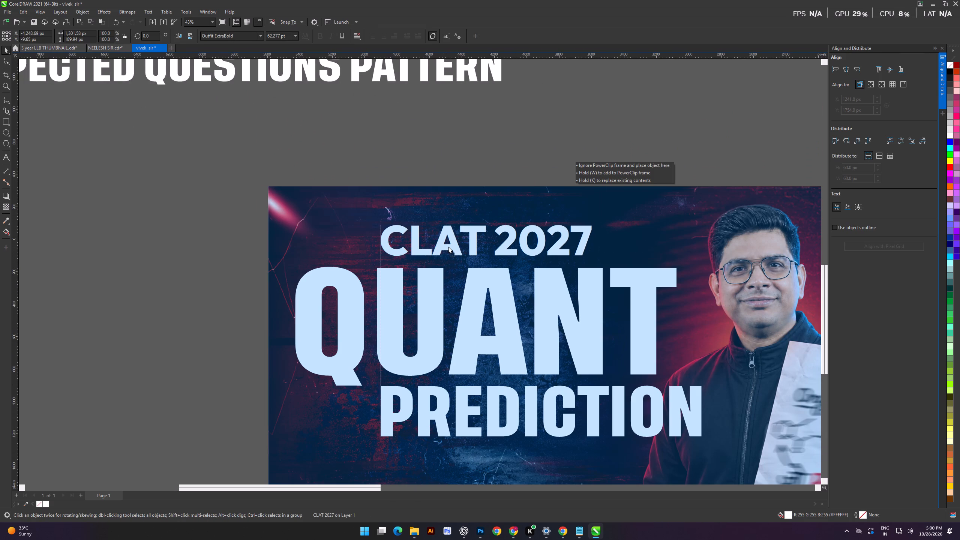
{"action": "left_click_drag", "start_coordinate": [448, 246], "coordinate": [447, 243]}
{"action": "scroll", "coordinate": [447, 243], "scroll_direction": "down", "scroll_amount": 4}
{"action": "left_click", "coordinate": [275, 264]}
{"action": "scroll", "coordinate": [441, 273], "scroll_direction": "up", "scroll_amount": 3}
Nudge the "QUANT" line slightly left and up towards "CLAT 2027".
{"action": "left_click", "coordinate": [483, 267]}
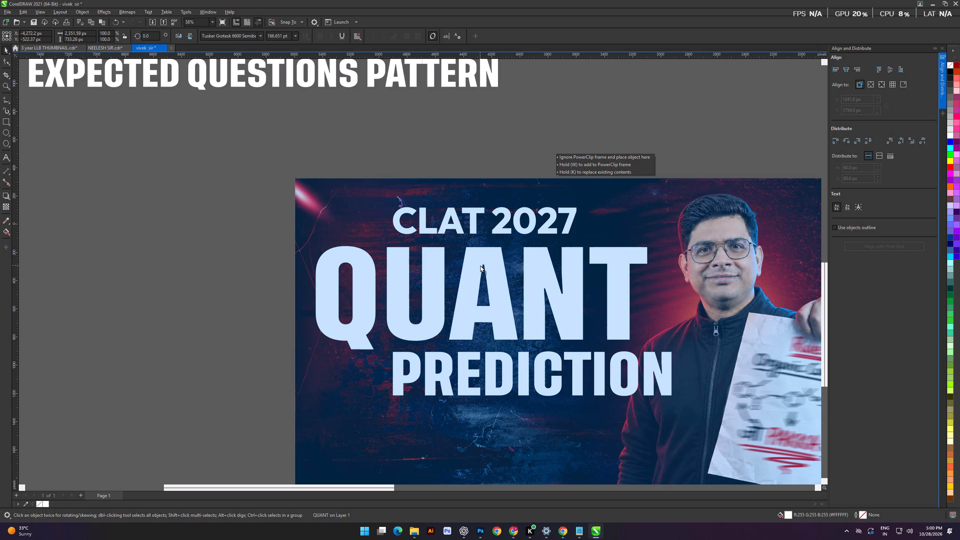
{"action": "scroll", "coordinate": [480, 265], "scroll_direction": "down", "scroll_amount": 4}
{"action": "left_click", "coordinate": [253, 243]}
{"action": "scroll", "coordinate": [469, 276], "scroll_direction": "up", "scroll_amount": 5, "text": "shift"}
{"action": "left_click_drag", "start_coordinate": [285, 247], "coordinate": [292, 253]}
Change the font of the "PREDICTION" line to Tusker Grotesk 6500 Medium.
{"action": "scroll", "coordinate": [386, 277], "scroll_direction": "down", "scroll_amount": 2}
{"action": "scroll", "coordinate": [400, 278], "scroll_direction": "up", "scroll_amount": 2, "text": "shift"}
{"action": "scroll", "coordinate": [531, 324], "scroll_direction": "up", "scroll_amount": 4}
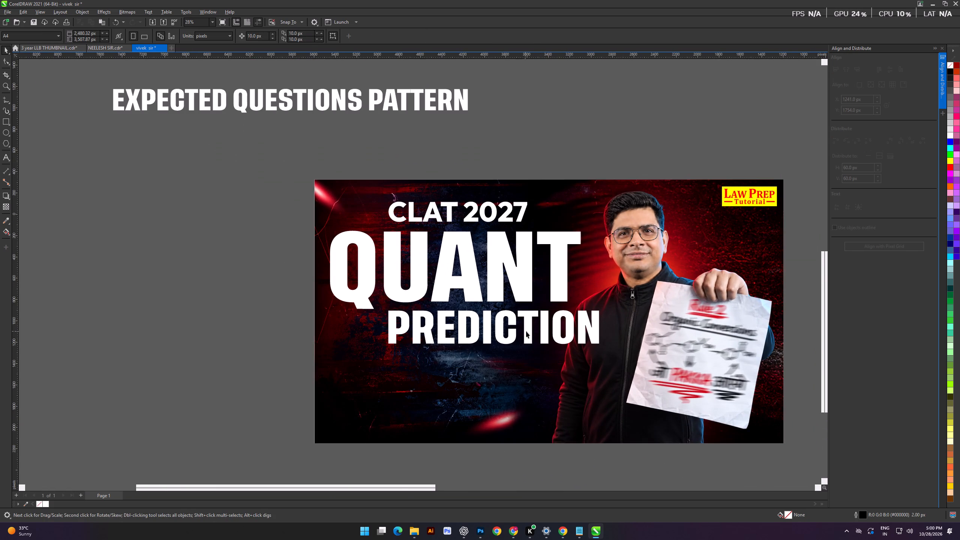
{"action": "scroll", "coordinate": [530, 333], "scroll_direction": "up", "scroll_amount": 4}
{"action": "left_click", "coordinate": [532, 332]}
{"action": "left_click", "coordinate": [259, 36]}
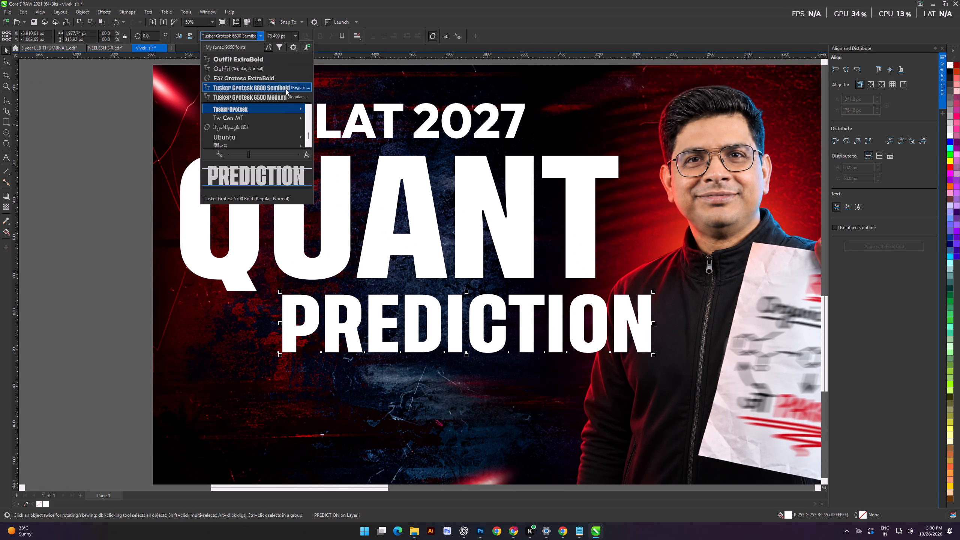
{"action": "left_click", "coordinate": [402, 266]}
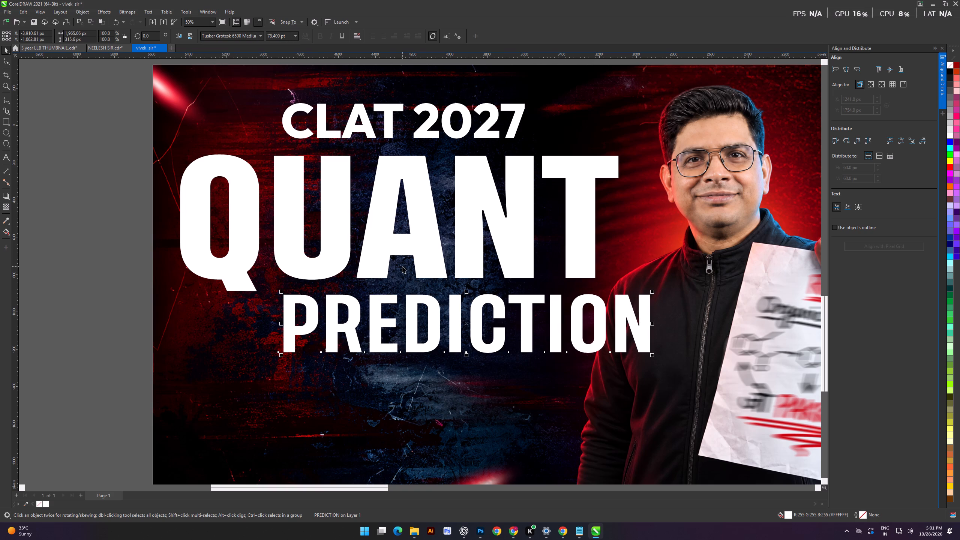
Draw a rectangle of about 2,181 × 416 px around "PREDICTION" and fill it with yellow.
{"action": "scroll", "coordinate": [403, 268], "scroll_direction": "down", "scroll_amount": 4}
{"action": "left_click", "coordinate": [96, 264]}
{"action": "left_click", "coordinate": [7, 119]}
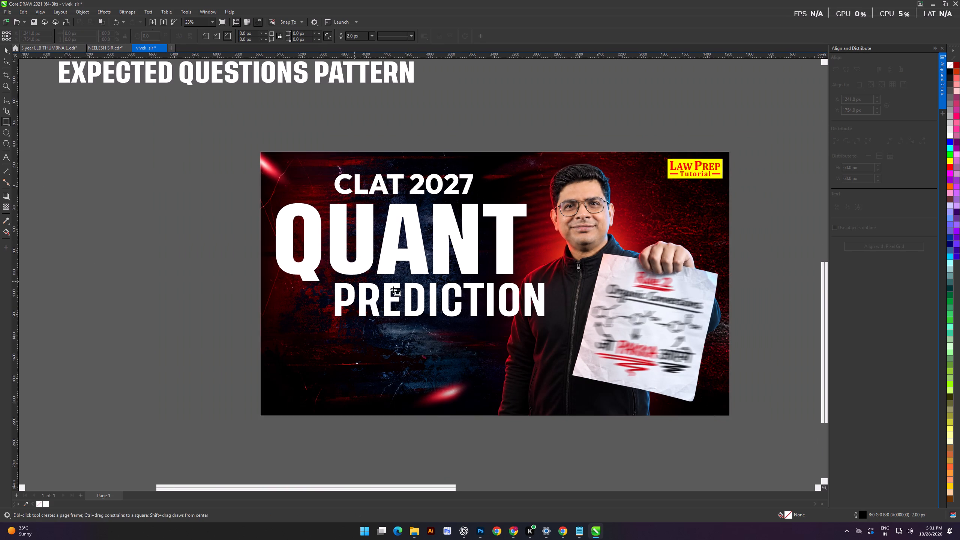
{"action": "scroll", "coordinate": [406, 294], "scroll_direction": "up", "scroll_amount": 4}
{"action": "left_click_drag", "start_coordinate": [281, 269], "coordinate": [645, 339]}
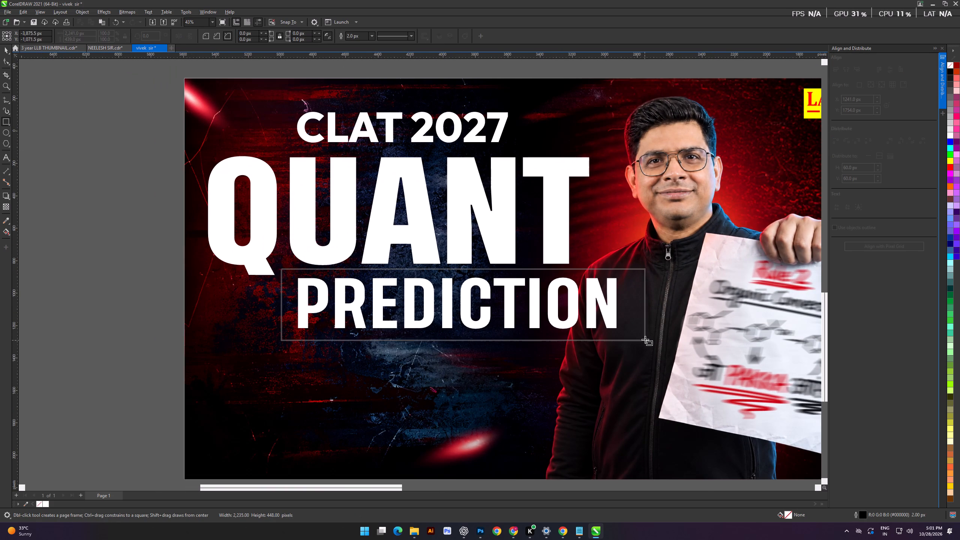
{"action": "left_click_drag", "start_coordinate": [645, 339], "coordinate": [635, 336]}
{"action": "left_click", "coordinate": [950, 160]}
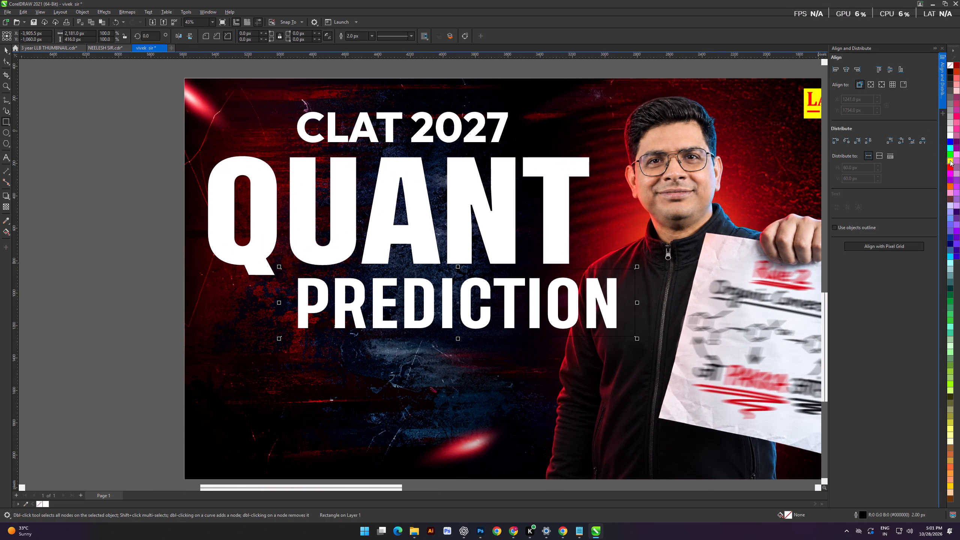
{"action": "scroll", "coordinate": [689, 179], "scroll_direction": "down", "scroll_amount": 3}
{"action": "left_click", "coordinate": [227, 267]}
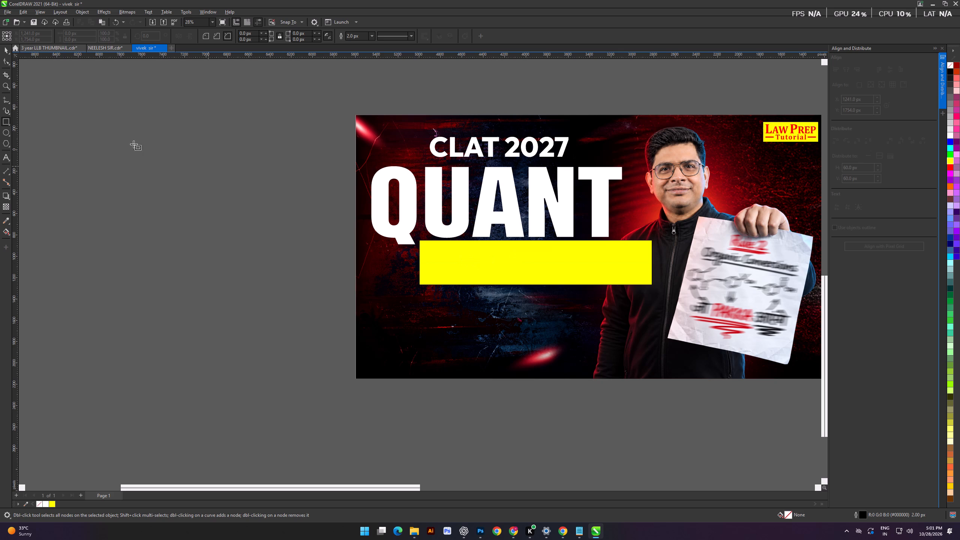
Reduce the yellow rectangle's height to about 366 px, keeping its width.
{"action": "left_click", "coordinate": [2, 46]}
{"action": "left_click", "coordinate": [120, 244]}
{"action": "left_click", "coordinate": [478, 258]}
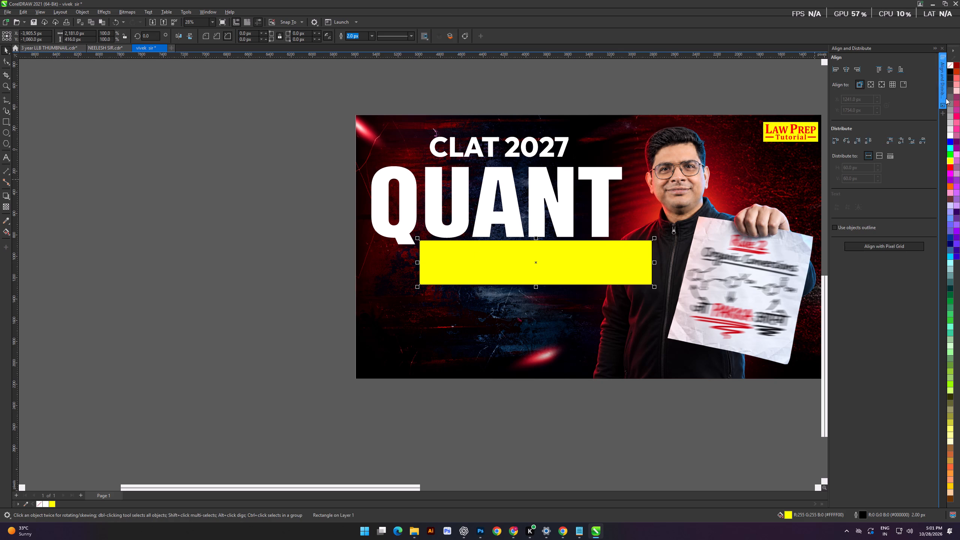
{"action": "scroll", "coordinate": [597, 273], "scroll_direction": "up", "scroll_amount": 8}
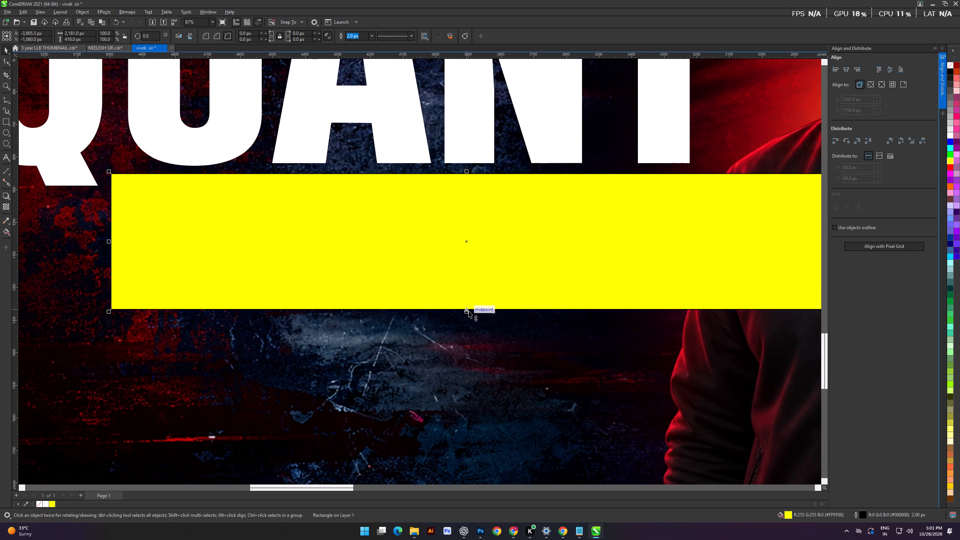
{"action": "left_click_drag", "start_coordinate": [469, 311], "coordinate": [470, 303], "text": "shift"}
Send the yellow rectangle backward in the stacking order, behind the "PREDICTION" text.
{"action": "scroll", "coordinate": [478, 246], "scroll_direction": "down", "scroll_amount": 4}
{"action": "key", "text": "ctrl+Page_Down"}
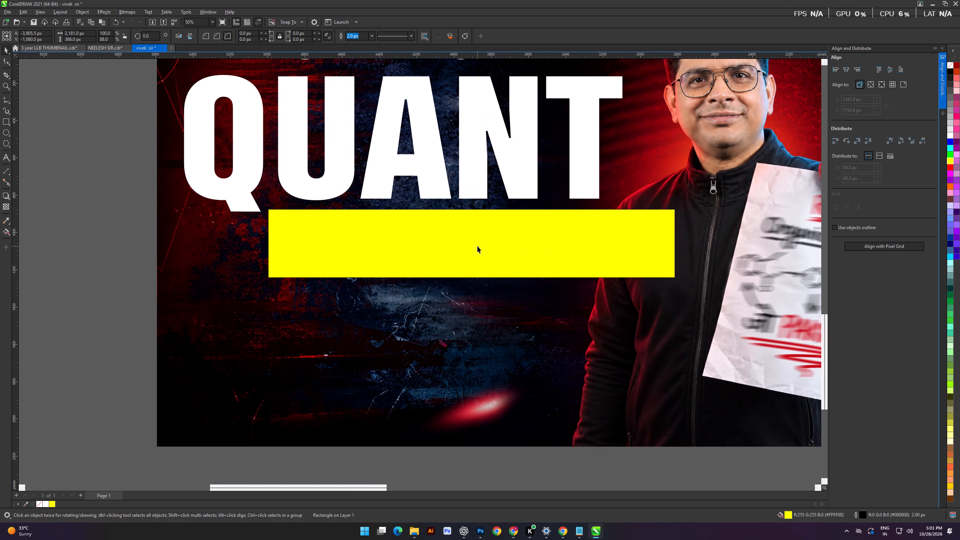
{"action": "key", "text": "ctrl+Page_Down"}
{"action": "scroll", "coordinate": [464, 268], "scroll_direction": "down", "scroll_amount": 5}
{"action": "left_click", "coordinate": [189, 237]}
{"action": "scroll", "coordinate": [400, 238], "scroll_direction": "up", "scroll_amount": 4}
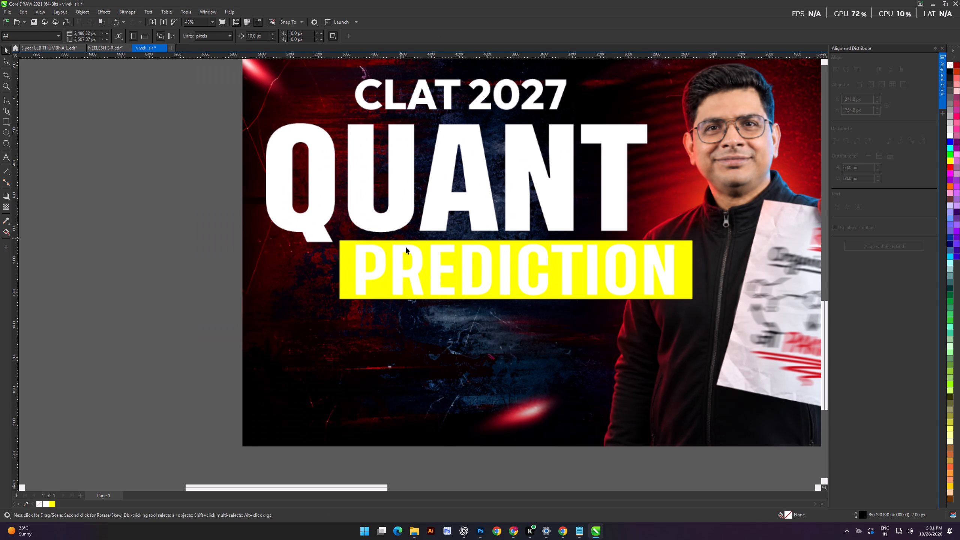
Fill the "PREDICTION" text with black.
{"action": "left_click", "coordinate": [397, 260]}
{"action": "left_click", "coordinate": [951, 72]}
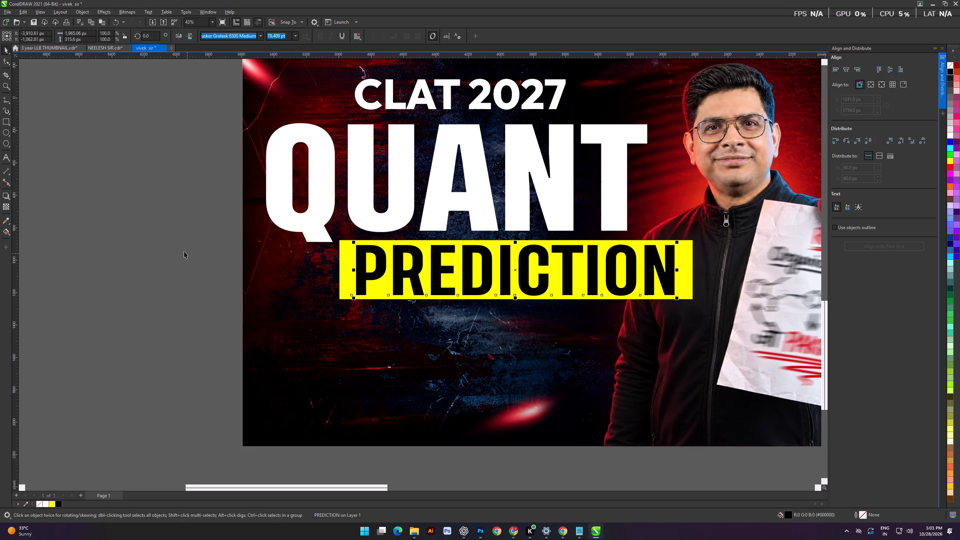
{"action": "left_click", "coordinate": [187, 218]}
Scale "PREDICTION" and its yellow bar down together to about 1,782 px wide, keeping the upper-left corner in place.
{"action": "left_click_drag", "start_coordinate": [178, 208], "coordinate": [708, 331]}
{"action": "left_click_drag", "start_coordinate": [697, 302], "coordinate": [679, 305]}
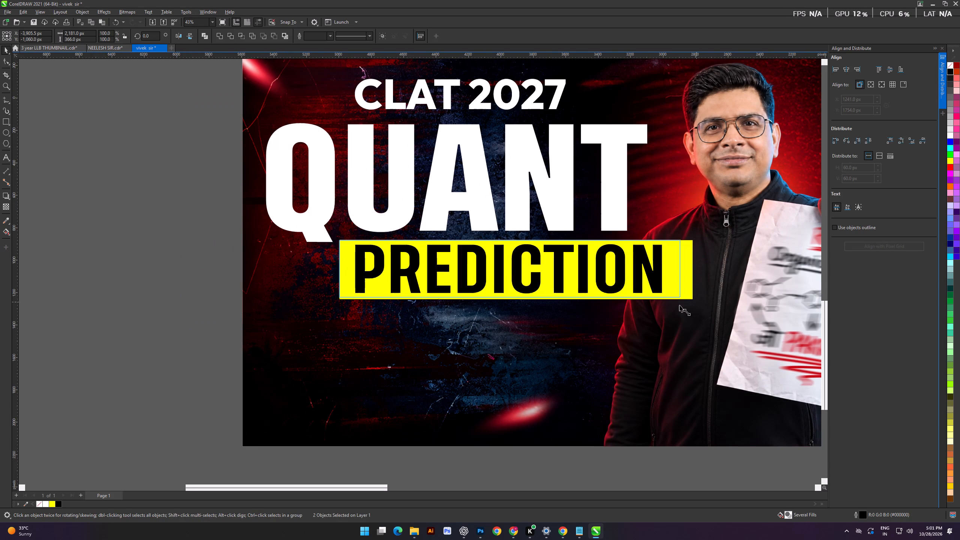
{"action": "left_click_drag", "start_coordinate": [679, 305], "coordinate": [632, 303]}
{"action": "scroll", "coordinate": [601, 288], "scroll_direction": "down", "scroll_amount": 3}
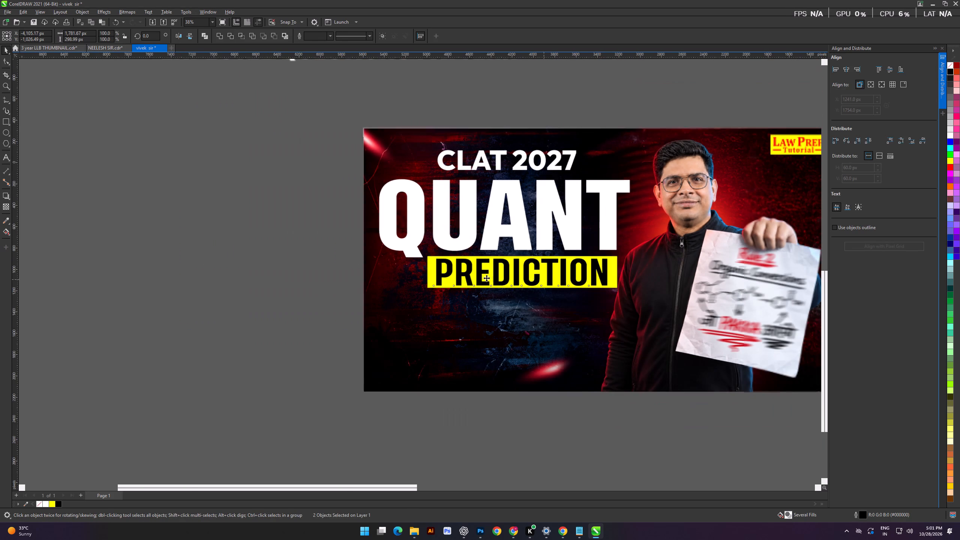
{"action": "left_click", "coordinate": [301, 282]}
Nudge the "QUANT" line slightly left and up within the stacked title.
{"action": "scroll", "coordinate": [328, 271], "scroll_direction": "down", "scroll_amount": 4, "text": "shift"}
{"action": "scroll", "coordinate": [429, 278], "scroll_direction": "up", "scroll_amount": 8, "text": "alt"}
{"action": "left_click", "coordinate": [459, 261]}
{"action": "scroll", "coordinate": [469, 255], "scroll_direction": "down", "scroll_amount": 5}
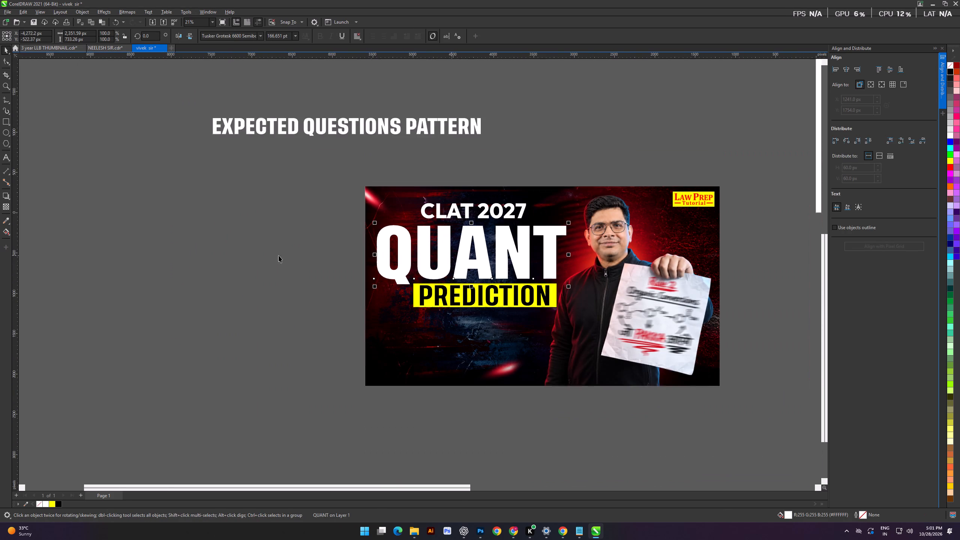
{"action": "scroll", "coordinate": [262, 253], "scroll_direction": "up", "scroll_amount": 2, "text": "alt"}
{"action": "left_click", "coordinate": [263, 267]}
{"action": "scroll", "coordinate": [523, 240], "scroll_direction": "up", "scroll_amount": 7, "text": "alt"}
{"action": "scroll", "coordinate": [459, 223], "scroll_direction": "down", "scroll_amount": 7, "text": "shift"}
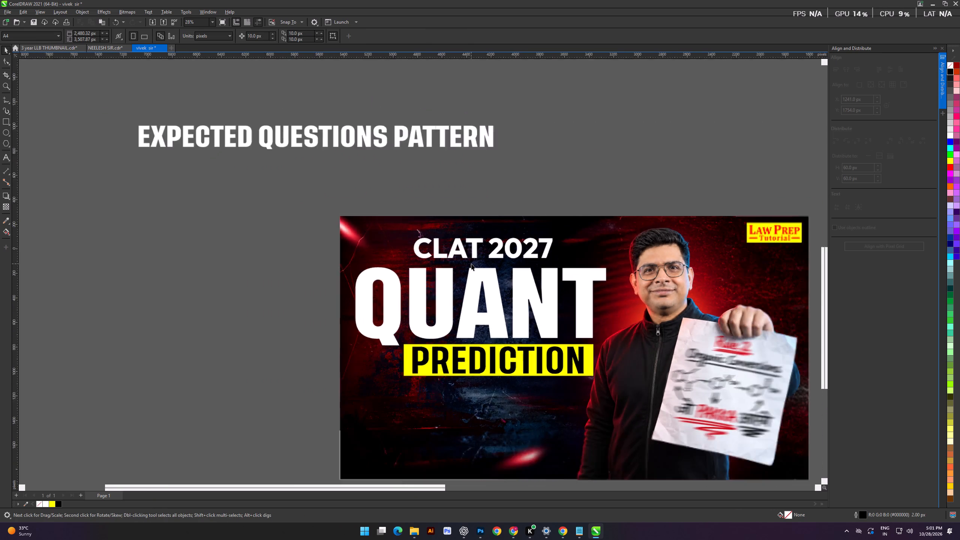
{"action": "scroll", "coordinate": [471, 264], "scroll_direction": "down", "scroll_amount": 1, "text": "shift"}
{"action": "scroll", "coordinate": [471, 261], "scroll_direction": "up", "scroll_amount": 8, "text": "alt"}
{"action": "left_click", "coordinate": [382, 251]}
{"action": "scroll", "coordinate": [386, 252], "scroll_direction": "down", "scroll_amount": 4}
{"action": "left_click", "coordinate": [388, 241]}
{"action": "scroll", "coordinate": [458, 300], "scroll_direction": "up", "scroll_amount": 2}
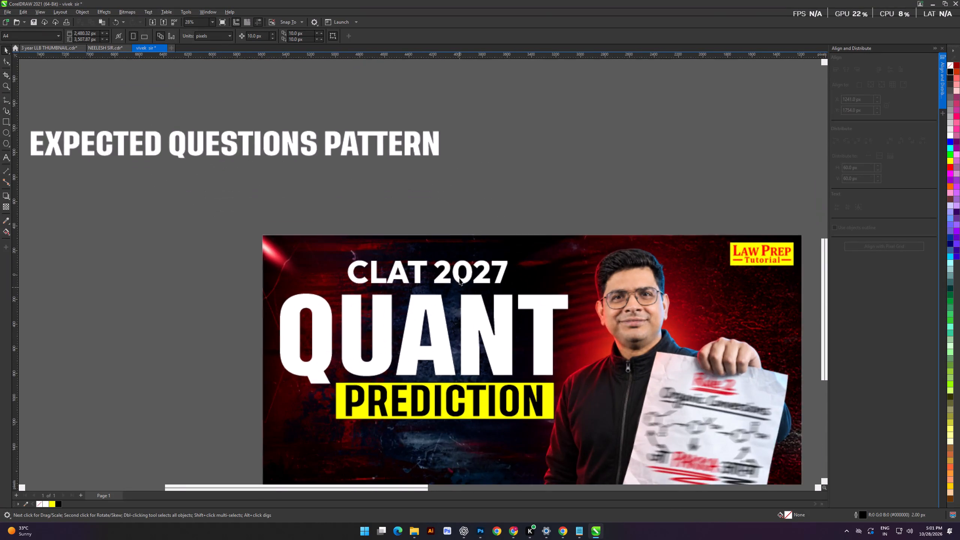
{"action": "scroll", "coordinate": [459, 278], "scroll_direction": "up", "scroll_amount": 3}
{"action": "left_click", "coordinate": [433, 315]}
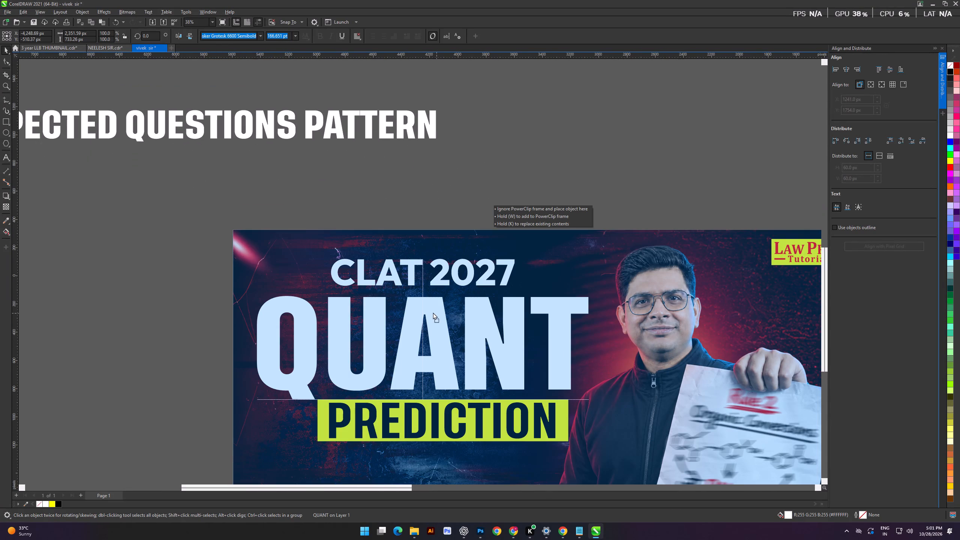
{"action": "scroll", "coordinate": [432, 312], "scroll_direction": "down", "scroll_amount": 3}
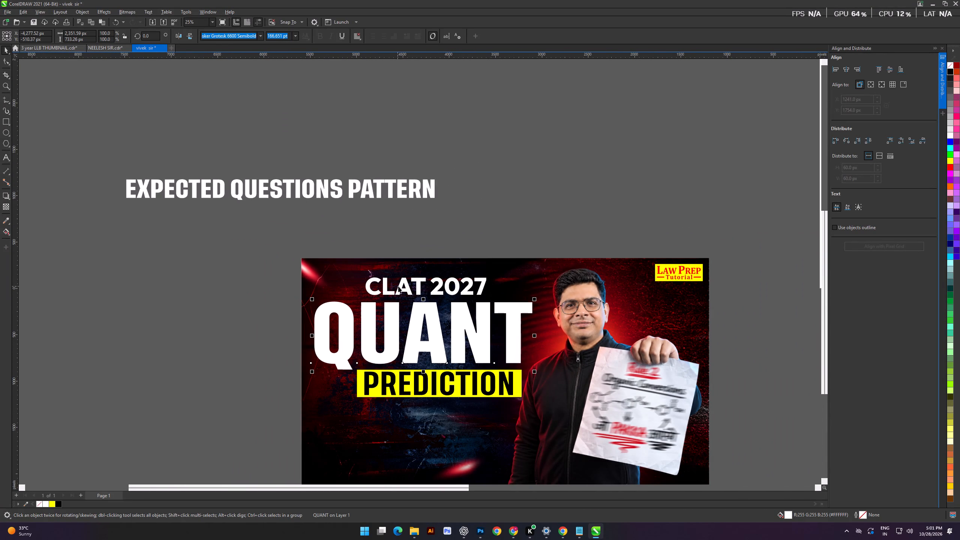
{"action": "left_click", "coordinate": [438, 240]}
{"action": "left_click", "coordinate": [432, 230]}
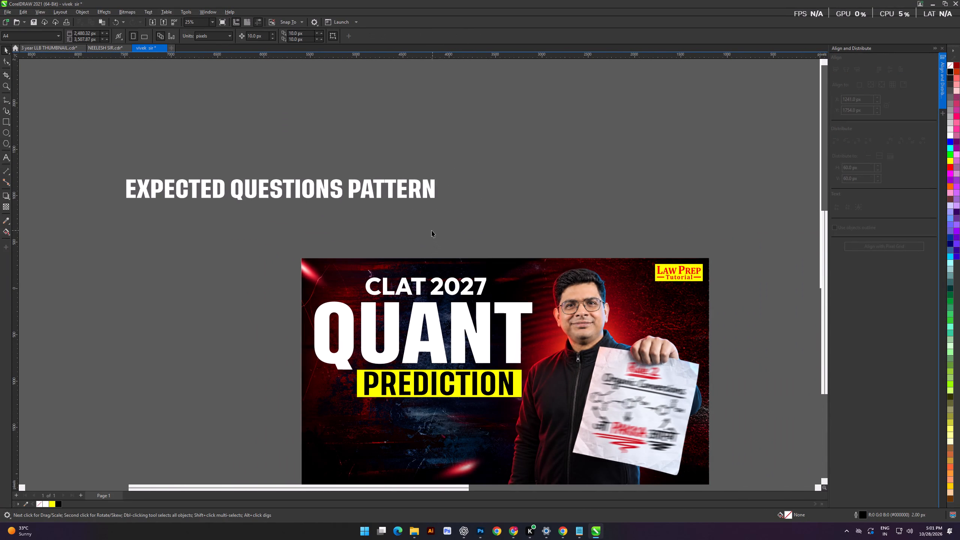
Switch to the Chrome window showing Pinterest.
{"action": "left_click", "coordinate": [558, 539]}
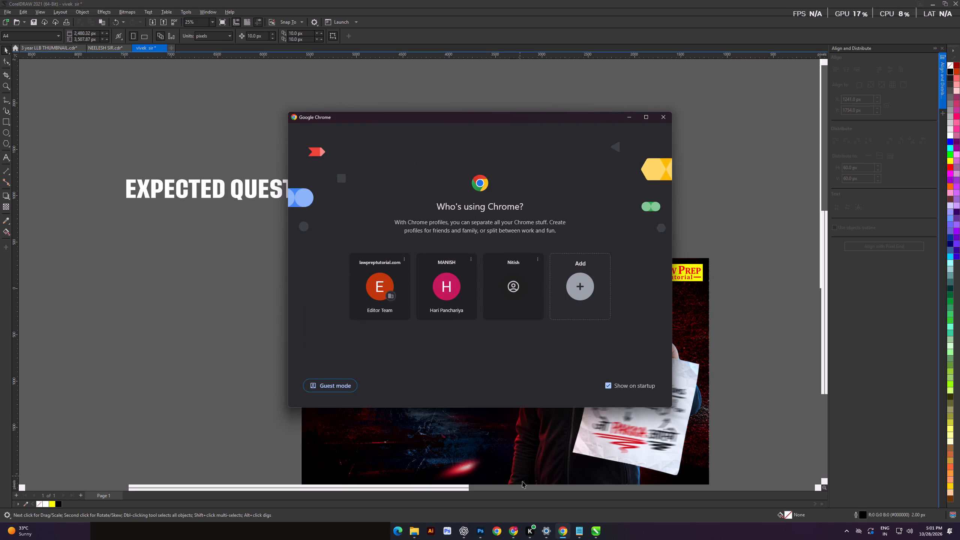
{"action": "left_click", "coordinate": [496, 539]}
{"action": "left_click", "coordinate": [511, 538]}
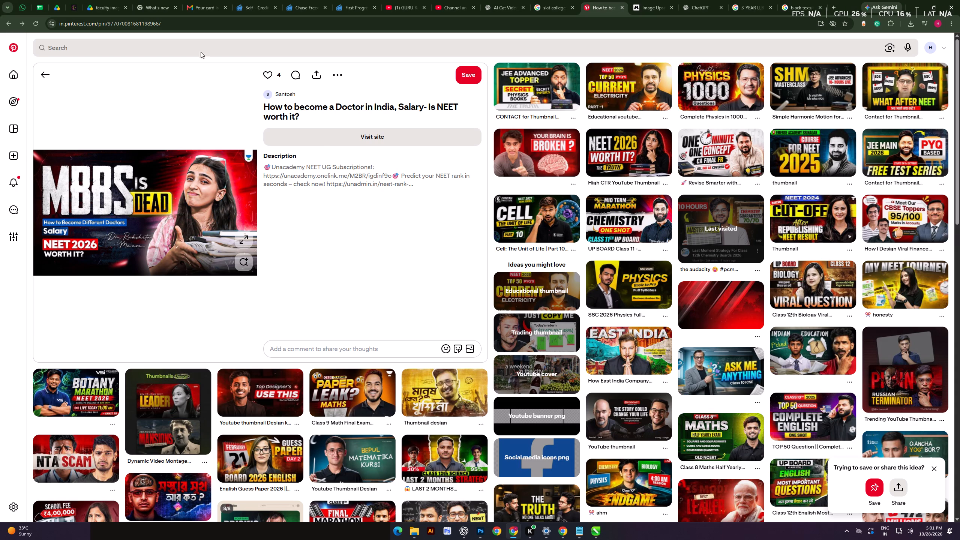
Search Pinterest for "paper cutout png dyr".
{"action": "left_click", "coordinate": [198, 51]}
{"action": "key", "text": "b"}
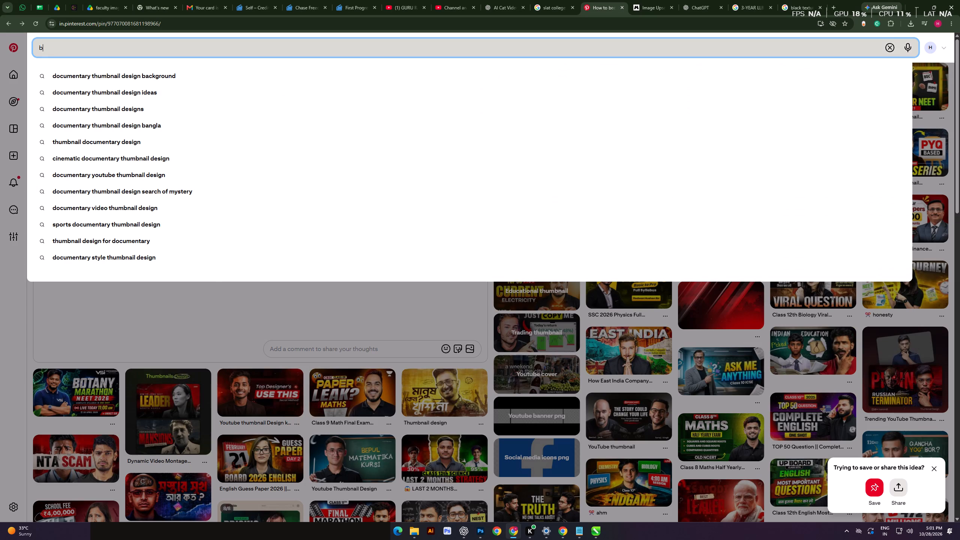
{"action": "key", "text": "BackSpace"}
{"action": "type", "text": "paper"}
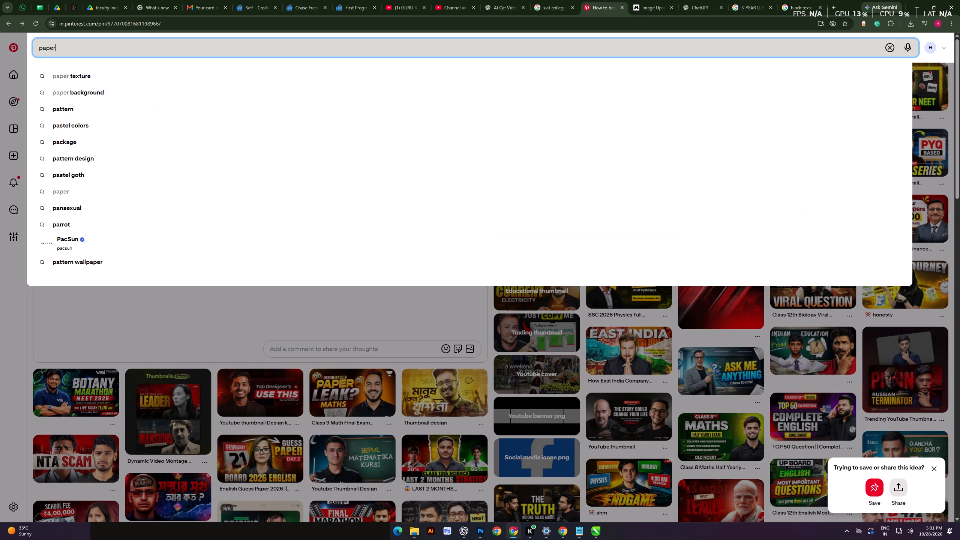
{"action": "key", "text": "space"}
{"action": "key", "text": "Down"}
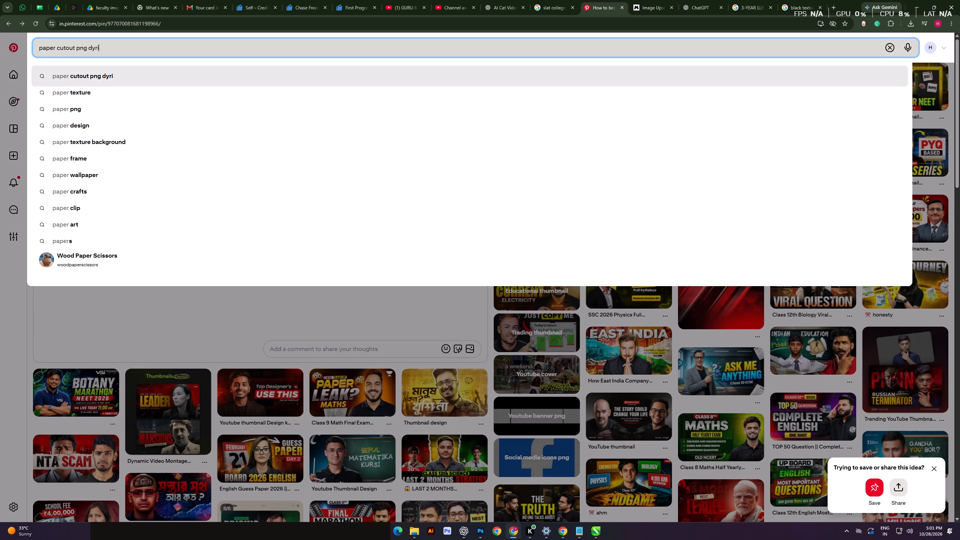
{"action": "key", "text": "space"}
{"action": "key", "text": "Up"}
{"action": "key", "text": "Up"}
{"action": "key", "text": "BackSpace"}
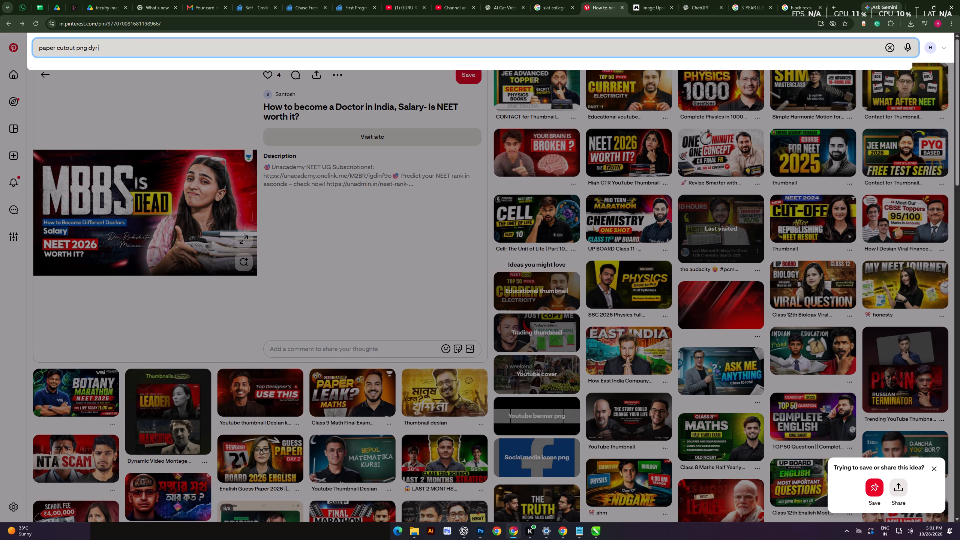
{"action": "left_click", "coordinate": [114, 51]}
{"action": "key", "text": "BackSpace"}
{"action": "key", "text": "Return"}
Search Pinterest for "paper texture".
{"action": "key", "text": "BackSpace"}
{"action": "key", "text": "BackSpace"}
{"action": "key", "text": "BackSpace"}
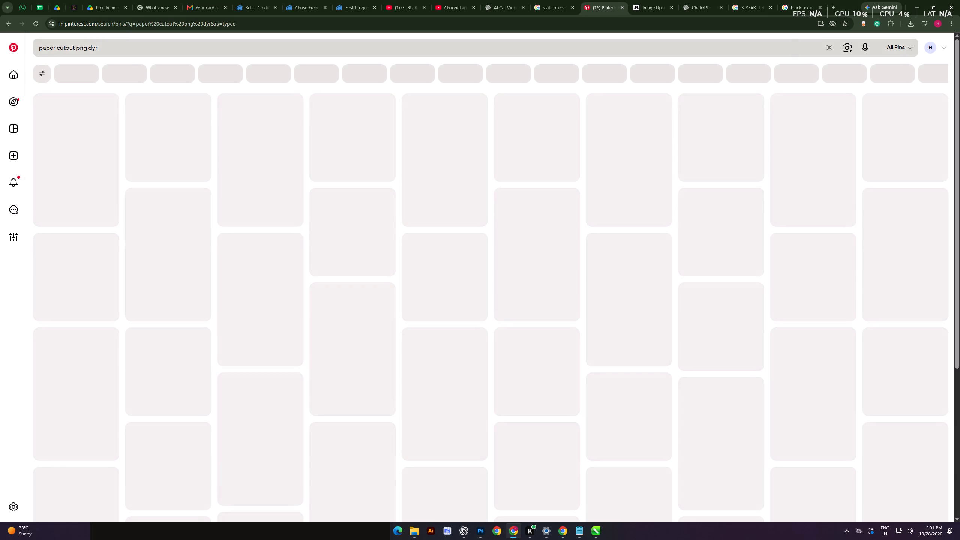
{"action": "key", "text": "BackSpace"}
{"action": "key", "text": "BackSpace"}
{"action": "key", "text": "BackSpace"}
{"action": "key", "text": "BackSpace"}
{"action": "left_click", "coordinate": [139, 53]}
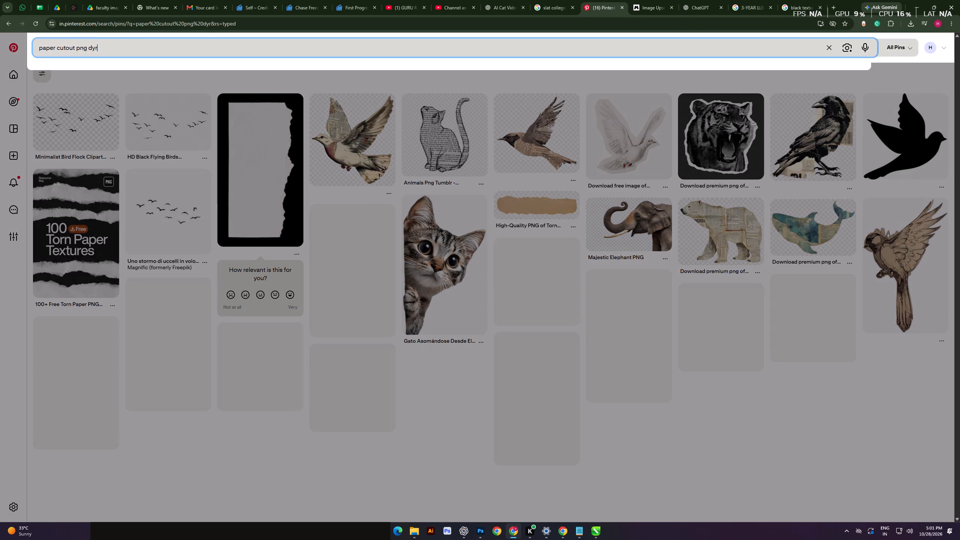
{"action": "key", "text": "BackSpace"}
{"action": "key", "text": "BackSpace"}
{"action": "key", "text": "BackSpace"}
{"action": "key", "text": "BackSpace"}
{"action": "key", "text": "BackSpace"}
{"action": "key", "text": "BackSpace"}
{"action": "key", "text": "BackSpace"}
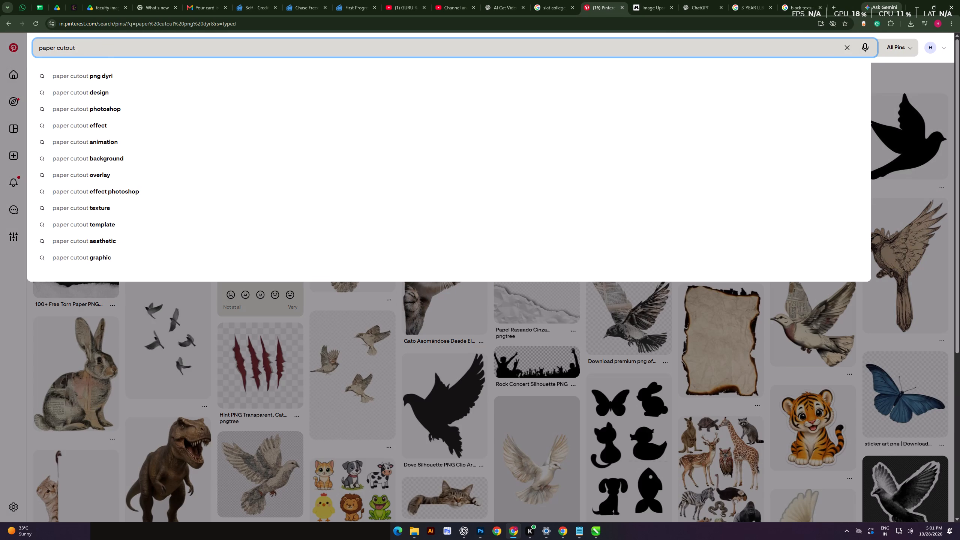
{"action": "key", "text": "BackSpace"}
{"action": "key", "text": "BackSpace"}
{"action": "key", "text": "BackSpace"}
{"action": "key", "text": "BackSpace"}
{"action": "key", "text": "BackSpace"}
{"action": "key", "text": "BackSpace"}
{"action": "key", "text": "BackSpace"}
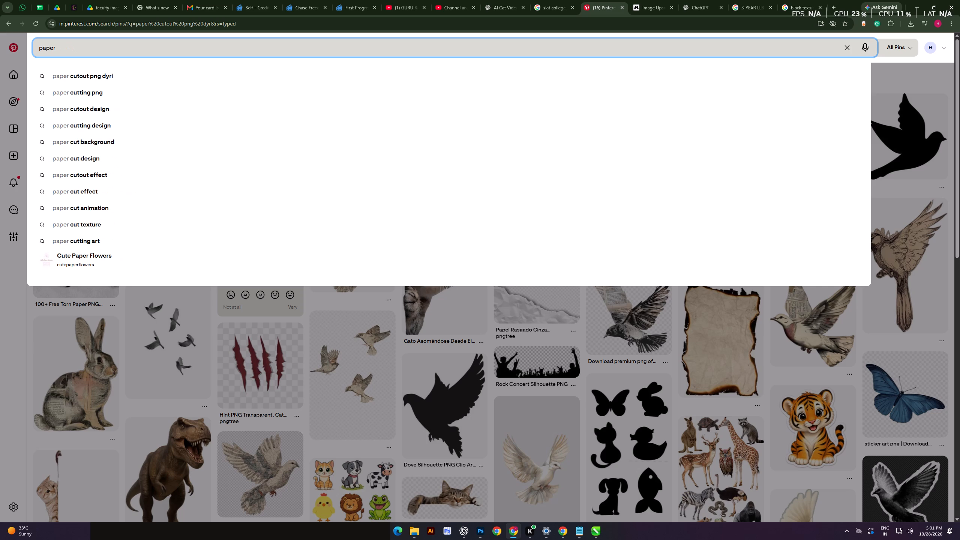
{"action": "key", "text": "Down"}
{"action": "key", "text": "Down"}
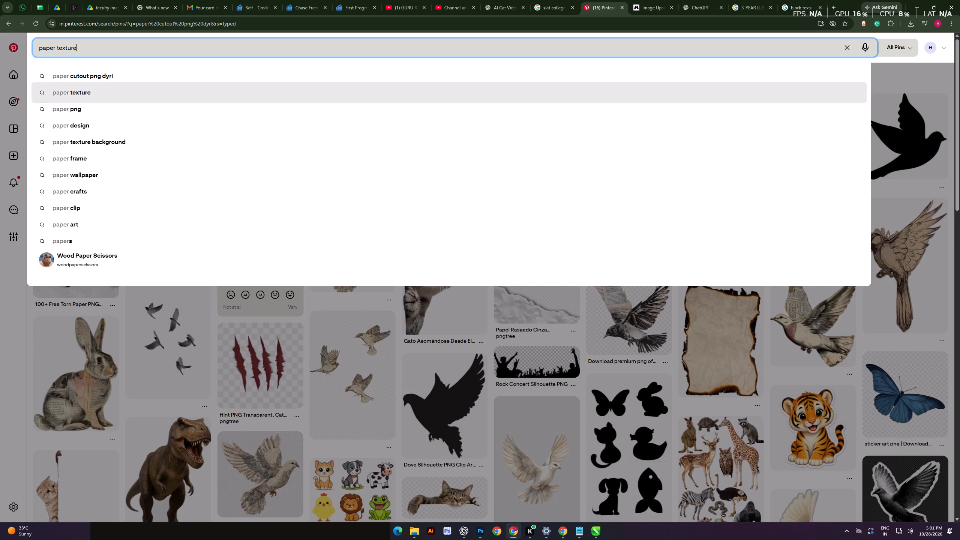
{"action": "key", "text": "Return"}
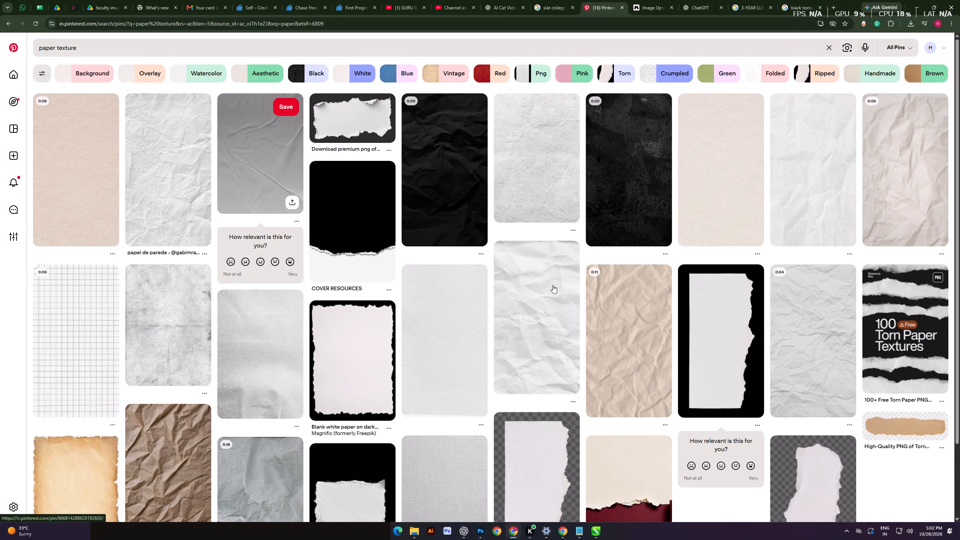
Open a grunge paper pin, go to its related black-and-white scratched texture, and copy that image.
{"action": "scroll", "coordinate": [825, 238], "scroll_direction": "down", "scroll_amount": 6}
{"action": "left_click", "coordinate": [903, 291]}
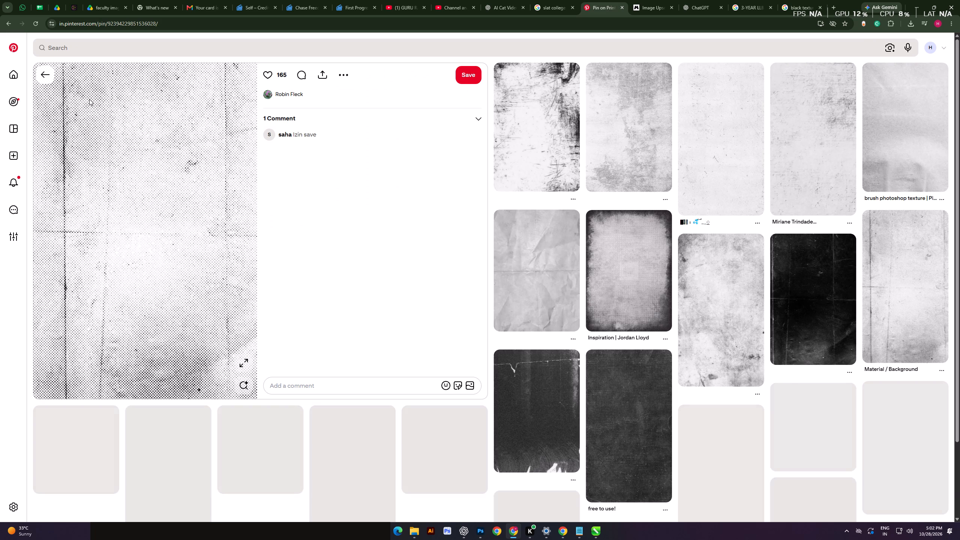
{"action": "left_click", "coordinate": [535, 152]}
{"action": "right_click", "coordinate": [178, 179]}
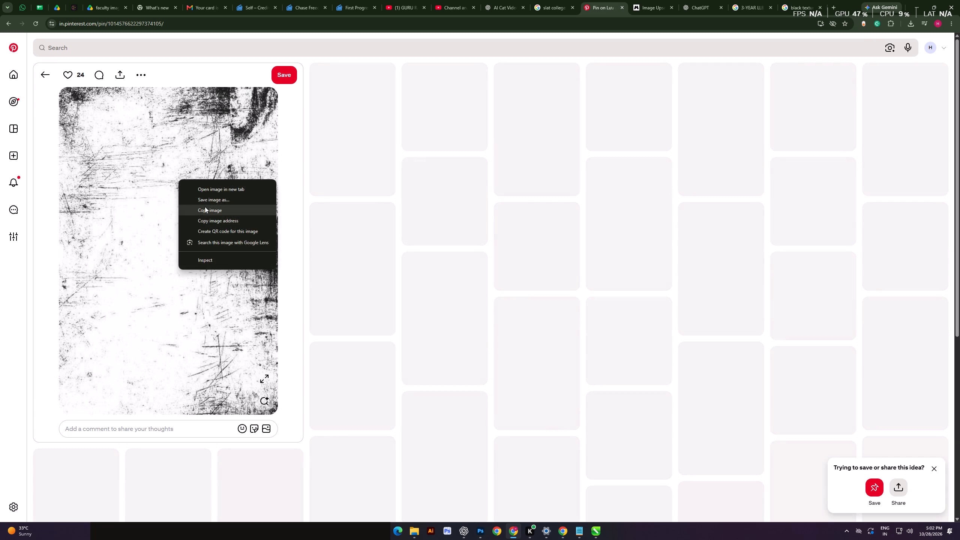
{"action": "left_click", "coordinate": [208, 213]}
Return to CorelDRAW, paste the scratched texture, and PowerClip it inside the "QUANT" text.
{"action": "key", "text": "alt+Tab"}
{"action": "key", "text": "alt+Tab"}
{"action": "key", "text": "alt+Tab"}
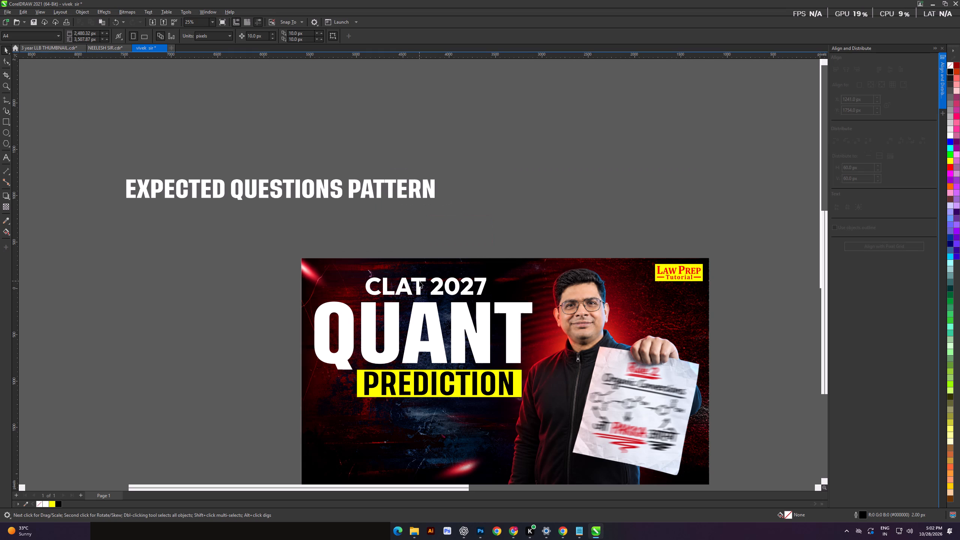
{"action": "key", "text": "ctrl+v"}
{"action": "key", "text": "d"}
{"action": "left_click", "coordinate": [391, 319]}
Within the "QUANT" PowerClip, stretch the scratched texture to about 3,599 by 1,643 px over all the letters and copy it.
{"action": "right_click", "coordinate": [391, 319]}
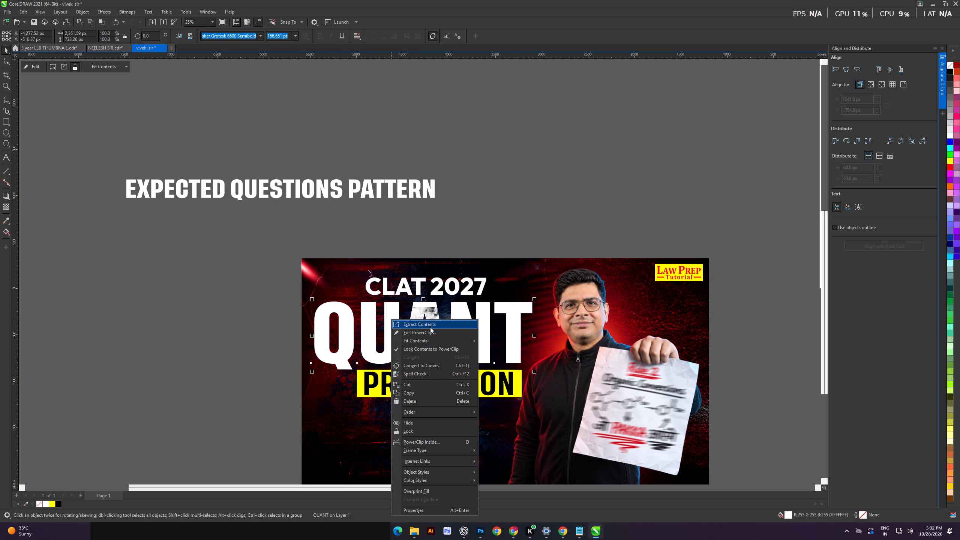
{"action": "left_click", "coordinate": [430, 330]}
{"action": "scroll", "coordinate": [432, 330], "scroll_direction": "down", "scroll_amount": 2}
{"action": "left_click", "coordinate": [428, 328]}
{"action": "left_click_drag", "start_coordinate": [444, 334], "coordinate": [569, 360], "text": "shift"}
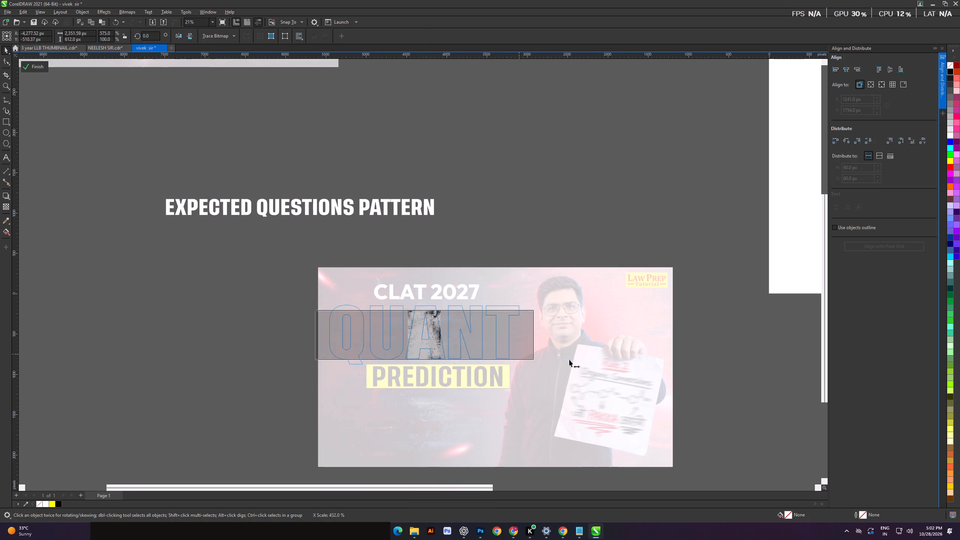
{"action": "left_click_drag", "start_coordinate": [569, 360], "coordinate": [572, 360], "text": "shift"}
{"action": "left_click_drag", "start_coordinate": [423, 362], "coordinate": [430, 403], "text": "shift"}
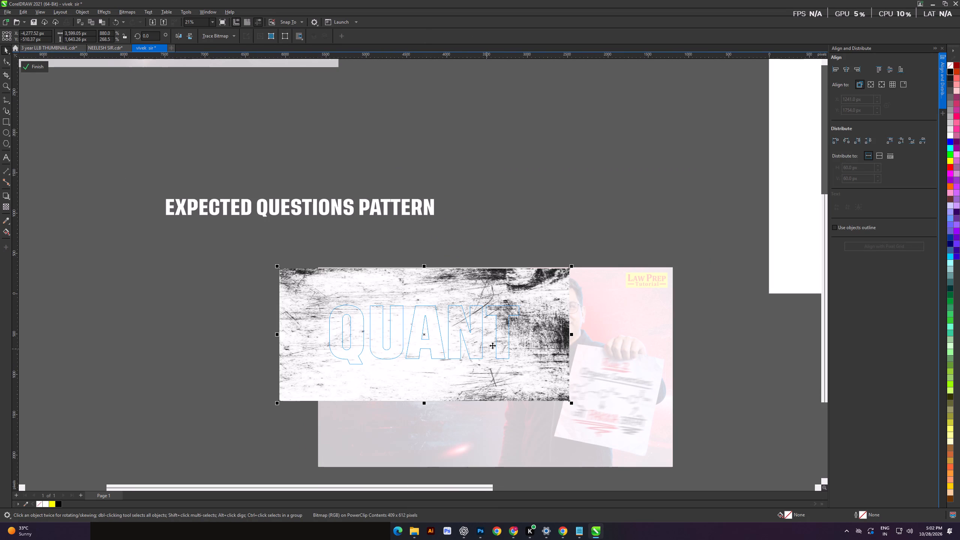
{"action": "left_click", "coordinate": [546, 330]}
{"action": "key", "text": "ctrl+c"}
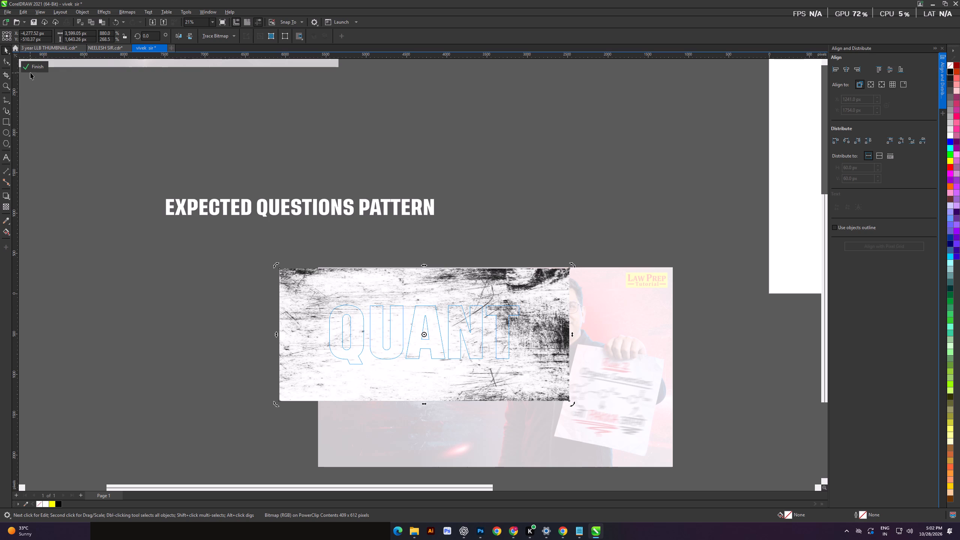
{"action": "left_click", "coordinate": [30, 72]}
{"action": "left_click", "coordinate": [31, 67]}
Paste the stretched texture beside the design and PowerClip it inside the "CLAT 2027" text.
{"action": "left_click", "coordinate": [135, 267]}
{"action": "key", "text": "ctrl+v"}
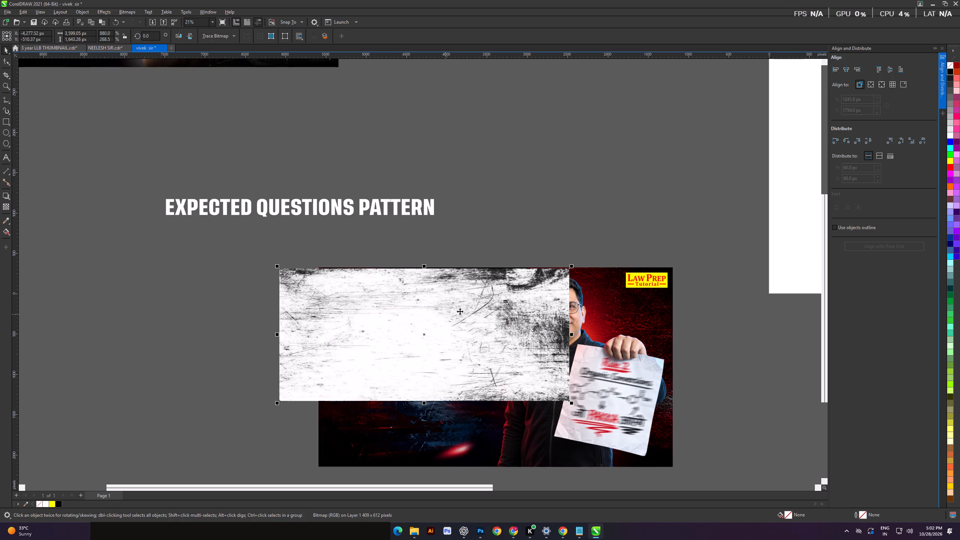
{"action": "left_click_drag", "start_coordinate": [463, 310], "coordinate": [229, 444]}
{"action": "scroll", "coordinate": [336, 379], "scroll_direction": "up", "scroll_amount": 5}
{"action": "key", "text": "d"}
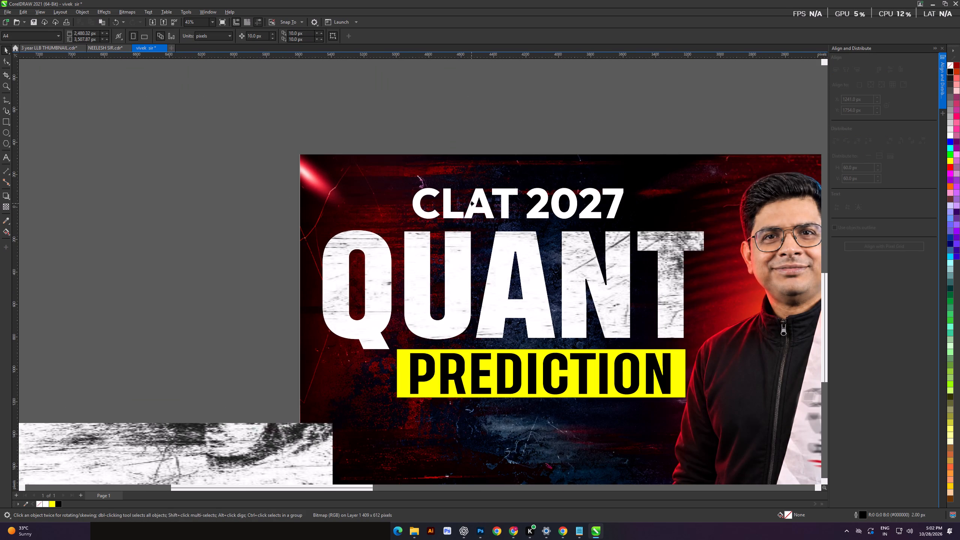
{"action": "left_click", "coordinate": [474, 203]}
Within the "CLAT 2027" PowerClip, scale the texture down to about 1,574 by 719 px around the text.
{"action": "right_click", "coordinate": [474, 203]}
{"action": "left_click", "coordinate": [493, 213]}
{"action": "scroll", "coordinate": [495, 229], "scroll_direction": "down", "scroll_amount": 5}
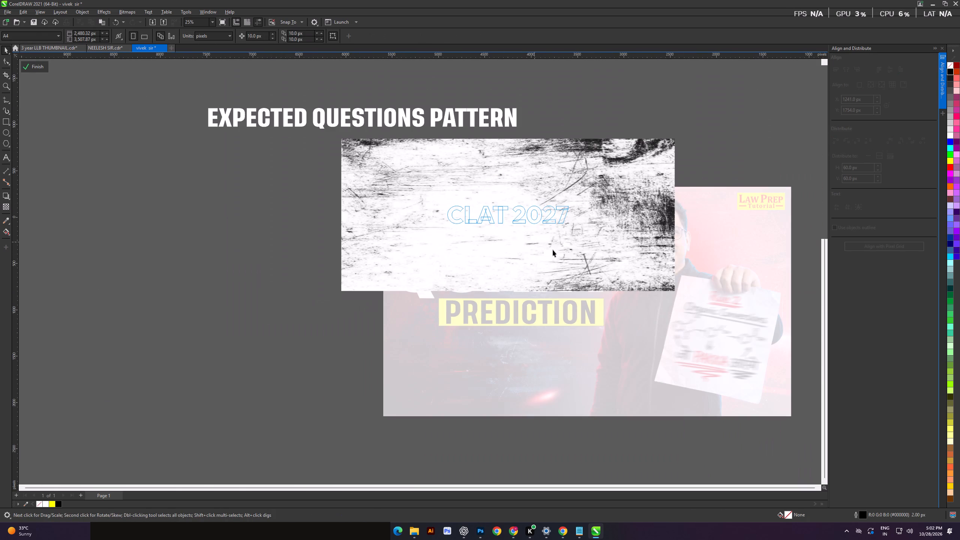
{"action": "left_click", "coordinate": [586, 263]}
{"action": "left_click_drag", "start_coordinate": [678, 295], "coordinate": [584, 302], "text": "shift"}
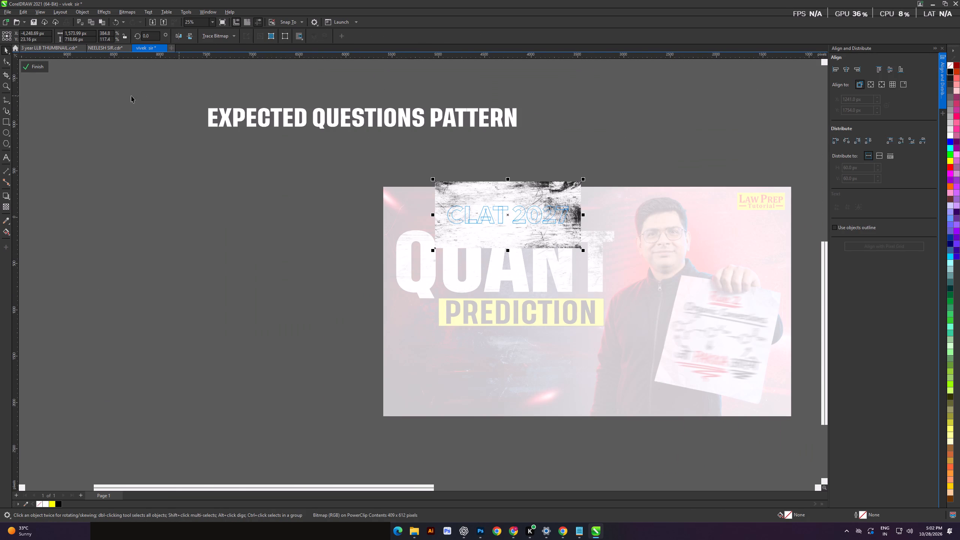
{"action": "left_click", "coordinate": [38, 66]}
{"action": "left_click_drag", "start_coordinate": [198, 241], "coordinate": [207, 241]}
{"action": "scroll", "coordinate": [527, 216], "scroll_direction": "up", "scroll_amount": 4}
{"action": "left_click", "coordinate": [543, 133]}
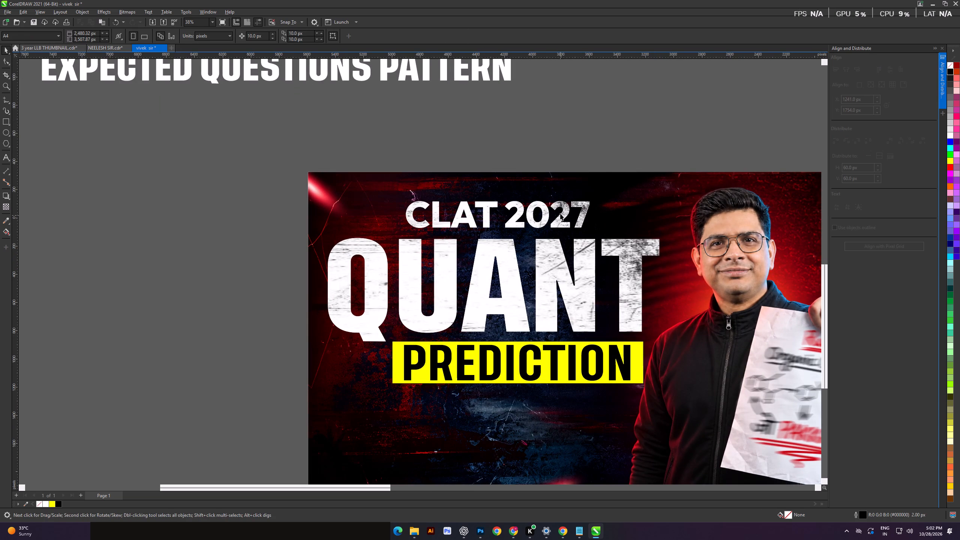
Mirror the texture horizontally inside the "CLAT 2027" PowerClip.
{"action": "left_click", "coordinate": [560, 213]}
{"action": "right_click", "coordinate": [560, 213]}
{"action": "left_click", "coordinate": [587, 226]}
{"action": "left_click", "coordinate": [549, 211]}
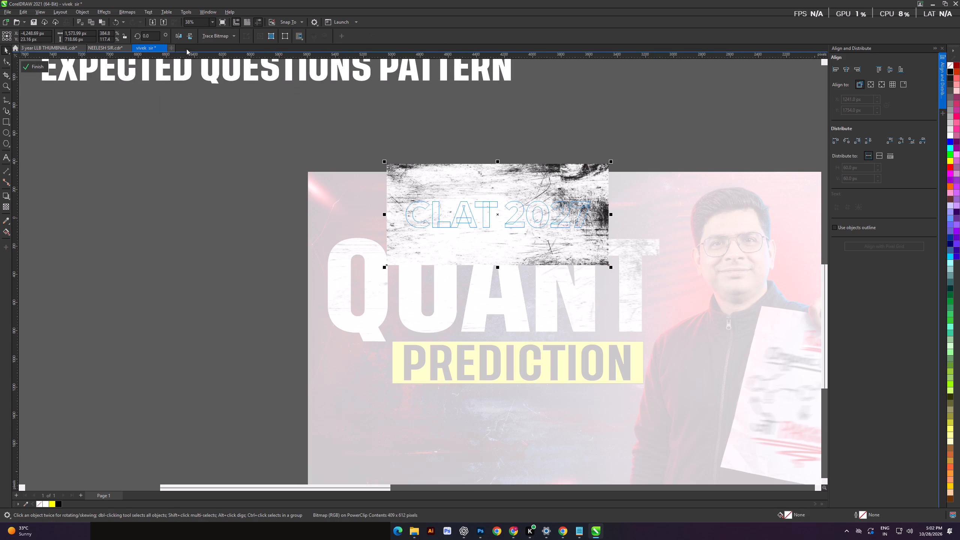
{"action": "left_click", "coordinate": [175, 36]}
{"action": "left_click", "coordinate": [28, 65]}
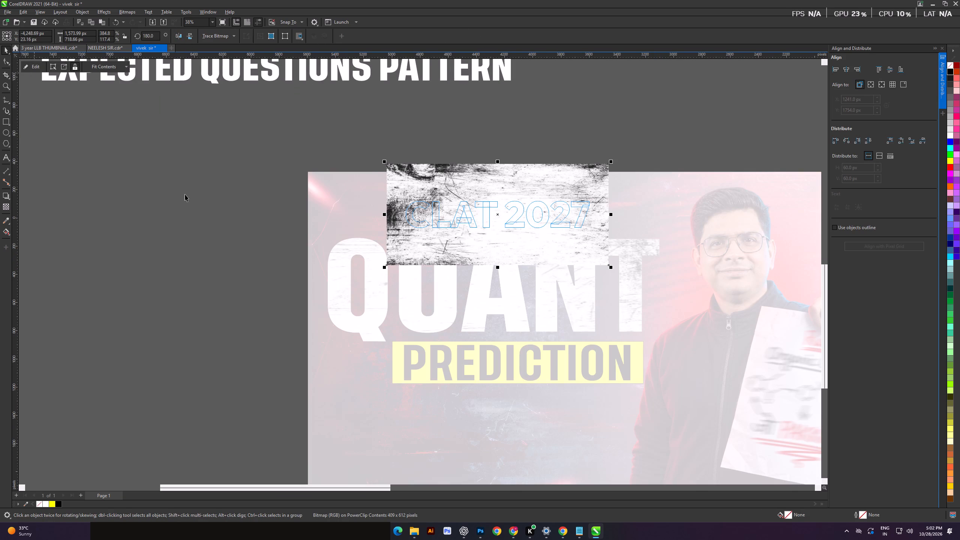
Within the "CLAT 2027" PowerClip, shift the texture up and widen it to about 2,005 px, keeping its height.
{"action": "left_click", "coordinate": [484, 149]}
{"action": "scroll", "coordinate": [488, 153], "scroll_direction": "down", "scroll_amount": 3, "text": "shift"}
{"action": "left_click", "coordinate": [450, 139]}
{"action": "scroll", "coordinate": [451, 143], "scroll_direction": "down", "scroll_amount": 2}
{"action": "scroll", "coordinate": [455, 145], "scroll_direction": "up", "scroll_amount": 5, "text": "shift"}
{"action": "scroll", "coordinate": [483, 219], "scroll_direction": "up", "scroll_amount": 3}
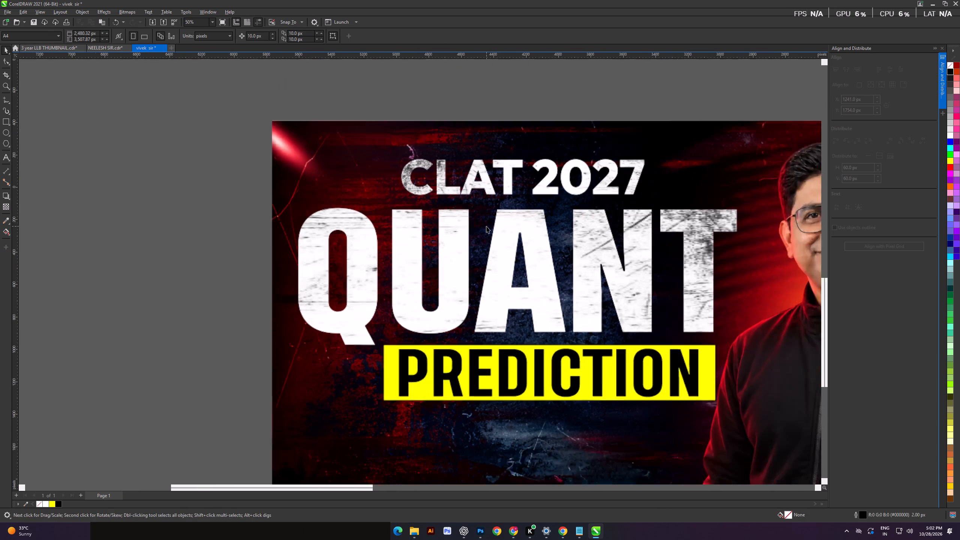
{"action": "scroll", "coordinate": [486, 226], "scroll_direction": "up", "scroll_amount": 2}
{"action": "left_click", "coordinate": [482, 176]}
{"action": "right_click", "coordinate": [482, 176]}
{"action": "left_click", "coordinate": [498, 187]}
{"action": "scroll", "coordinate": [499, 188], "scroll_direction": "down", "scroll_amount": 4}
{"action": "left_click", "coordinate": [491, 216]}
{"action": "left_click_drag", "start_coordinate": [527, 212], "coordinate": [492, 201]}
{"action": "left_click_drag", "start_coordinate": [535, 210], "coordinate": [559, 199]}
{"action": "left_click_drag", "start_coordinate": [663, 148], "coordinate": [706, 150], "text": "shift"}
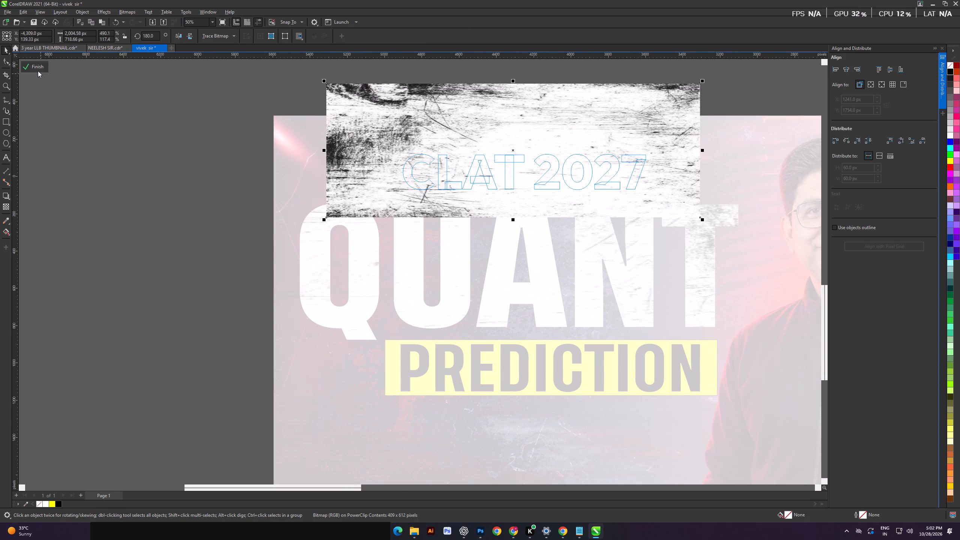
{"action": "left_click", "coordinate": [36, 70]}
Open the "MUST-KNOW CONCEPTS" thumbnail's PowerClip, move its blurred black shadow bitmap out to empty space beside the thumbnails, and copy it.
{"action": "left_click", "coordinate": [142, 184]}
{"action": "scroll", "coordinate": [372, 199], "scroll_direction": "down", "scroll_amount": 3}
{"action": "left_click_drag", "start_coordinate": [63, 201], "coordinate": [91, 201]}
{"action": "scroll", "coordinate": [385, 183], "scroll_direction": "down", "scroll_amount": 2}
{"action": "scroll", "coordinate": [384, 186], "scroll_direction": "up", "scroll_amount": 6, "text": "shift"}
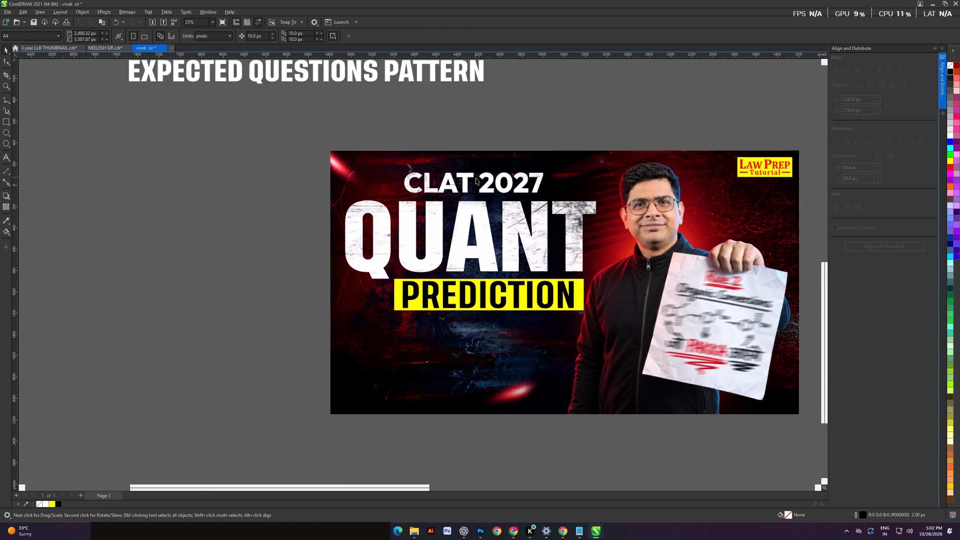
{"action": "scroll", "coordinate": [476, 178], "scroll_direction": "up", "scroll_amount": 2, "text": "shift"}
{"action": "scroll", "coordinate": [339, 186], "scroll_direction": "down", "scroll_amount": 10}
{"action": "left_click_drag", "start_coordinate": [586, 426], "coordinate": [594, 405]}
{"action": "scroll", "coordinate": [694, 251], "scroll_direction": "down", "scroll_amount": 7}
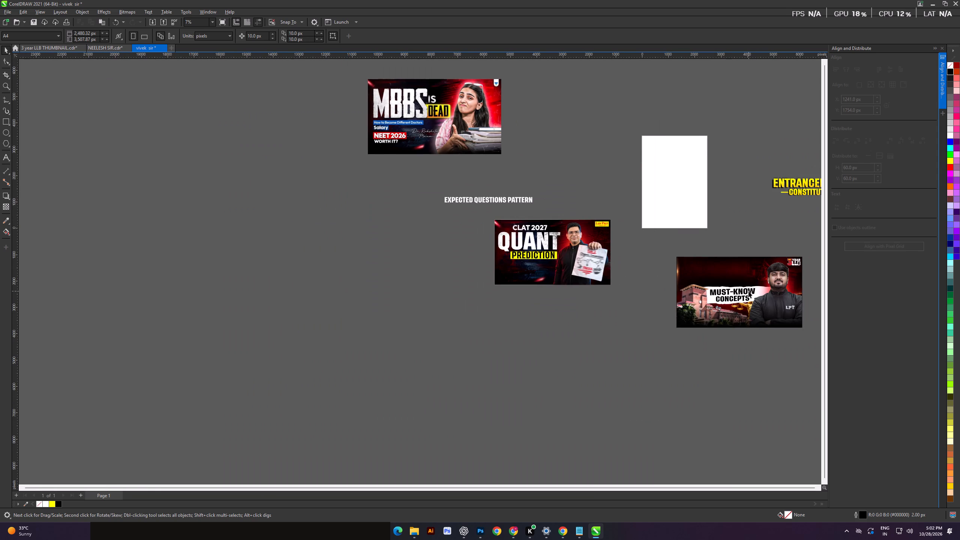
{"action": "double_click", "coordinate": [749, 291]}
{"action": "scroll", "coordinate": [751, 295], "scroll_direction": "down", "scroll_amount": 5, "text": "shift"}
{"action": "left_click", "coordinate": [689, 252]}
{"action": "left_click_drag", "start_coordinate": [701, 248], "coordinate": [235, 214]}
{"action": "key", "text": "ctrl+c"}
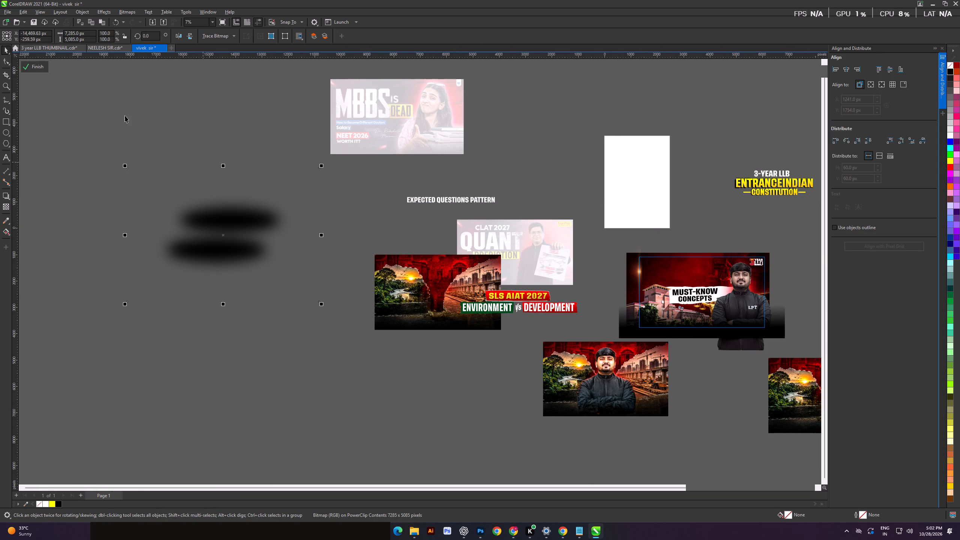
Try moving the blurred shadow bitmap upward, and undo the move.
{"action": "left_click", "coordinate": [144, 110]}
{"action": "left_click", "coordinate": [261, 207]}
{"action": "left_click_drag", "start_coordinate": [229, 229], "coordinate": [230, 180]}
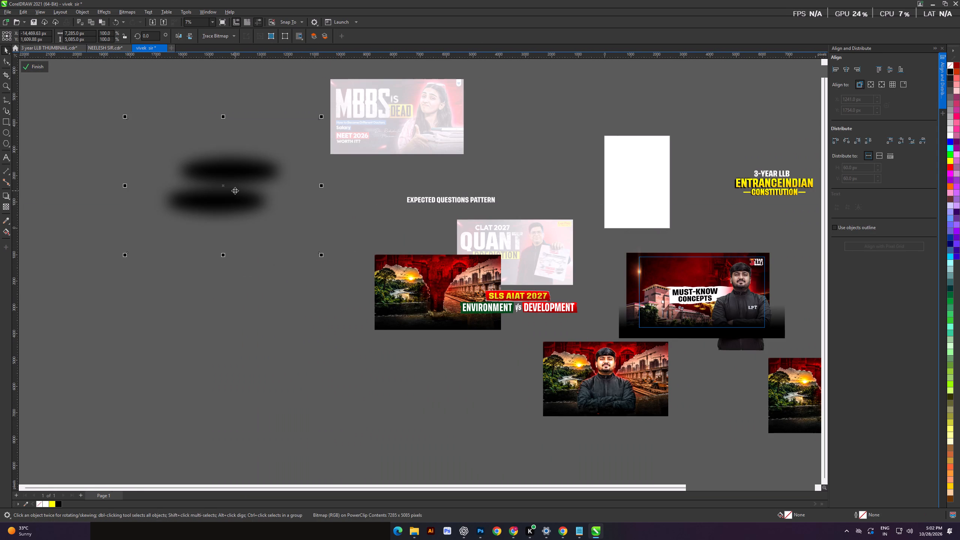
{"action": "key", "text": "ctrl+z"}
Trim the lower blob off the blurred shadow bitmap by raising its bottom edge, keeping only the upper blob.
{"action": "left_click_drag", "start_coordinate": [185, 349], "coordinate": [186, 345]}
{"action": "left_click", "coordinate": [205, 246]}
{"action": "scroll", "coordinate": [207, 218], "scroll_direction": "up", "scroll_amount": 3}
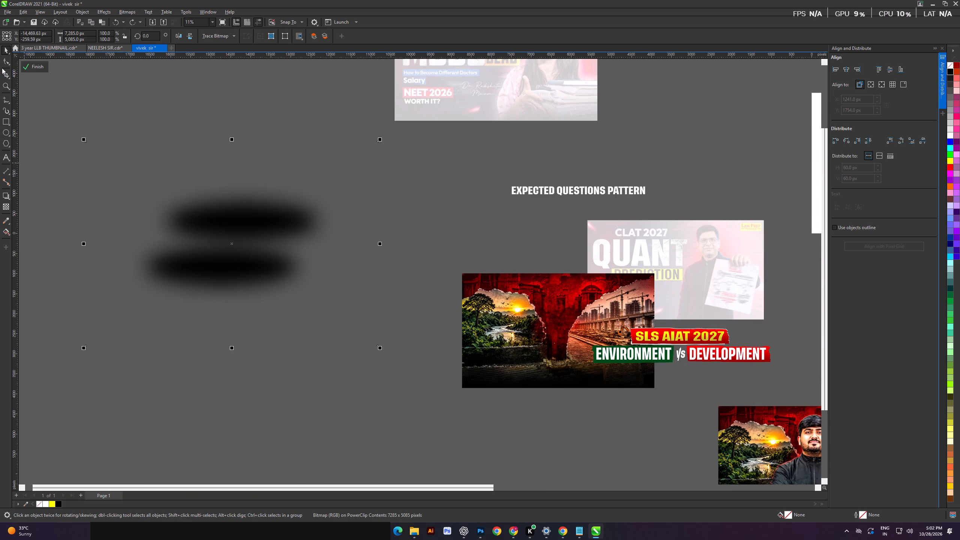
{"action": "left_click", "coordinate": [7, 73]}
{"action": "scroll", "coordinate": [303, 223], "scroll_direction": "down", "scroll_amount": 3}
{"action": "left_click", "coordinate": [255, 252]}
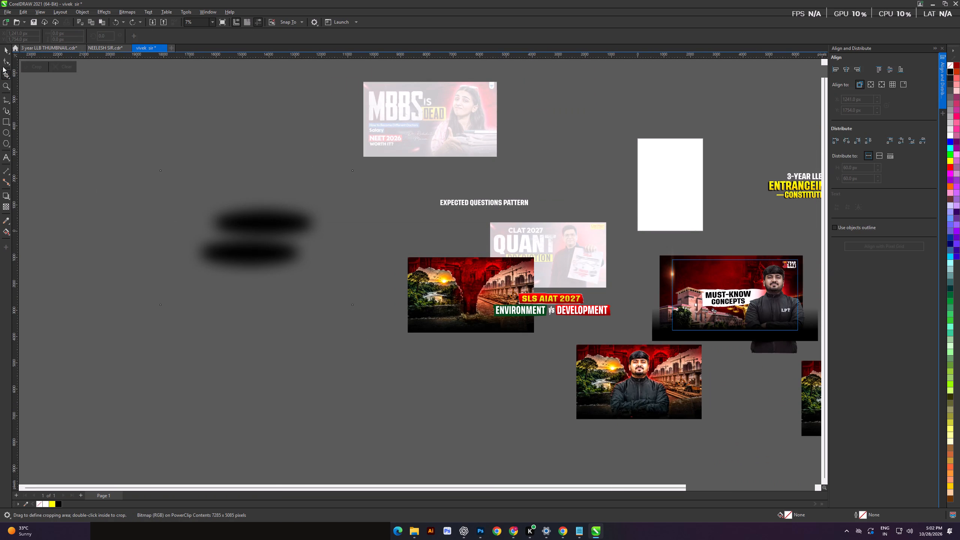
{"action": "left_click", "coordinate": [3, 64]}
{"action": "left_click_drag", "start_coordinate": [115, 242], "coordinate": [400, 329]}
{"action": "left_click_drag", "start_coordinate": [352, 305], "coordinate": [352, 249]}
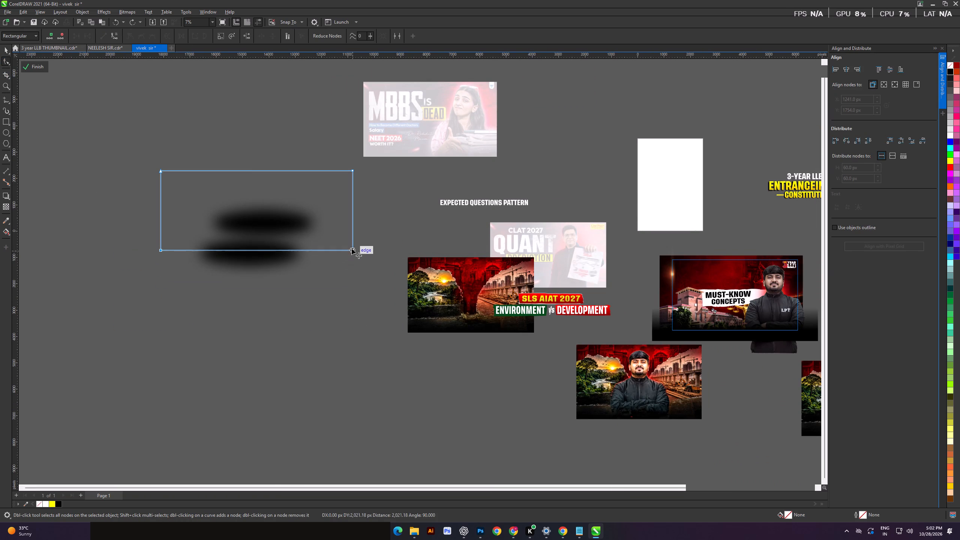
{"action": "left_click_drag", "start_coordinate": [352, 249], "coordinate": [351, 239]}
{"action": "left_click", "coordinate": [5, 47]}
{"action": "left_click", "coordinate": [202, 108]}
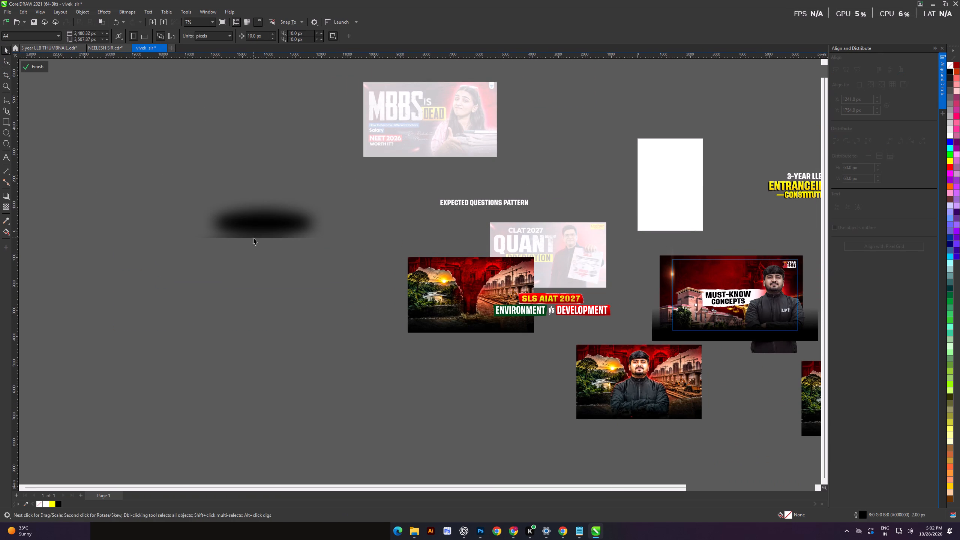
Copy the trimmed shadow bitmap, finish editing the PowerClip, and paste the copy onto the page.
{"action": "left_click_drag", "start_coordinate": [260, 226], "coordinate": [263, 234]}
{"action": "key", "text": "ctrl+c"}
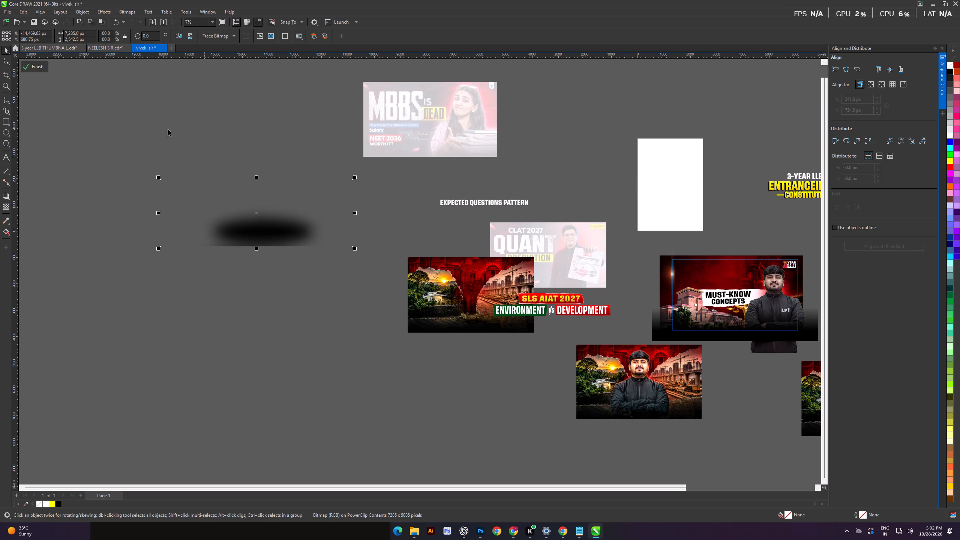
{"action": "left_click", "coordinate": [31, 73]}
{"action": "left_click", "coordinate": [30, 64]}
{"action": "left_click", "coordinate": [196, 170]}
{"action": "key", "text": "ctrl+v"}
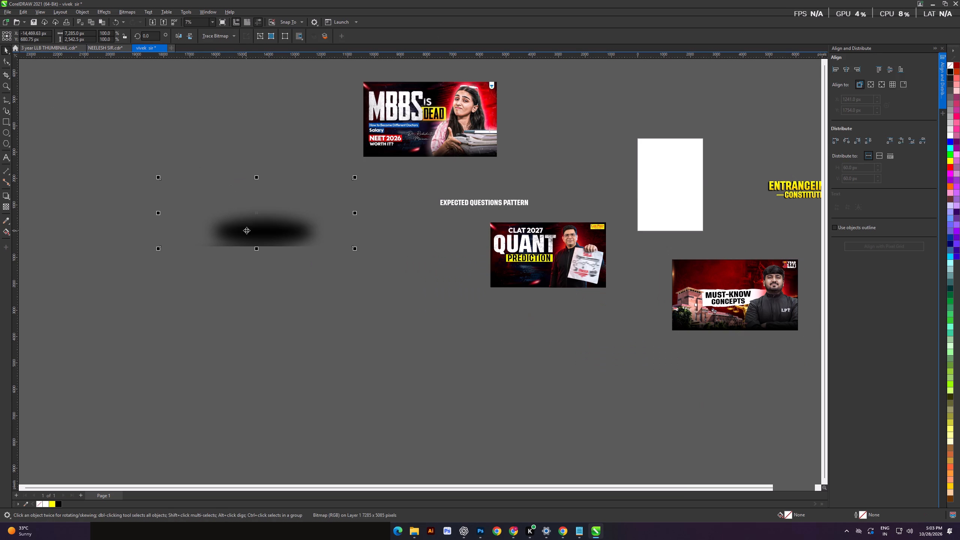
Move the pasted shadow bitmap over the title text of the QUANT PREDICTION thumbnail.
{"action": "left_click", "coordinate": [246, 230]}
{"action": "scroll", "coordinate": [369, 281], "scroll_direction": "up", "scroll_amount": 4, "text": "alt"}
{"action": "left_click_drag", "start_coordinate": [326, 284], "coordinate": [321, 282]}
{"action": "left_click_drag", "start_coordinate": [259, 258], "coordinate": [535, 273]}
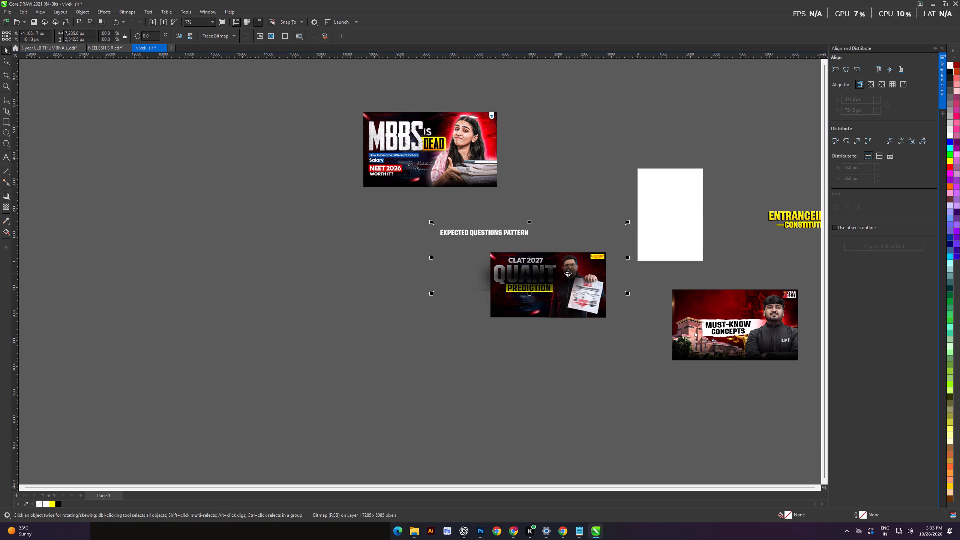
{"action": "scroll", "coordinate": [567, 273], "scroll_direction": "up", "scroll_amount": 9}
{"action": "left_click_drag", "start_coordinate": [506, 277], "coordinate": [483, 241]}
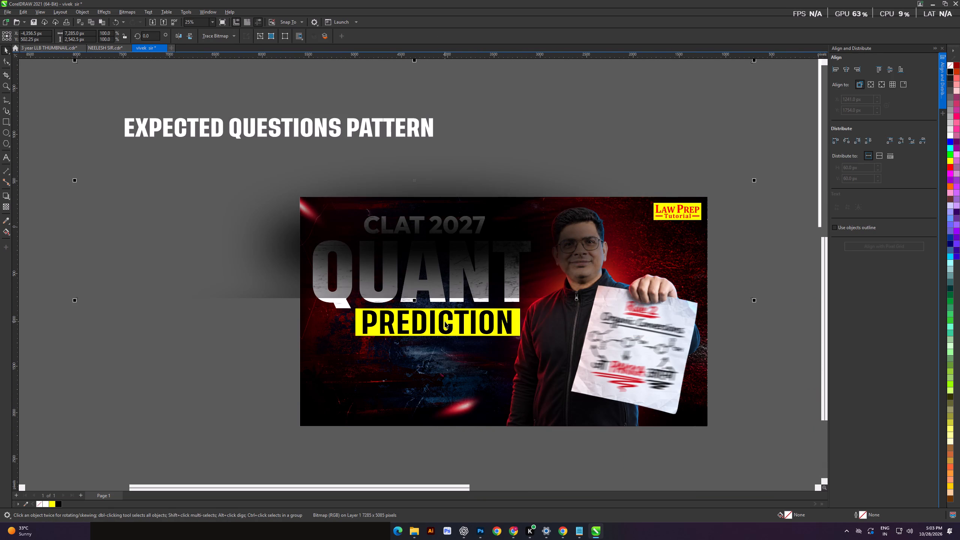
{"action": "left_click", "coordinate": [139, 195]}
{"action": "left_click", "coordinate": [403, 222]}
{"action": "scroll", "coordinate": [432, 318], "scroll_direction": "down", "scroll_amount": 3}
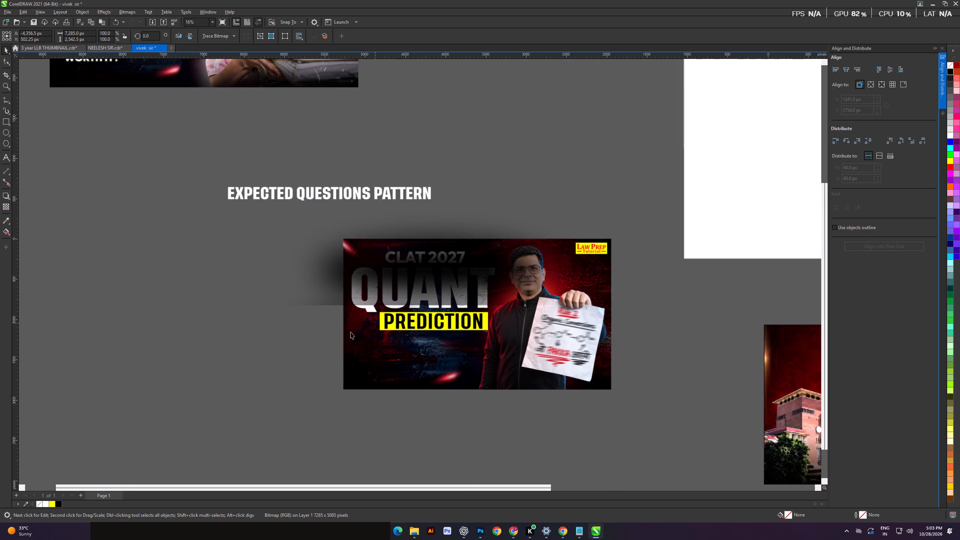
Stretch the shadow downward to about 4,545 px high, keeping its width, and shift it up over the title.
{"action": "left_click_drag", "start_coordinate": [270, 351], "coordinate": [283, 343]}
{"action": "left_click", "coordinate": [363, 286]}
{"action": "left_click_drag", "start_coordinate": [417, 308], "coordinate": [422, 369], "text": "shift"}
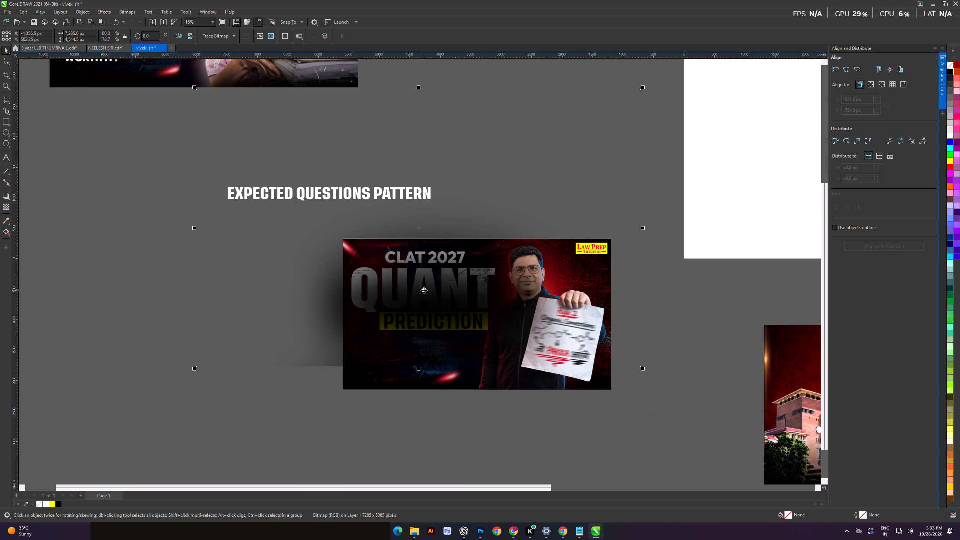
{"action": "left_click_drag", "start_coordinate": [424, 290], "coordinate": [422, 293]}
{"action": "left_click_drag", "start_coordinate": [435, 304], "coordinate": [432, 262]}
{"action": "left_click_drag", "start_coordinate": [441, 273], "coordinate": [440, 292]}
{"action": "left_click_drag", "start_coordinate": [439, 285], "coordinate": [439, 278]}
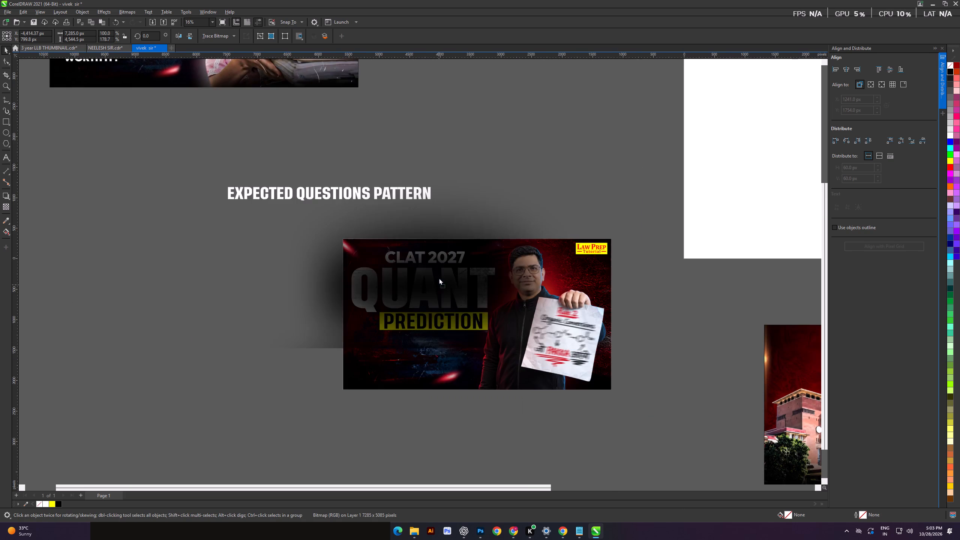
{"action": "left_click_drag", "start_coordinate": [439, 278], "coordinate": [439, 276]}
{"action": "left_click_drag", "start_coordinate": [441, 279], "coordinate": [429, 273]}
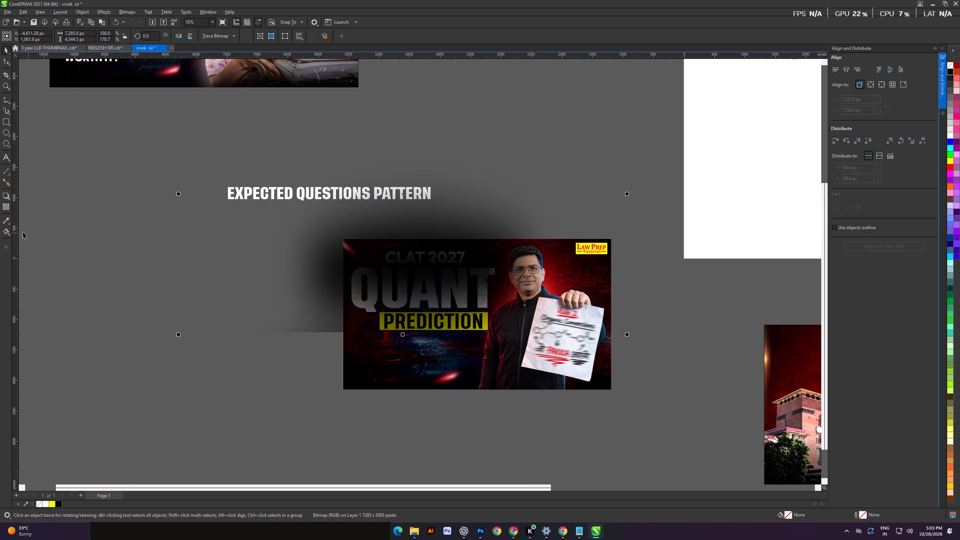
Apply a vertical fountain transparency to the shadow, fading its bottom edge out across the "PREDICTION" strip.
{"action": "left_click", "coordinate": [4, 205]}
{"action": "scroll", "coordinate": [453, 319], "scroll_direction": "up", "scroll_amount": 8}
{"action": "left_click_drag", "start_coordinate": [347, 290], "coordinate": [348, 363]}
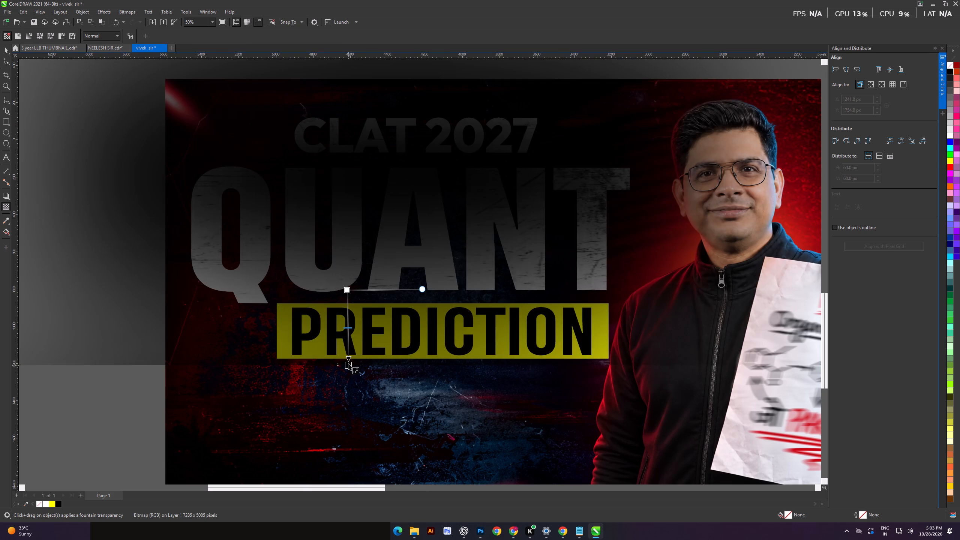
{"action": "key", "text": "ctrl+z"}
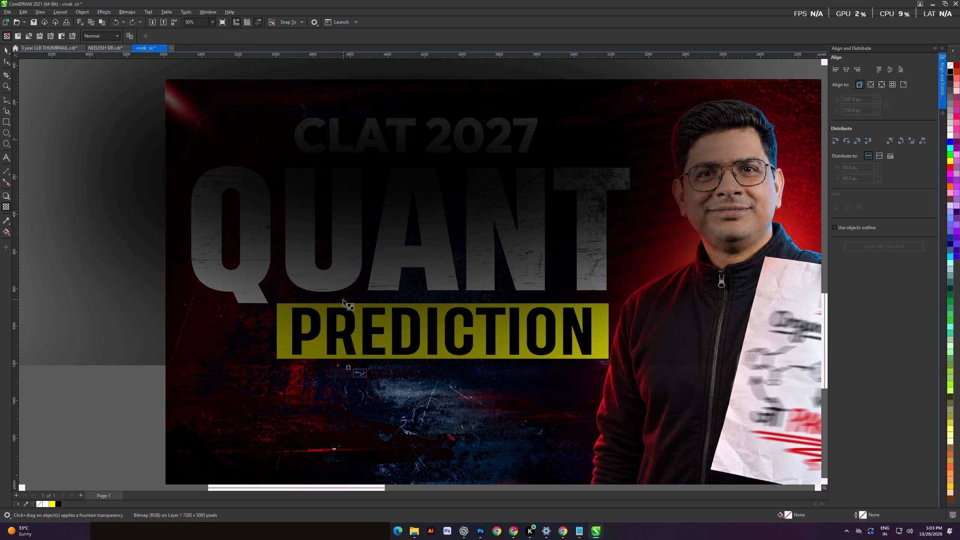
{"action": "key", "text": "ctrl+shift+z"}
{"action": "left_click_drag", "start_coordinate": [279, 289], "coordinate": [280, 345]}
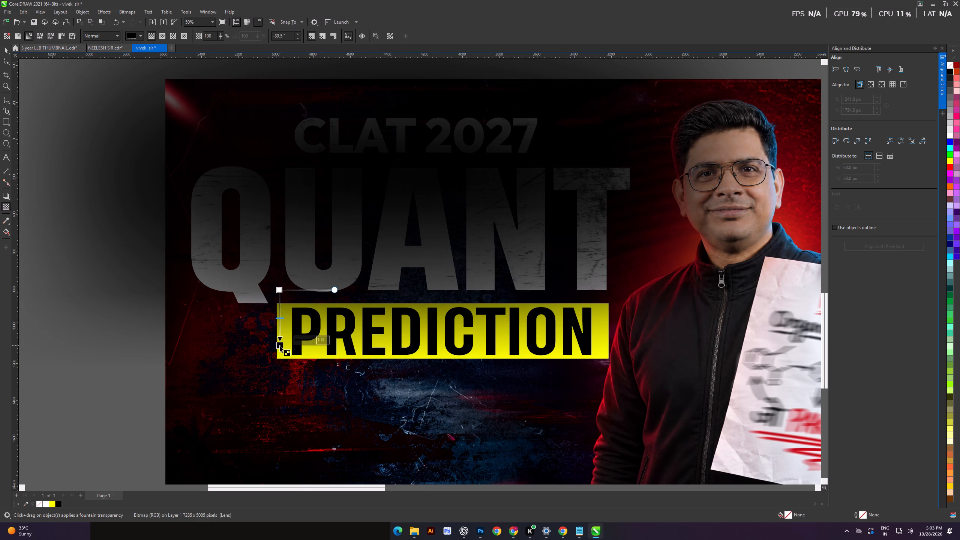
{"action": "left_click", "coordinate": [4, 52]}
Place the faded shadow inside the QUANT PREDICTION thumbnail's PowerClip frame.
{"action": "scroll", "coordinate": [455, 257], "scroll_direction": "down", "scroll_amount": 5}
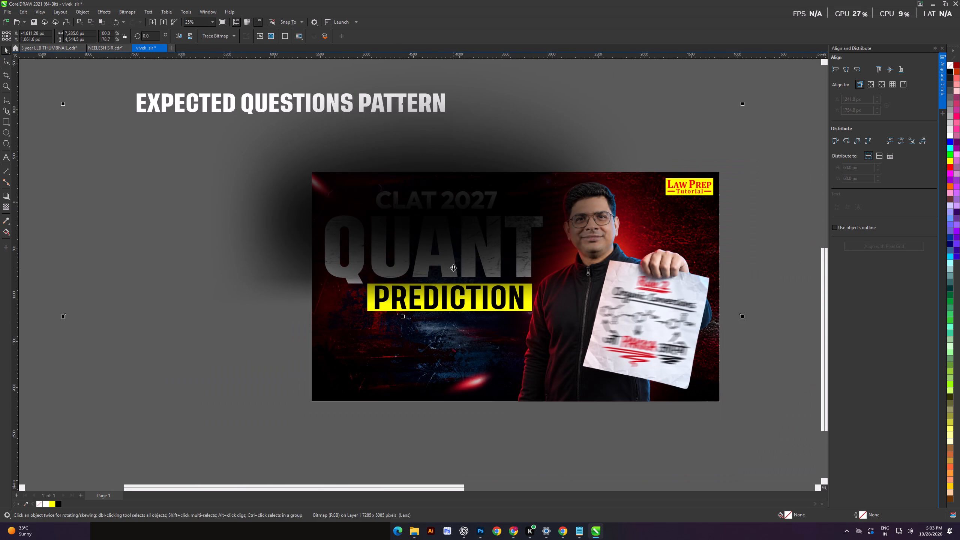
{"action": "key", "text": "d"}
{"action": "left_click", "coordinate": [586, 355]}
Inside the thumbnail's PowerClip, bring the presenter photo and the TUTORIAL Thumbnail.png overlay in front of the shadow.
{"action": "double_click", "coordinate": [606, 325]}
{"action": "left_click", "coordinate": [629, 349]}
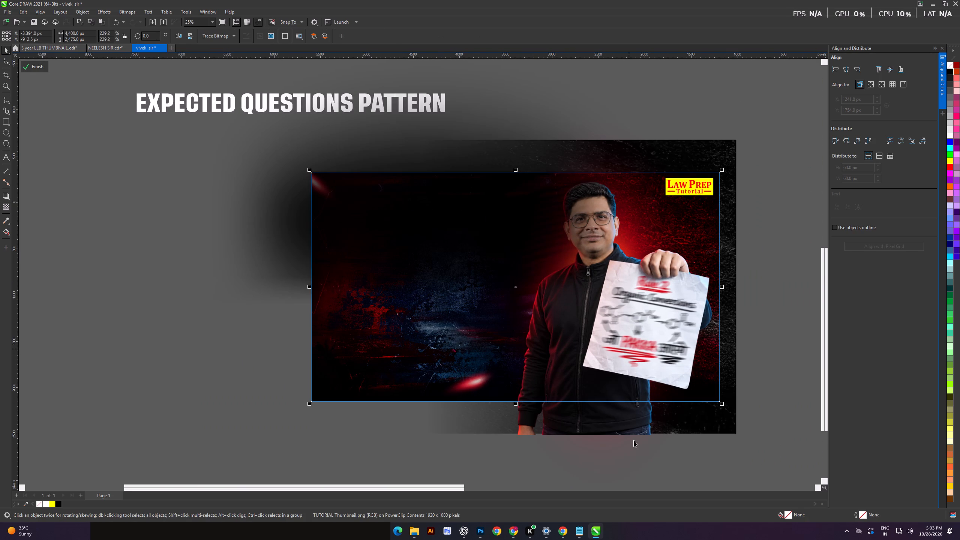
{"action": "left_click", "coordinate": [631, 426]}
{"action": "key", "text": "shift+Page_Up"}
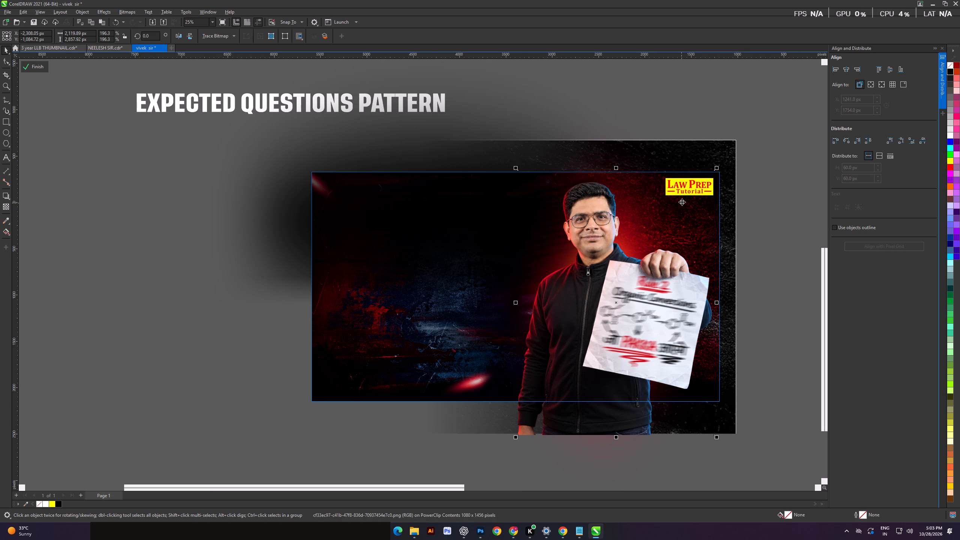
{"action": "left_click", "coordinate": [682, 201]}
{"action": "left_click", "coordinate": [421, 331]}
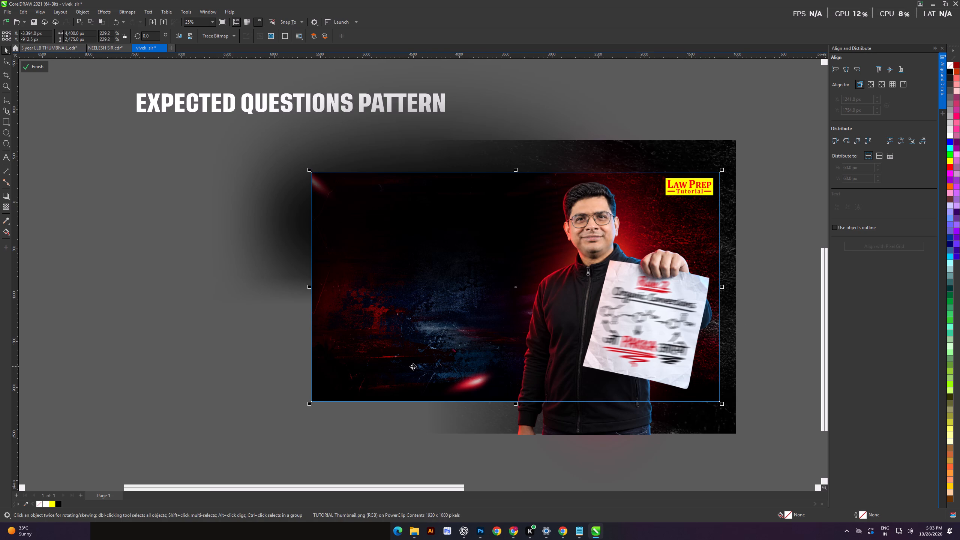
{"action": "key", "text": "shift+Page_Up"}
{"action": "left_click", "coordinate": [36, 63]}
Nudge the stacked "CLAT 2027", "QUANT" and "PREDICTION" title objects slightly upward together.
{"action": "left_click", "coordinate": [154, 235]}
{"action": "scroll", "coordinate": [235, 262], "scroll_direction": "up", "scroll_amount": 4, "text": "shift"}
{"action": "left_click", "coordinate": [234, 262]}
{"action": "scroll", "coordinate": [348, 272], "scroll_direction": "up", "scroll_amount": 4, "text": "shift"}
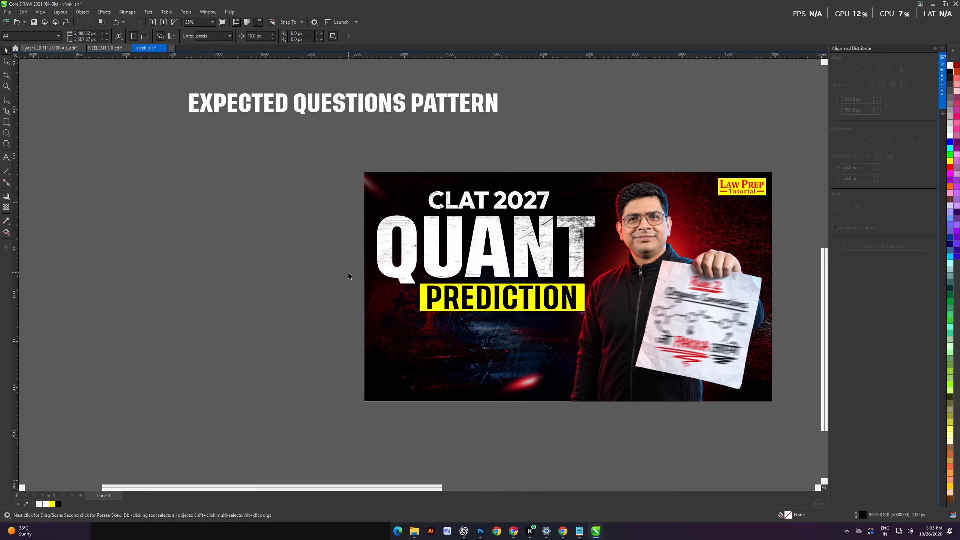
{"action": "scroll", "coordinate": [348, 272], "scroll_direction": "up", "scroll_amount": 2, "text": "shift"}
{"action": "left_click_drag", "start_coordinate": [296, 255], "coordinate": [293, 249]}
{"action": "left_click_drag", "start_coordinate": [269, 179], "coordinate": [626, 369]}
{"action": "key", "text": "Up"}
{"action": "key", "text": "Up"}
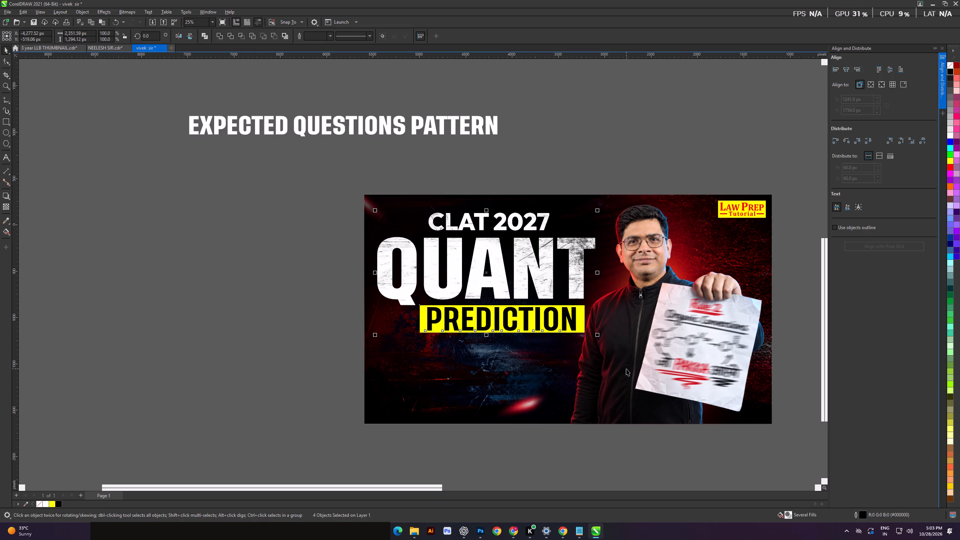
{"action": "key", "text": "Up"}
Inside the thumbnail's PowerClip, scale the presenter photo down proportionally to about 1,966 by 2,651 px, anchored at its upper outer corner.
{"action": "scroll", "coordinate": [626, 369], "scroll_direction": "down", "scroll_amount": 2}
{"action": "scroll", "coordinate": [618, 364], "scroll_direction": "down", "scroll_amount": 4, "text": "shift"}
{"action": "double_click", "coordinate": [636, 369]}
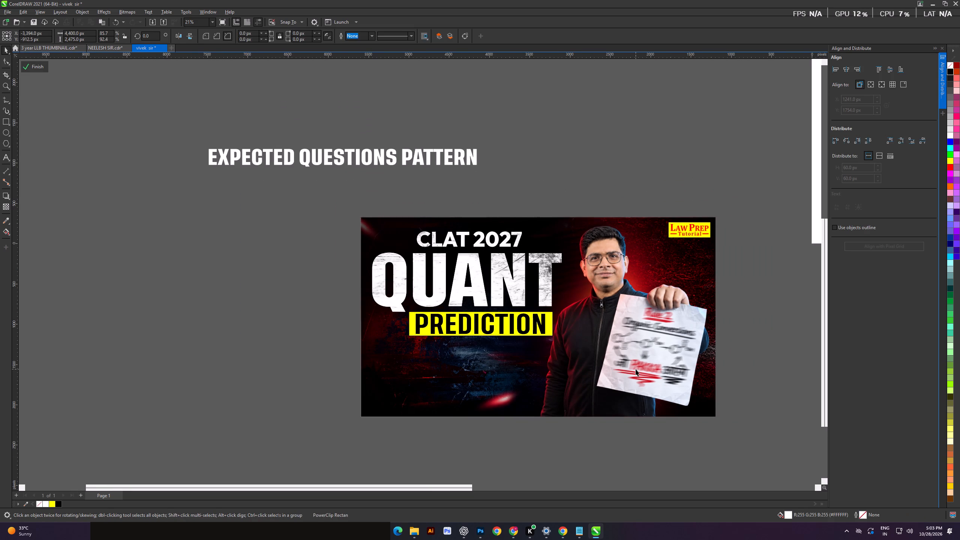
{"action": "scroll", "coordinate": [635, 360], "scroll_direction": "down", "scroll_amount": 3, "text": "alt"}
{"action": "left_click", "coordinate": [630, 351]}
{"action": "left_click", "coordinate": [565, 417]}
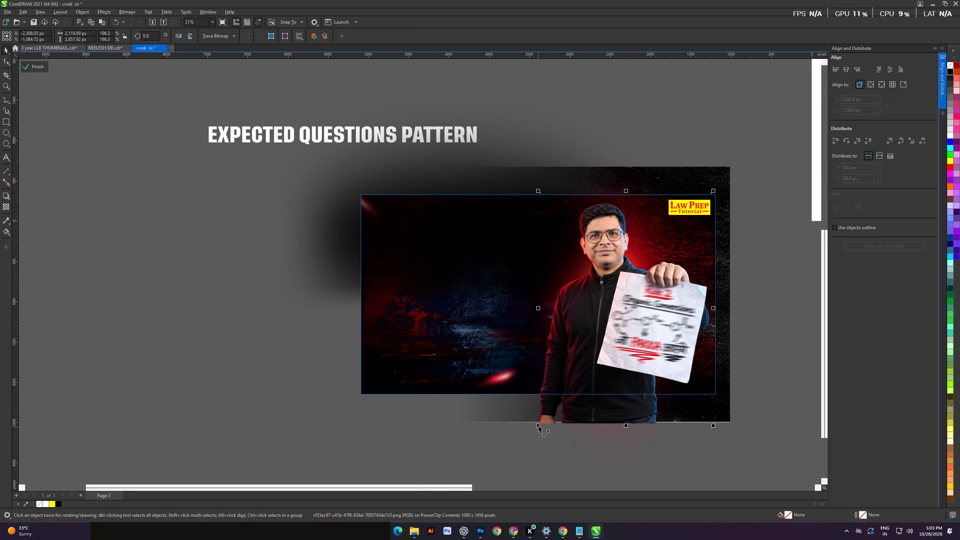
{"action": "left_click_drag", "start_coordinate": [538, 426], "coordinate": [548, 422]}
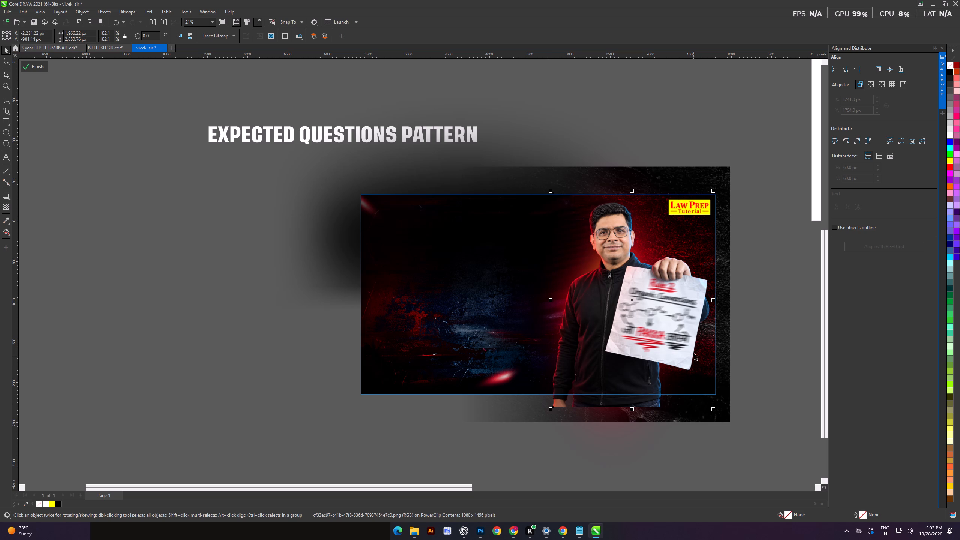
{"action": "left_click", "coordinate": [37, 69]}
Examine the thumbnail's overall composition and title legibility at several zoom levels.
{"action": "left_click", "coordinate": [162, 275]}
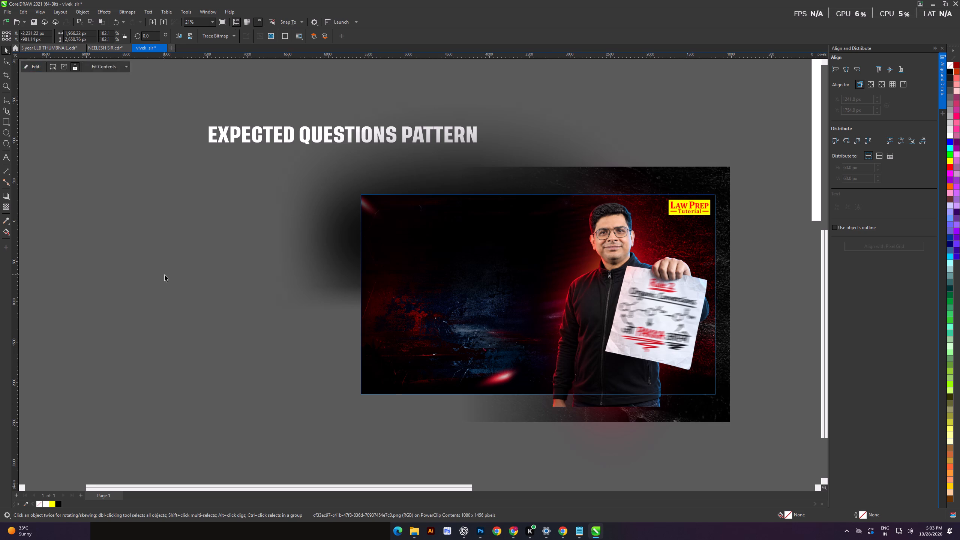
{"action": "scroll", "coordinate": [306, 241], "scroll_direction": "down", "scroll_amount": 3, "text": "shift"}
{"action": "left_click", "coordinate": [257, 238]}
{"action": "scroll", "coordinate": [429, 235], "scroll_direction": "down", "scroll_amount": 2, "text": "shift"}
{"action": "scroll", "coordinate": [292, 268], "scroll_direction": "up", "scroll_amount": 2, "text": "alt"}
{"action": "left_click", "coordinate": [234, 281]}
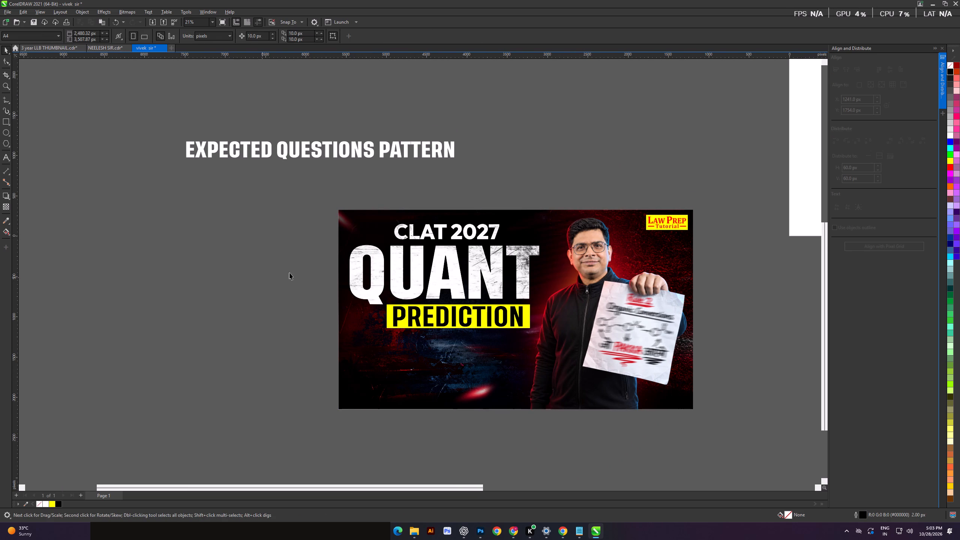
{"action": "scroll", "coordinate": [307, 269], "scroll_direction": "up", "scroll_amount": 1}
{"action": "scroll", "coordinate": [300, 268], "scroll_direction": "up", "scroll_amount": 1, "text": "shift"}
{"action": "left_click", "coordinate": [254, 292]}
{"action": "scroll", "coordinate": [296, 291], "scroll_direction": "up", "scroll_amount": 1, "text": "alt"}
{"action": "left_click", "coordinate": [282, 297]}
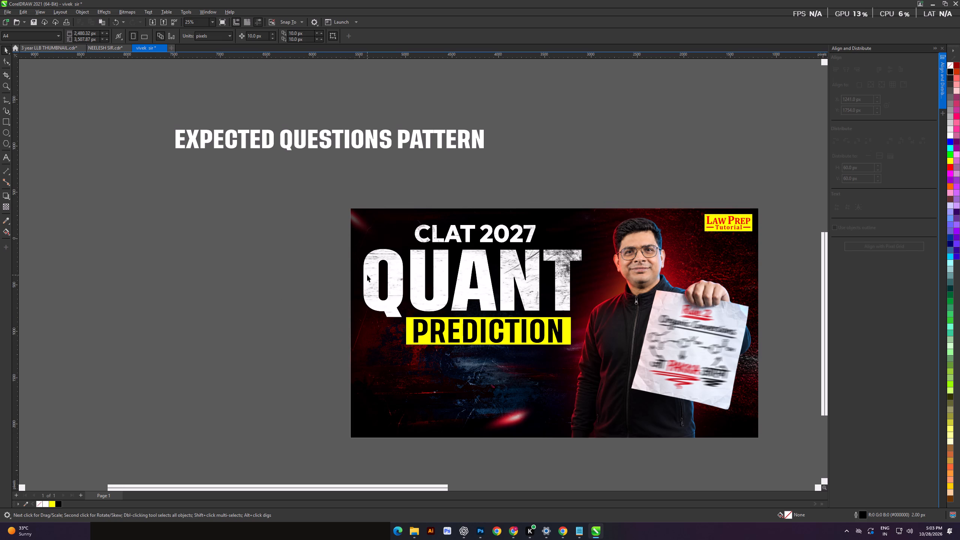
{"action": "scroll", "coordinate": [367, 273], "scroll_direction": "down", "scroll_amount": 2, "text": "alt"}
{"action": "left_click", "coordinate": [236, 240]}
{"action": "scroll", "coordinate": [301, 243], "scroll_direction": "down", "scroll_amount": 2}
{"action": "scroll", "coordinate": [308, 243], "scroll_direction": "up", "scroll_amount": 3, "text": "shift"}
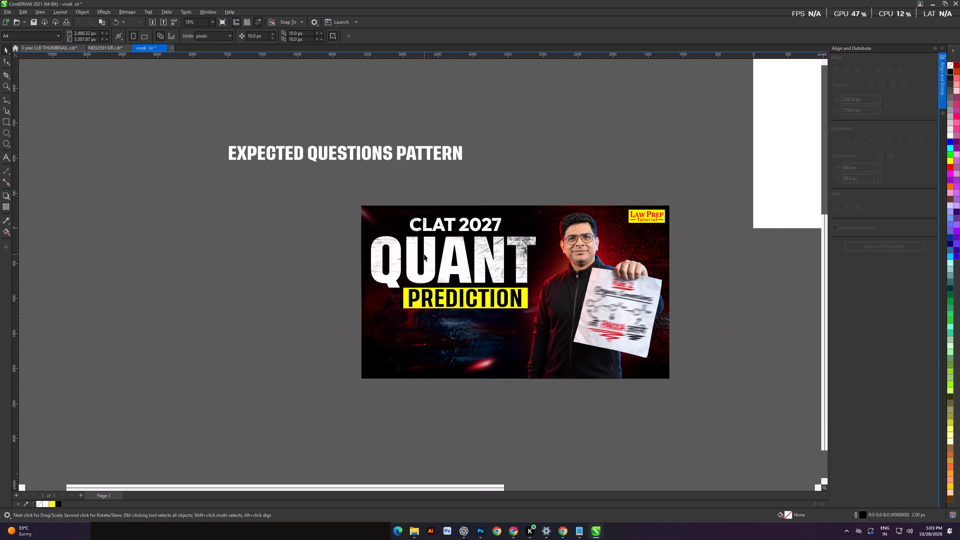
{"action": "scroll", "coordinate": [424, 254], "scroll_direction": "up", "scroll_amount": 2, "text": "shift"}
{"action": "left_click", "coordinate": [293, 266]}
{"action": "left_click", "coordinate": [261, 225]}
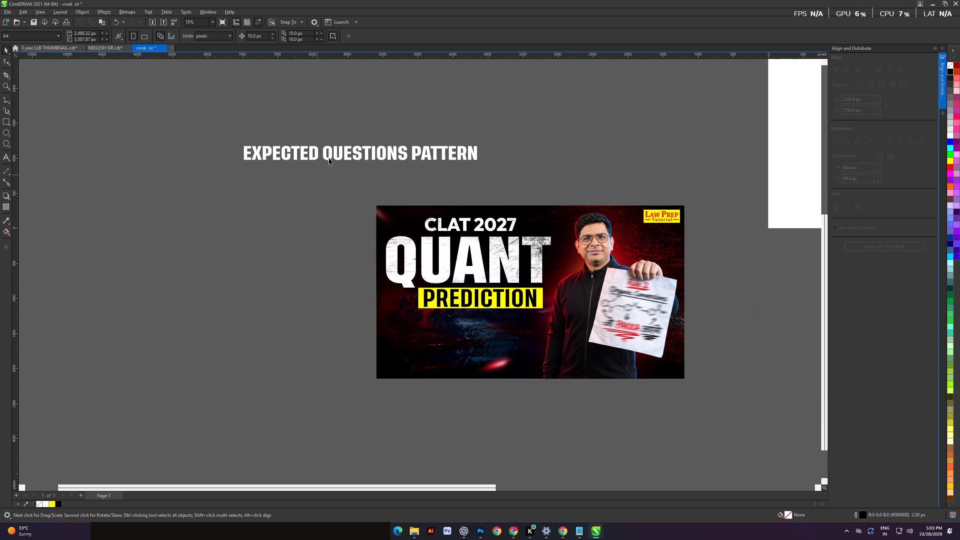
Move the "EXPECTED QUESTIONS PATTERN" text to just below the QUANT PREDICTION thumbnail.
{"action": "left_click_drag", "start_coordinate": [333, 157], "coordinate": [431, 411]}
{"action": "left_click", "coordinate": [441, 443]}
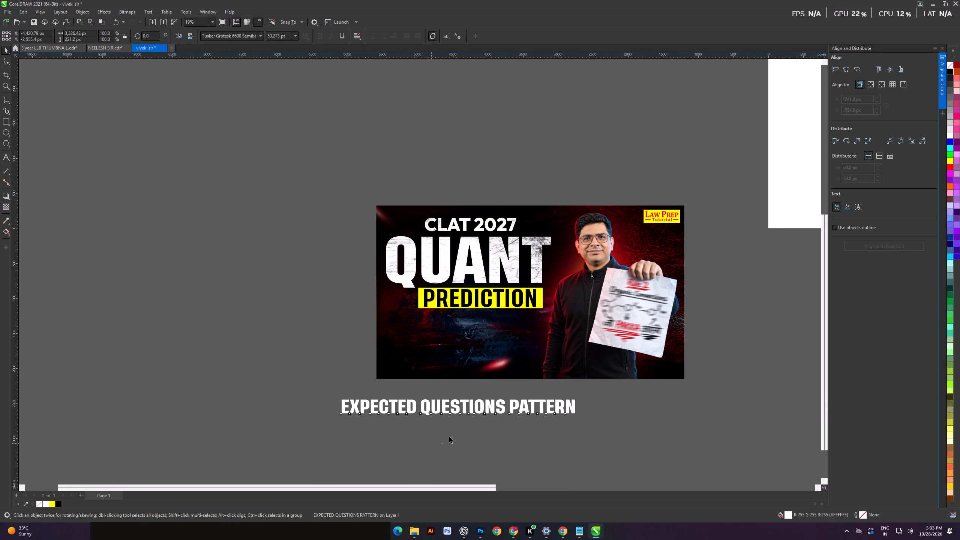
Change the "EXPECTED QUESTIONS PATTERN" text's font to Tusker Grotesk 6500 Medium.
{"action": "scroll", "coordinate": [477, 405], "scroll_direction": "down", "scroll_amount": 3, "text": "alt"}
{"action": "left_click", "coordinate": [491, 390]}
{"action": "double_click", "coordinate": [264, 36]}
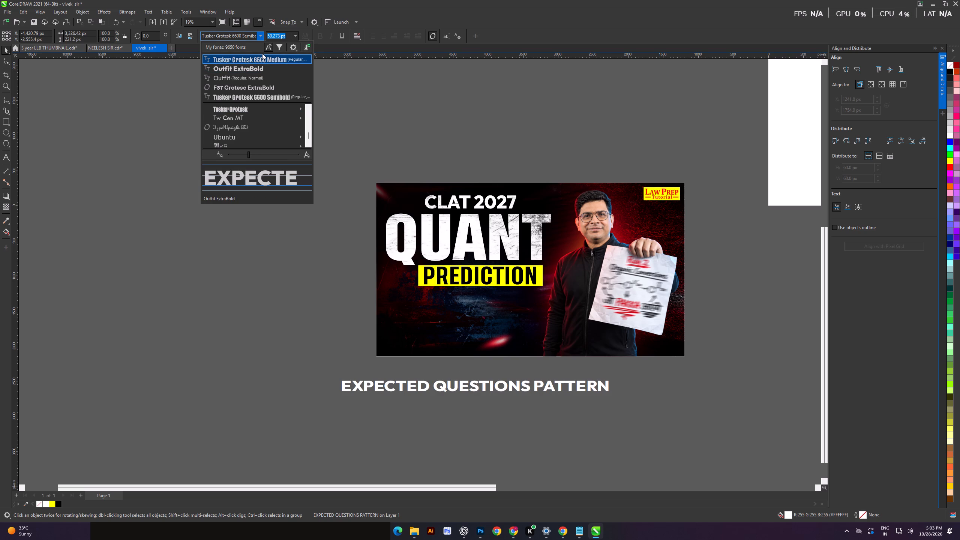
{"action": "left_click", "coordinate": [264, 58]}
Clear the transformations on the "EXPECTED QUESTIONS PATTERN" text.
{"action": "left_click", "coordinate": [58, 14]}
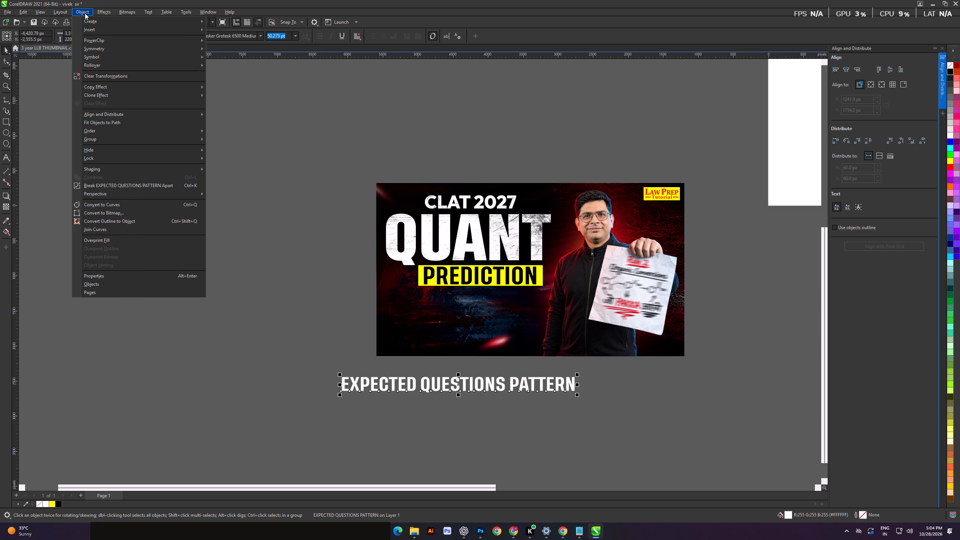
{"action": "left_click", "coordinate": [118, 72]}
{"action": "left_click_drag", "start_coordinate": [215, 213], "coordinate": [216, 219]}
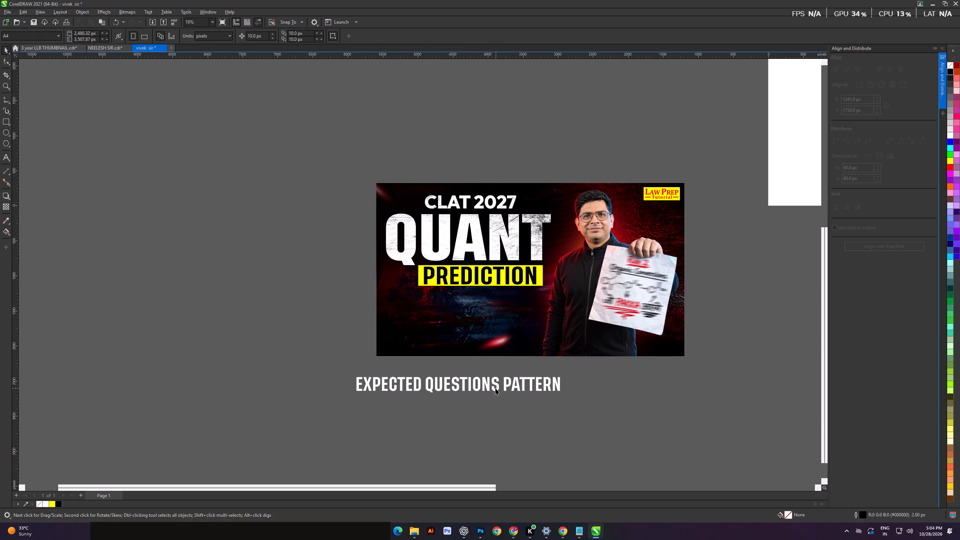
Split the text onto a second line before "PATTERN" and break the two lines into separate text objects.
{"action": "double_click", "coordinate": [495, 388]}
{"action": "left_click", "coordinate": [498, 388]}
{"action": "key", "text": "Return"}
{"action": "key", "text": "ctrl+k"}
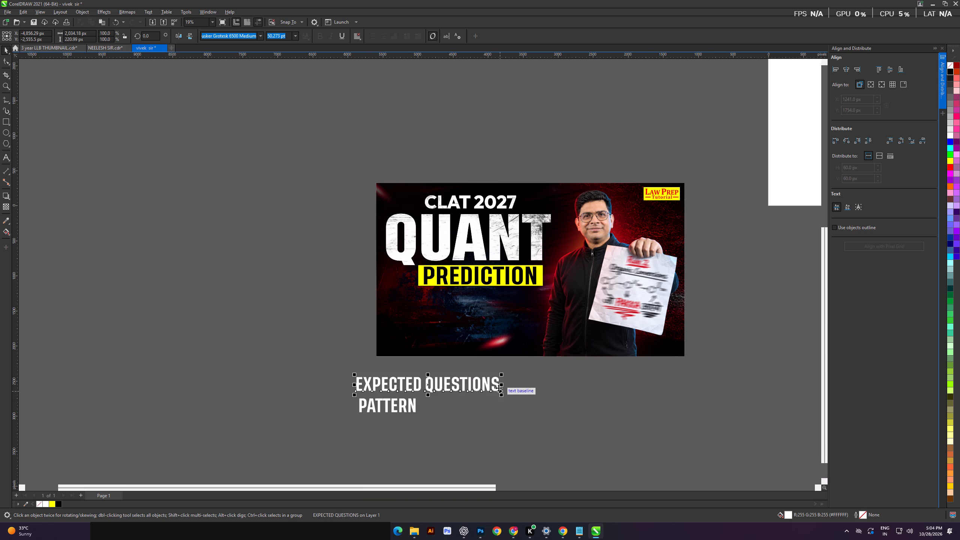
Move the "EXPECTED QUESTIONS" text into the thumbnail directly below the PREDICTION bar and bring it to the front.
{"action": "scroll", "coordinate": [498, 388], "scroll_direction": "up", "scroll_amount": 1}
{"action": "left_click", "coordinate": [483, 442]}
{"action": "scroll", "coordinate": [436, 393], "scroll_direction": "up", "scroll_amount": 8, "text": "shift"}
{"action": "left_click_drag", "start_coordinate": [494, 384], "coordinate": [507, 313]}
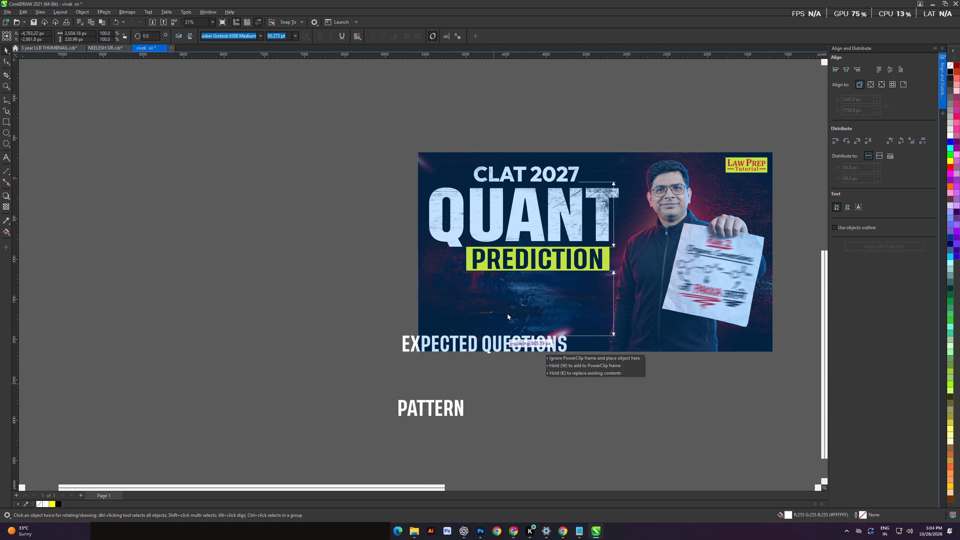
{"action": "left_click_drag", "start_coordinate": [507, 313], "coordinate": [537, 285]}
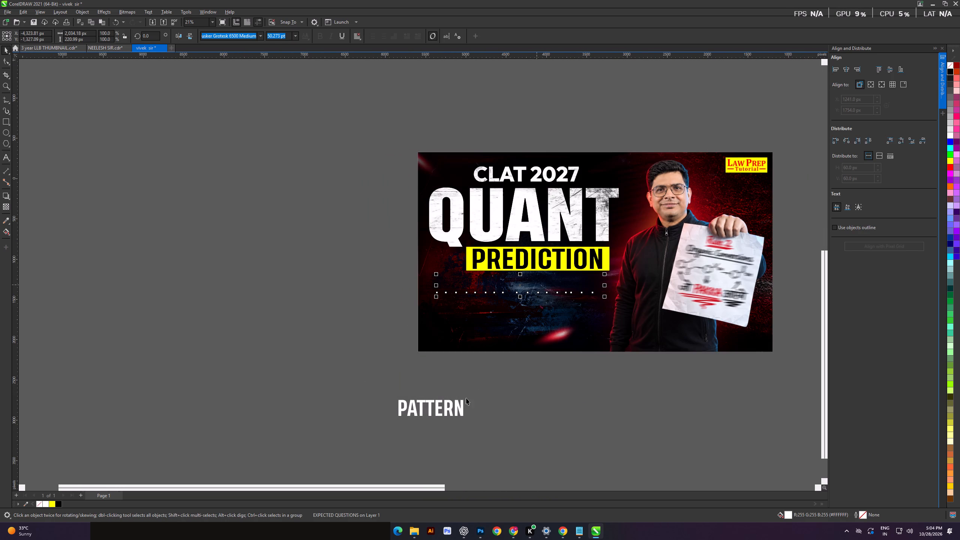
{"action": "left_click_drag", "start_coordinate": [300, 268], "coordinate": [641, 331]}
{"action": "key", "text": "shift+Page_Up"}
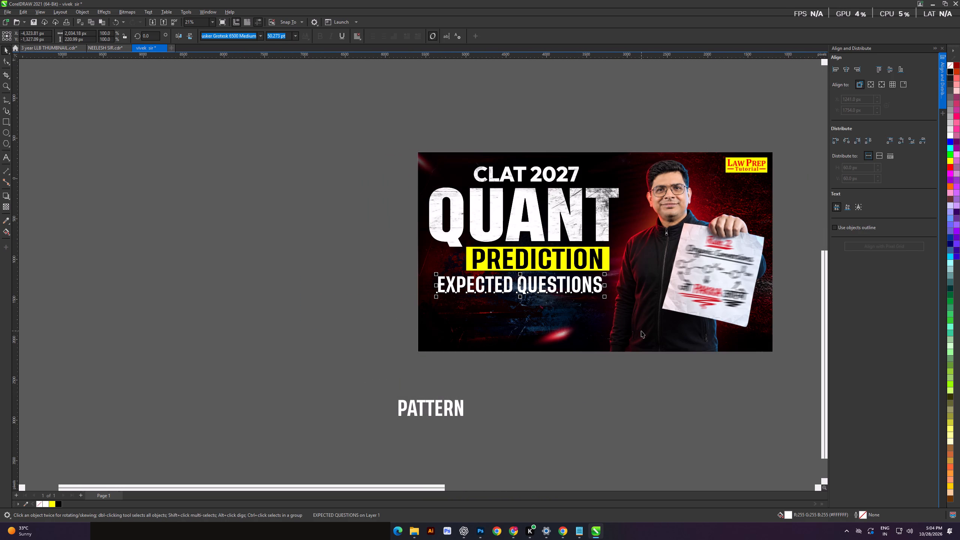
{"action": "left_click", "coordinate": [321, 298]}
Move the "PATTERN" text to just below the thumbnail's lower edge, roughly beneath the EXPECTED QUESTIONS line.
{"action": "left_click_drag", "start_coordinate": [444, 407], "coordinate": [556, 390]}
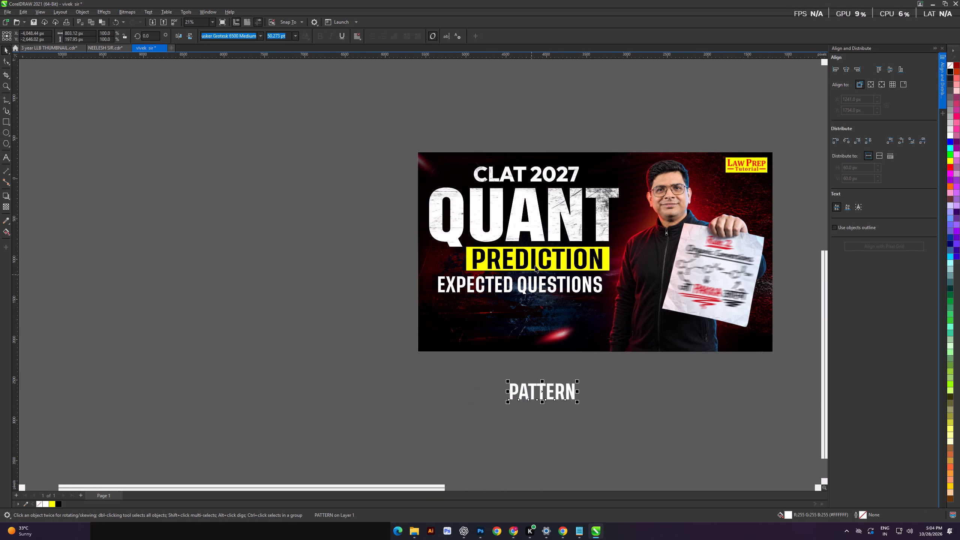
Copy the yellow bar behind PREDICTION and place the copy directly below it, over the EXPECTED QUESTIONS text.
{"action": "scroll", "coordinate": [535, 265], "scroll_direction": "up", "scroll_amount": 5}
{"action": "scroll", "coordinate": [423, 268], "scroll_direction": "up", "scroll_amount": 3}
{"action": "left_click", "coordinate": [420, 261]}
{"action": "right_click_drag", "start_coordinate": [412, 255], "coordinate": [387, 323]}
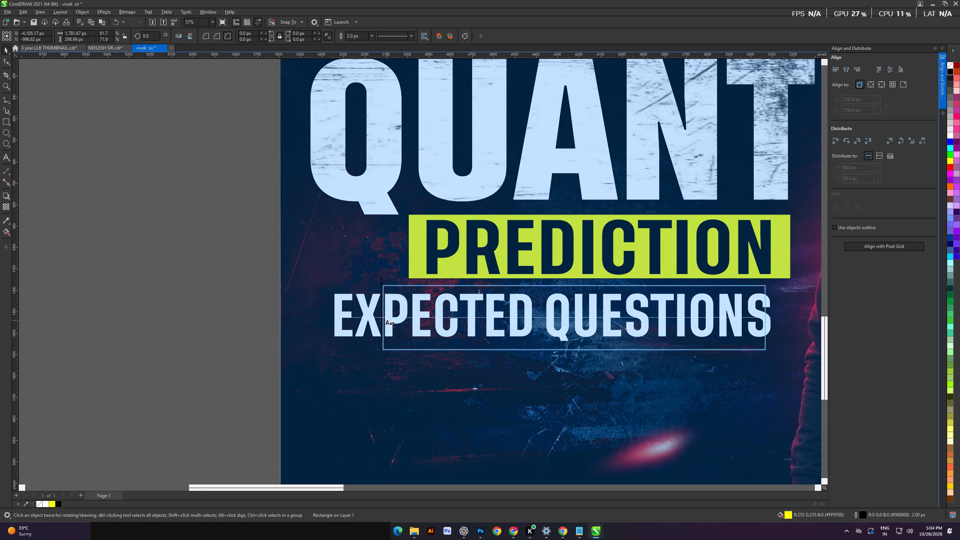
{"action": "right_click_drag", "start_coordinate": [387, 323], "coordinate": [403, 326]}
{"action": "left_click", "coordinate": [426, 343]}
{"action": "left_click", "coordinate": [186, 306]}
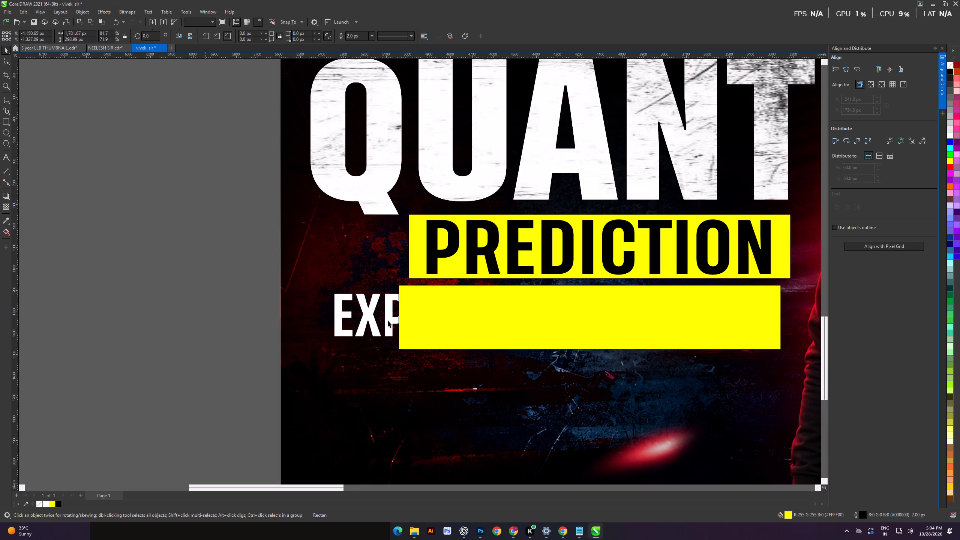
Fill the copied bar over the EXPECTED QUESTIONS text with red (#FF0000).
{"action": "left_click", "coordinate": [446, 323]}
{"action": "left_click", "coordinate": [951, 166]}
{"action": "left_click", "coordinate": [209, 280]}
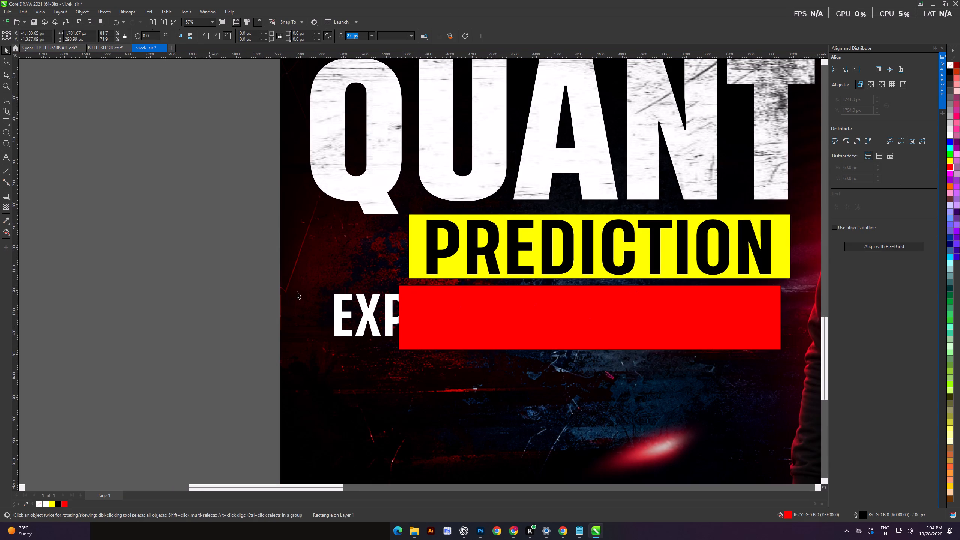
Extend the red bar's left edge past the start of EXPECTED QUESTIONS, making it about 2213 px wide.
{"action": "left_click", "coordinate": [421, 309]}
{"action": "left_click_drag", "start_coordinate": [396, 316], "coordinate": [304, 316]}
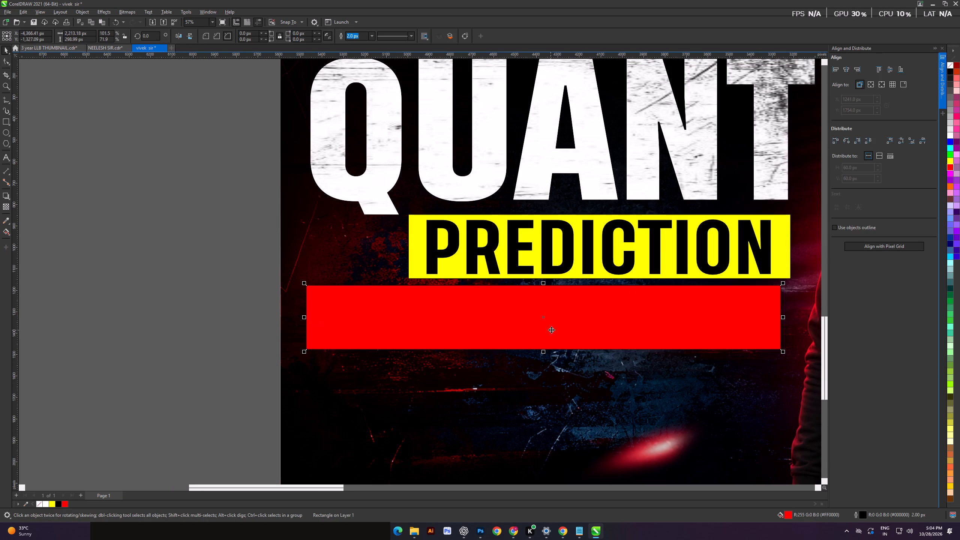
Shift the red bar slightly upward, tilt it about 1.3 degrees and stretch its lower edge below the EXPECTED QUESTIONS text.
{"action": "left_click_drag", "start_coordinate": [553, 328], "coordinate": [555, 318]}
{"action": "left_click", "coordinate": [557, 319]}
{"action": "left_click_drag", "start_coordinate": [787, 342], "coordinate": [790, 337]}
{"action": "left_click", "coordinate": [253, 333]}
{"action": "left_click", "coordinate": [517, 302]}
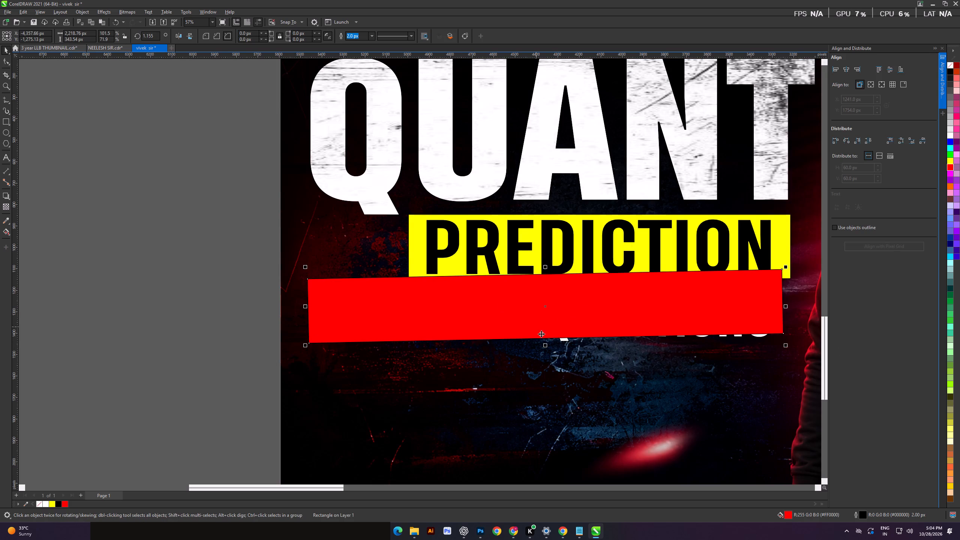
{"action": "left_click_drag", "start_coordinate": [545, 344], "coordinate": [550, 355]}
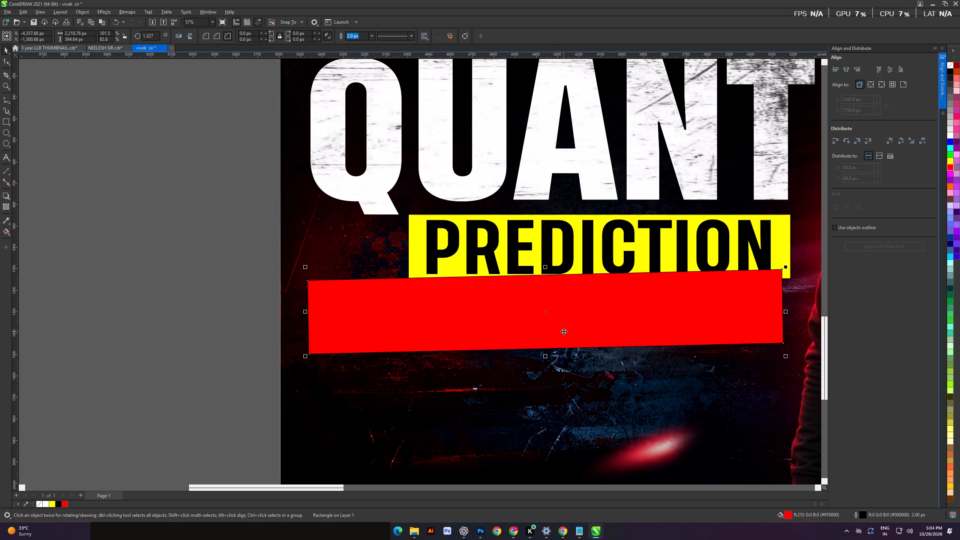
Send the red bar backward in the stacking order, behind the EXPECTED QUESTIONS text and the PREDICTION bar.
{"action": "key", "text": "ctrl+Page_Down"}
{"action": "key", "text": "ctrl+Page_Down"}
{"action": "key", "text": "ctrl+Page_Down"}
{"action": "key", "text": "ctrl+Page_Down"}
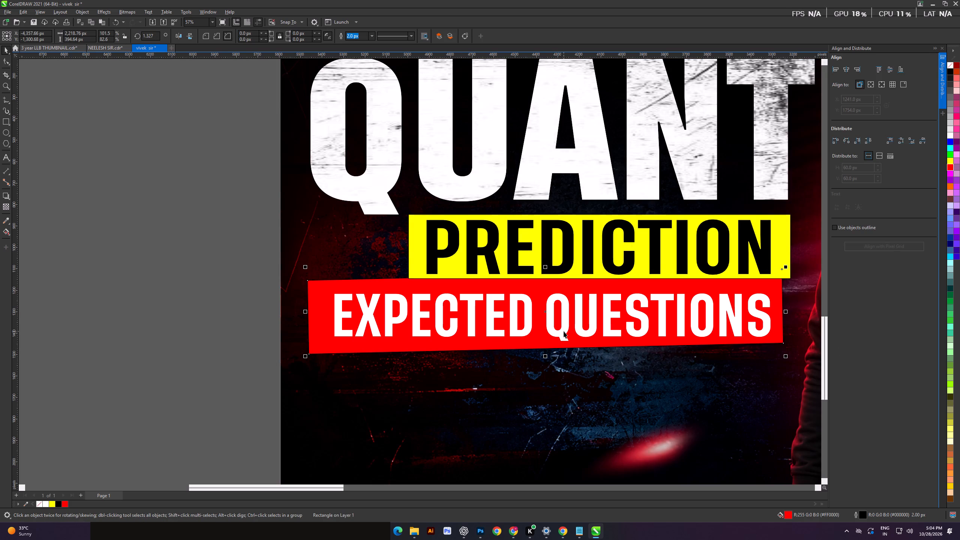
{"action": "left_click", "coordinate": [157, 291]}
Remove the outline from the yellow bar behind PREDICTION.
{"action": "left_click", "coordinate": [413, 246]}
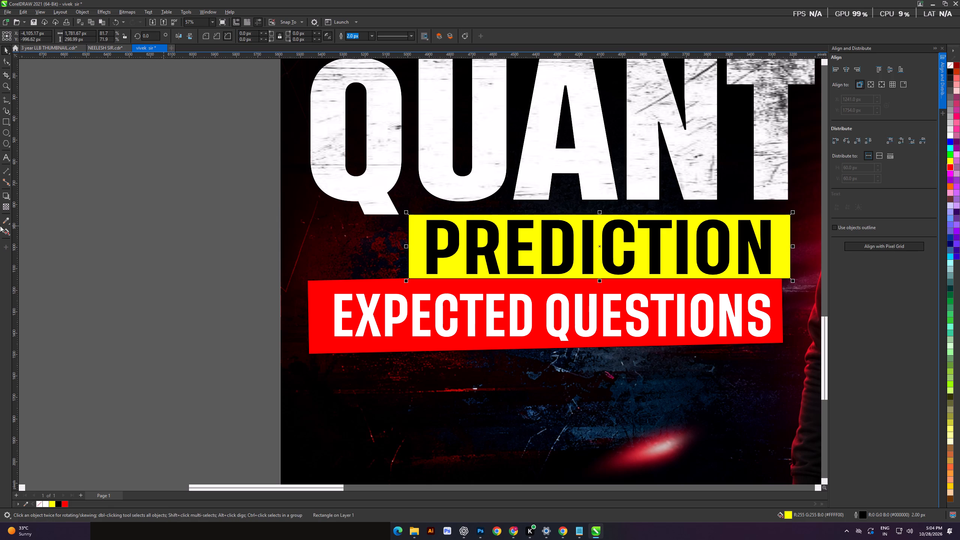
{"action": "right_click", "coordinate": [951, 63]}
{"action": "left_click", "coordinate": [939, 69]}
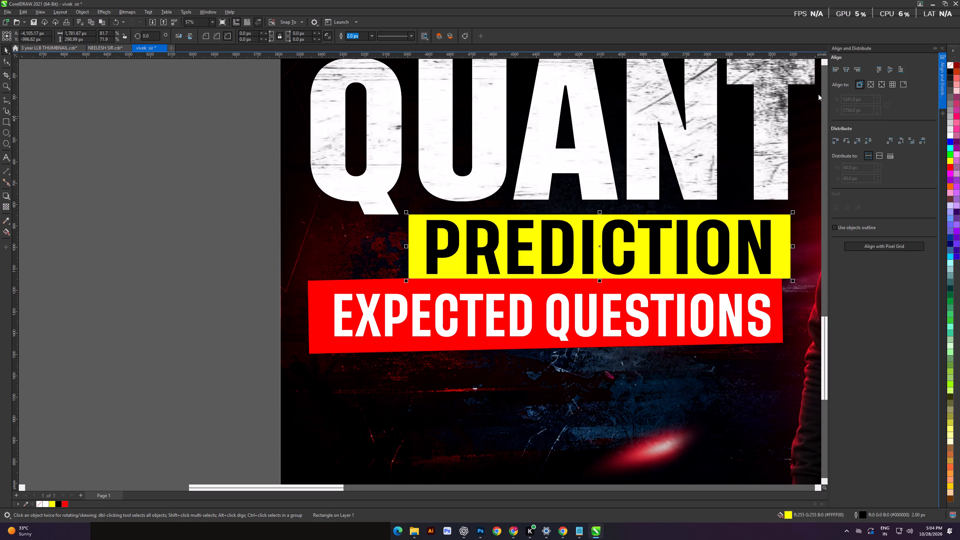
{"action": "left_click", "coordinate": [155, 197]}
Tighten the red bar around EXPECTED QUESTIONS to about 2137 px wide and 369 px high.
{"action": "left_click", "coordinate": [352, 284]}
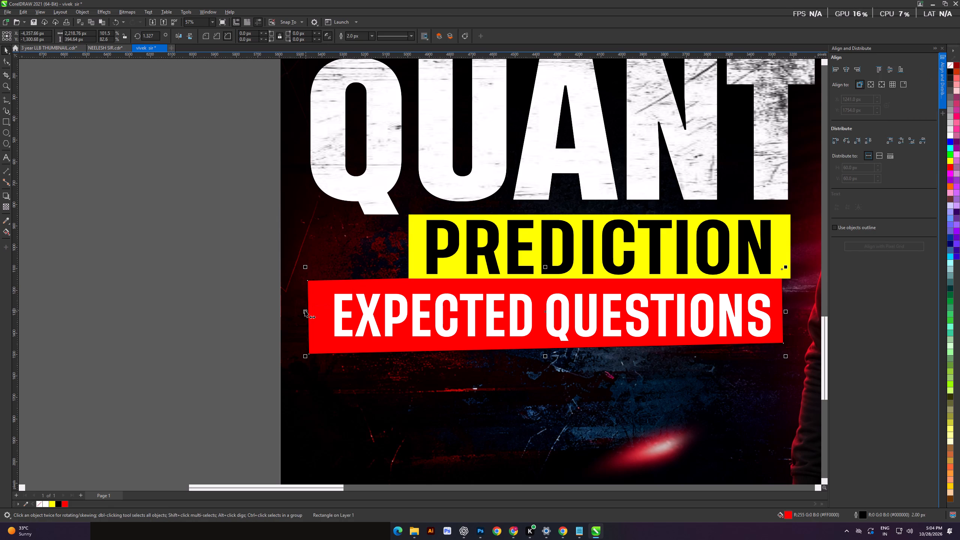
{"action": "left_click_drag", "start_coordinate": [303, 310], "coordinate": [321, 312]}
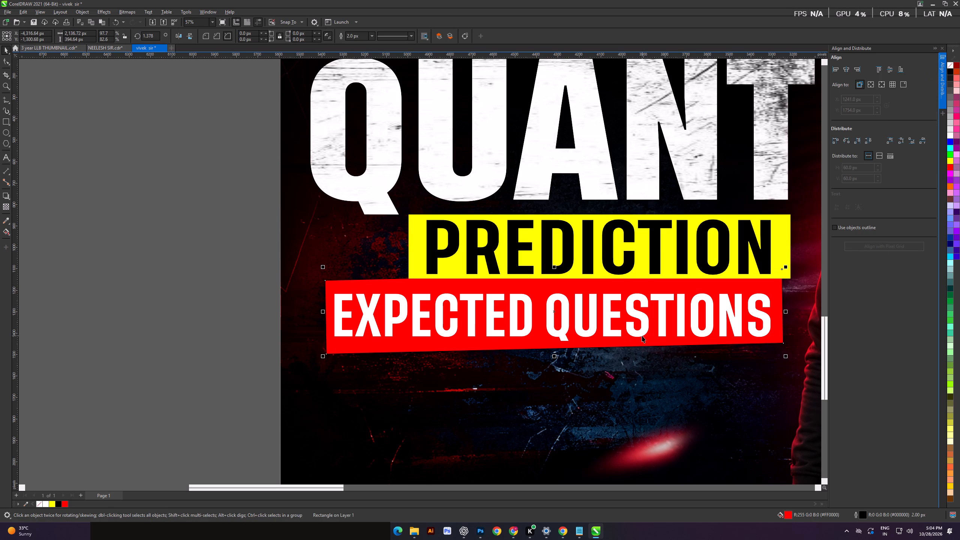
{"action": "scroll", "coordinate": [548, 361], "scroll_direction": "up", "scroll_amount": 3}
{"action": "left_click_drag", "start_coordinate": [555, 354], "coordinate": [555, 351]}
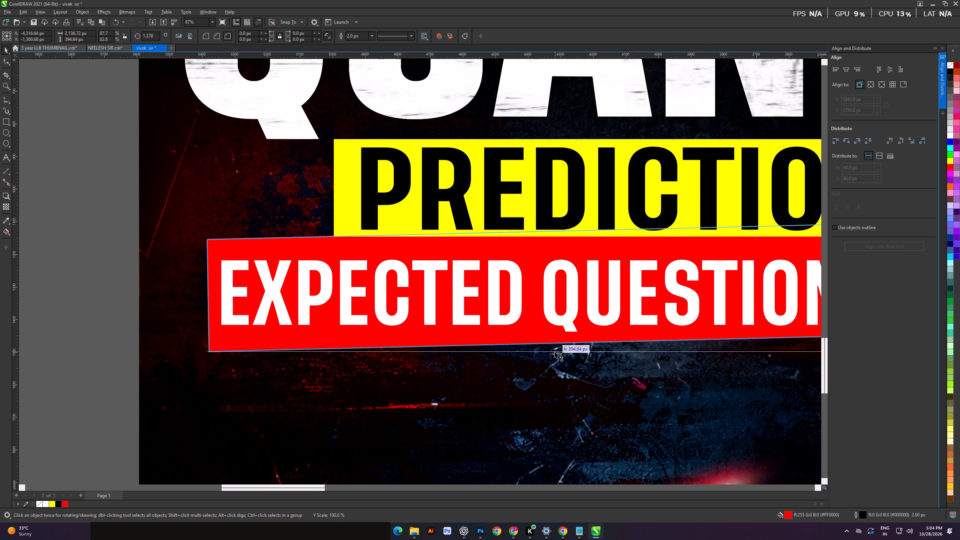
{"action": "left_click_drag", "start_coordinate": [555, 351], "coordinate": [555, 349]}
Remove the outline from the red bar behind EXPECTED QUESTIONS.
{"action": "right_click", "coordinate": [951, 64]}
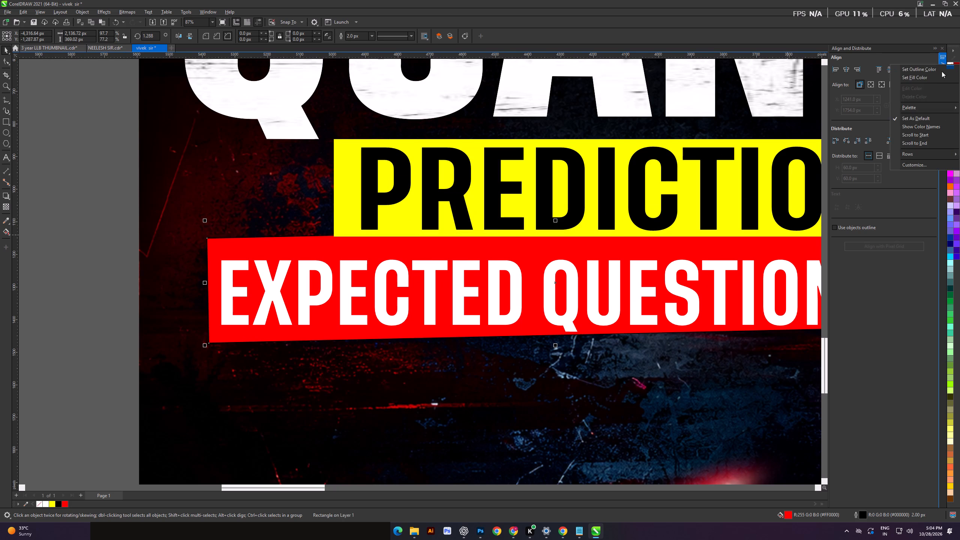
{"action": "left_click", "coordinate": [940, 71]}
{"action": "scroll", "coordinate": [365, 277], "scroll_direction": "down", "scroll_amount": 4}
{"action": "left_click", "coordinate": [153, 247]}
Set the rotation angle of the red bar behind EXPECTED QUESTIONS to 0 degrees.
{"action": "scroll", "coordinate": [192, 266], "scroll_direction": "up", "scroll_amount": 4, "text": "shift"}
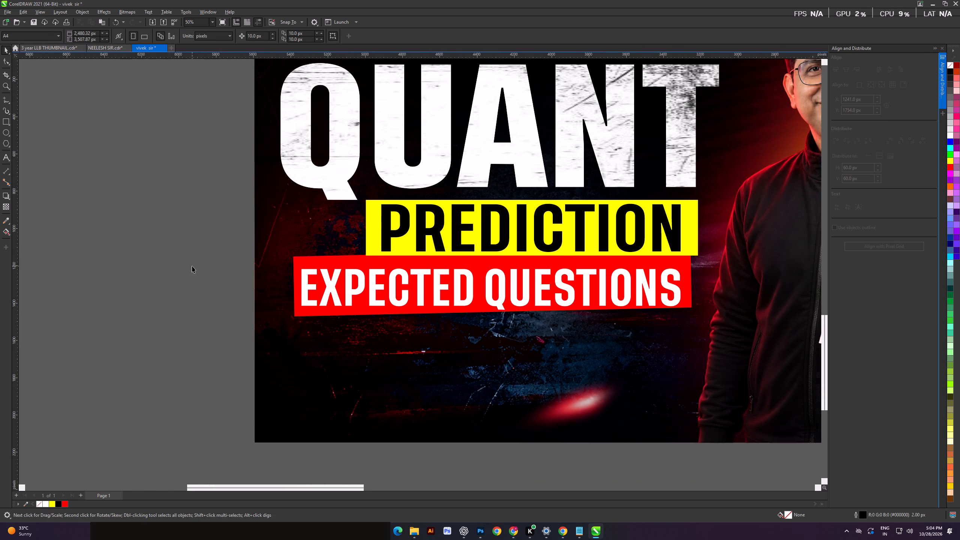
{"action": "scroll", "coordinate": [198, 265], "scroll_direction": "down", "scroll_amount": 4}
{"action": "scroll", "coordinate": [201, 267], "scroll_direction": "up", "scroll_amount": 5, "text": "shift"}
{"action": "scroll", "coordinate": [130, 256], "scroll_direction": "up", "scroll_amount": 5, "text": "shift"}
{"action": "left_click_drag", "start_coordinate": [130, 257], "coordinate": [135, 257]}
{"action": "scroll", "coordinate": [349, 304], "scroll_direction": "up", "scroll_amount": 5}
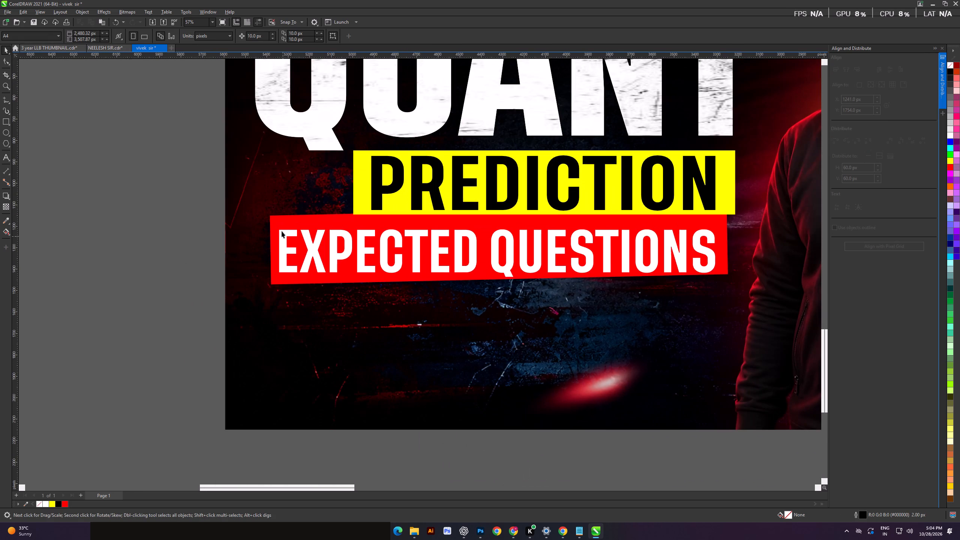
{"action": "left_click", "coordinate": [279, 216]}
{"action": "scroll", "coordinate": [280, 228], "scroll_direction": "down", "scroll_amount": 4}
{"action": "left_click", "coordinate": [177, 216]}
{"action": "scroll", "coordinate": [281, 219], "scroll_direction": "up", "scroll_amount": 5, "text": "shift"}
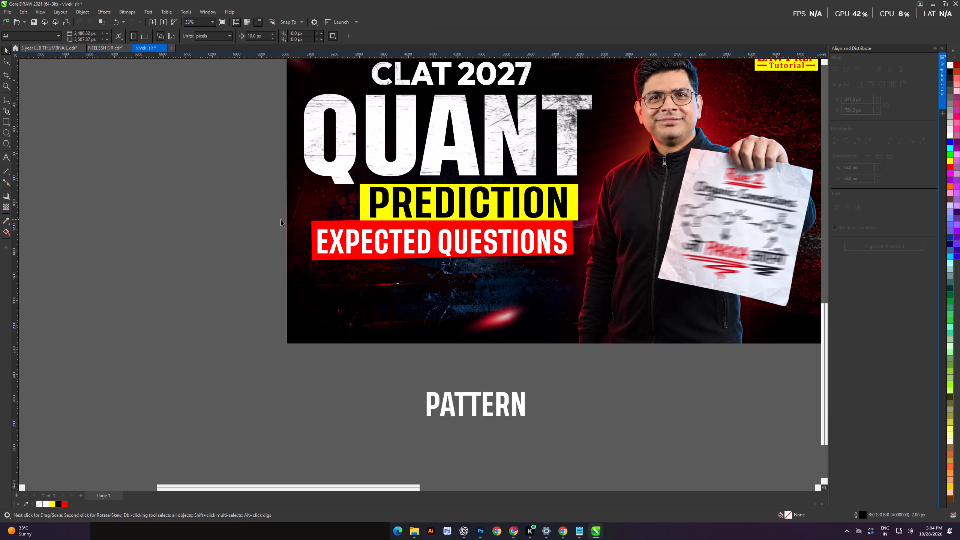
{"action": "scroll", "coordinate": [339, 229], "scroll_direction": "up", "scroll_amount": 3}
{"action": "left_click", "coordinate": [321, 222]}
{"action": "left_click_drag", "start_coordinate": [155, 34], "coordinate": [153, 34]}
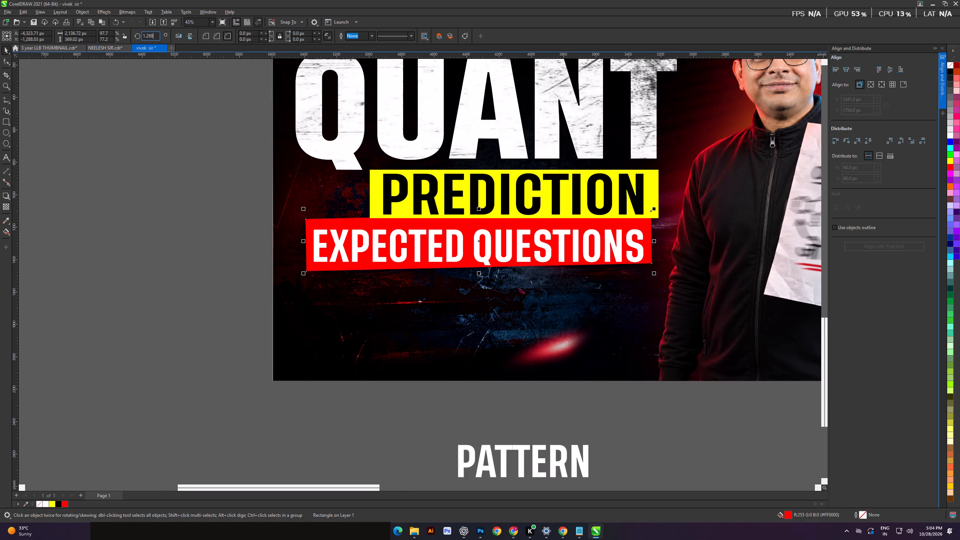
{"action": "left_click_drag", "start_coordinate": [153, 34], "coordinate": [139, 38]}
{"action": "key", "text": "0"}
{"action": "key", "text": "Return"}
{"action": "left_click", "coordinate": [174, 175]}
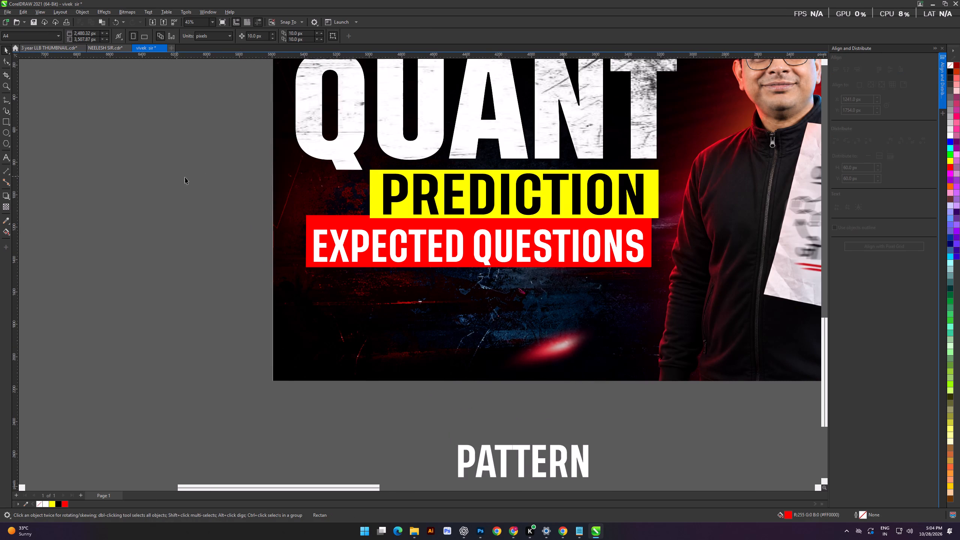
Change the font of the "EXPECTED QUESTIONS" text to Tusker Grotesk 6600 Semibold.
{"action": "scroll", "coordinate": [345, 225], "scroll_direction": "up", "scroll_amount": 6, "text": "shift"}
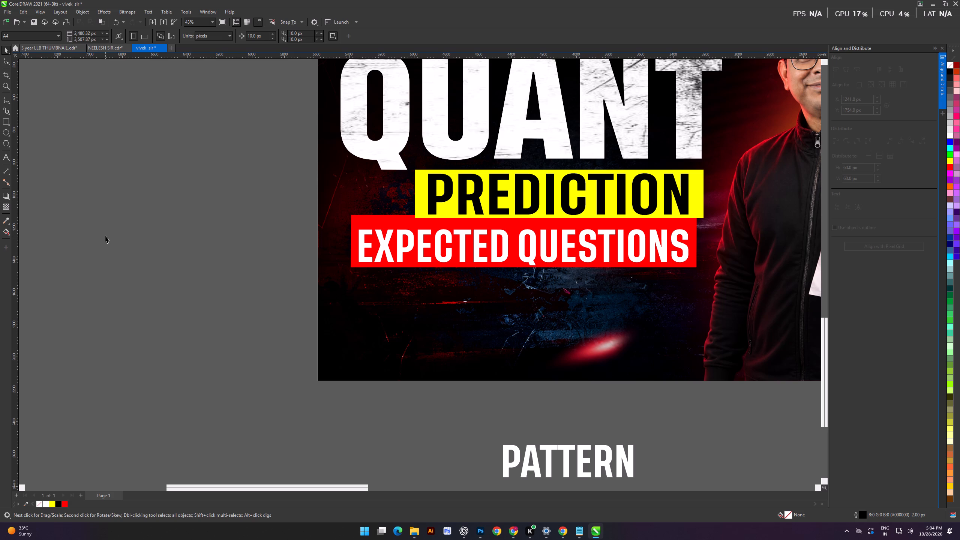
{"action": "left_click", "coordinate": [159, 237]}
{"action": "left_click", "coordinate": [372, 220]}
{"action": "scroll", "coordinate": [696, 243], "scroll_direction": "up", "scroll_amount": 1}
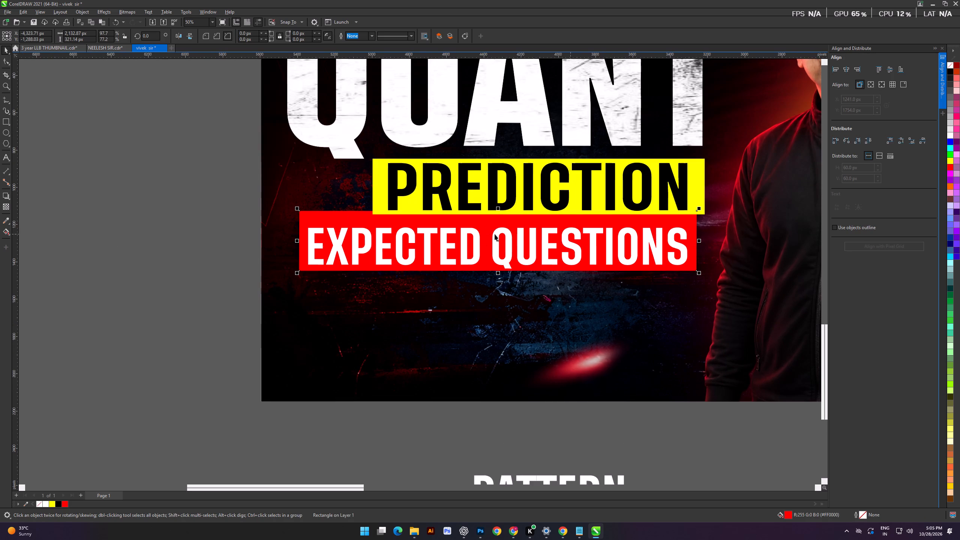
{"action": "scroll", "coordinate": [516, 233], "scroll_direction": "up", "scroll_amount": 1}
{"action": "left_click", "coordinate": [506, 262]}
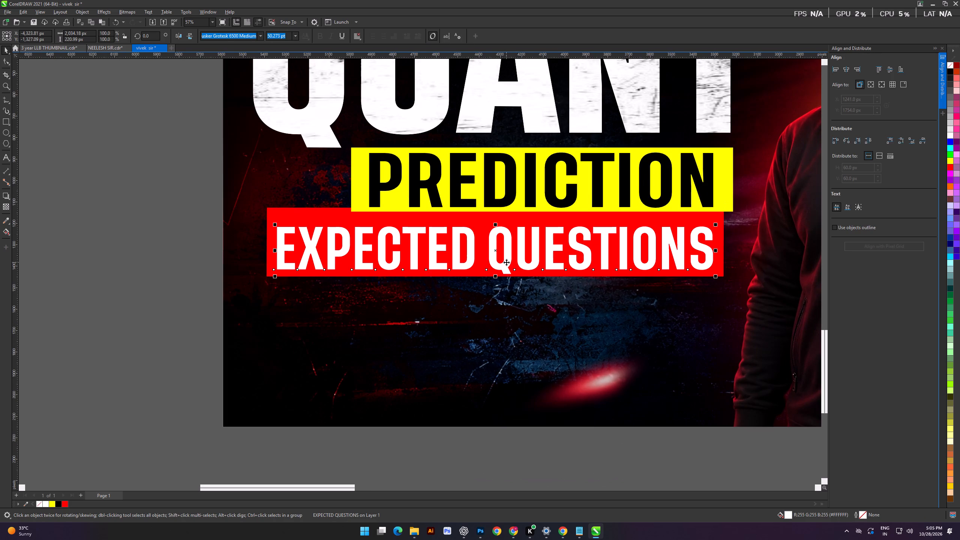
{"action": "left_click", "coordinate": [263, 34]}
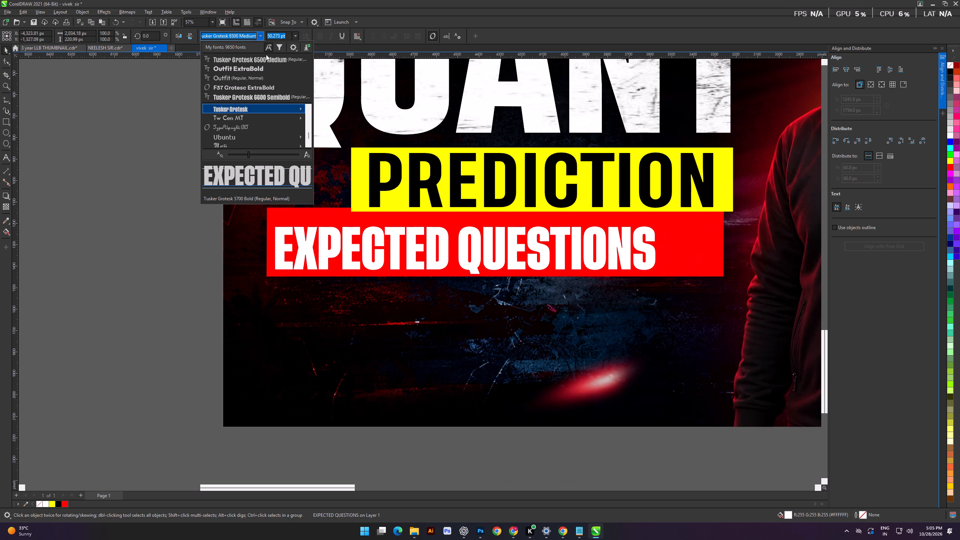
{"action": "left_click", "coordinate": [275, 97]}
{"action": "left_click", "coordinate": [143, 199]}
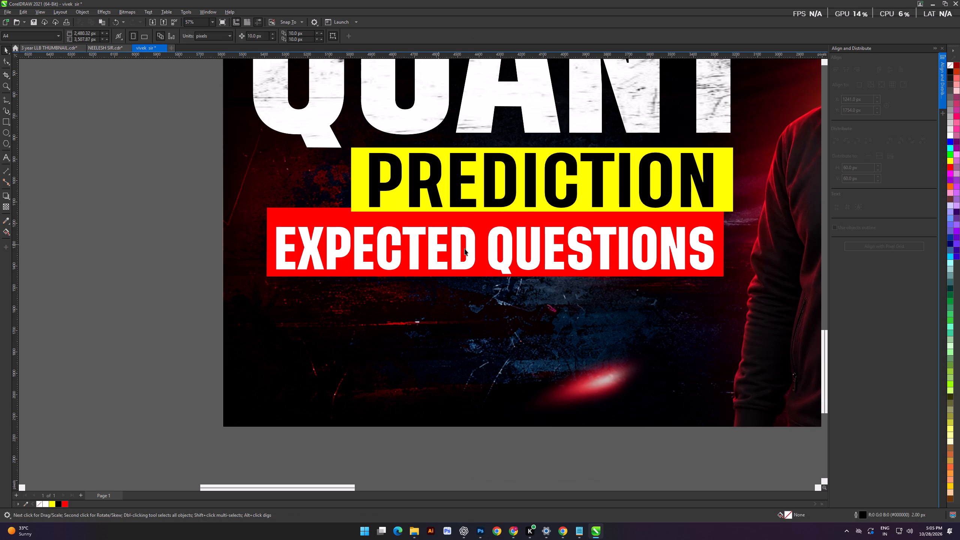
Nudge the "EXPECTED QUESTIONS" text slightly upward within the red bar, lining its right end up with PREDICTION.
{"action": "left_click", "coordinate": [550, 254]}
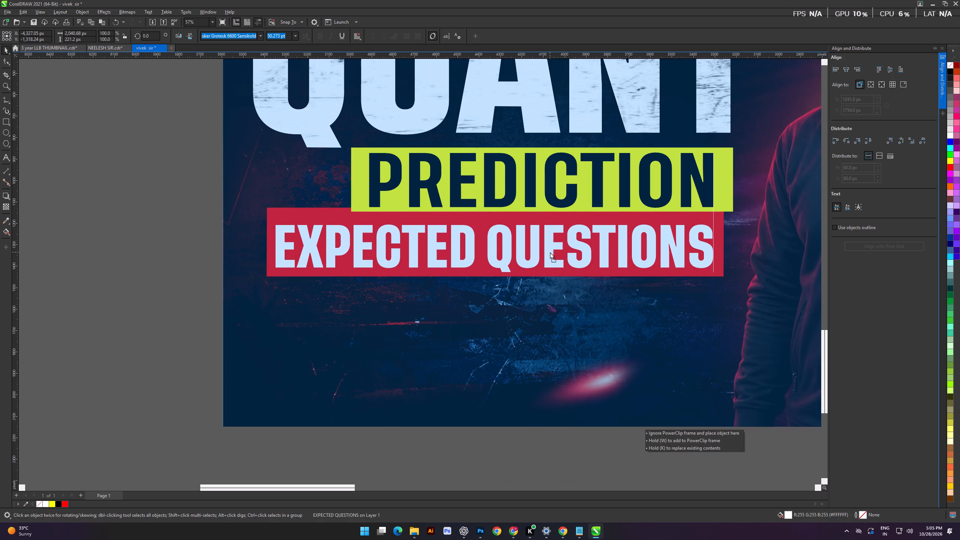
{"action": "scroll", "coordinate": [732, 240], "scroll_direction": "up", "scroll_amount": 5}
{"action": "left_click_drag", "start_coordinate": [681, 257], "coordinate": [684, 255]}
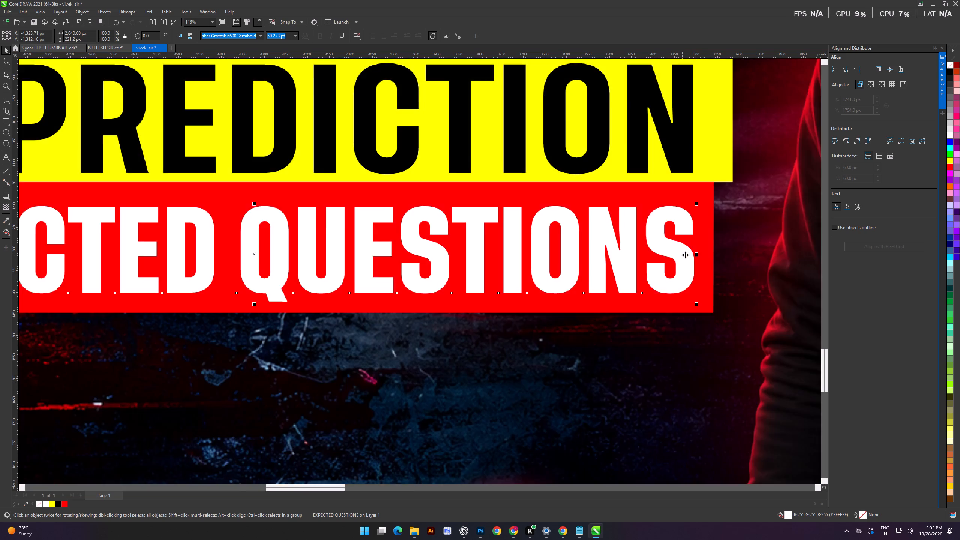
Extend the red bar's left and lower edges to even the margins, making it about 2164 px wide and 333 px high.
{"action": "scroll", "coordinate": [685, 255], "scroll_direction": "down", "scroll_amount": 10}
{"action": "scroll", "coordinate": [219, 261], "scroll_direction": "up", "scroll_amount": 4}
{"action": "left_click", "coordinate": [228, 222]}
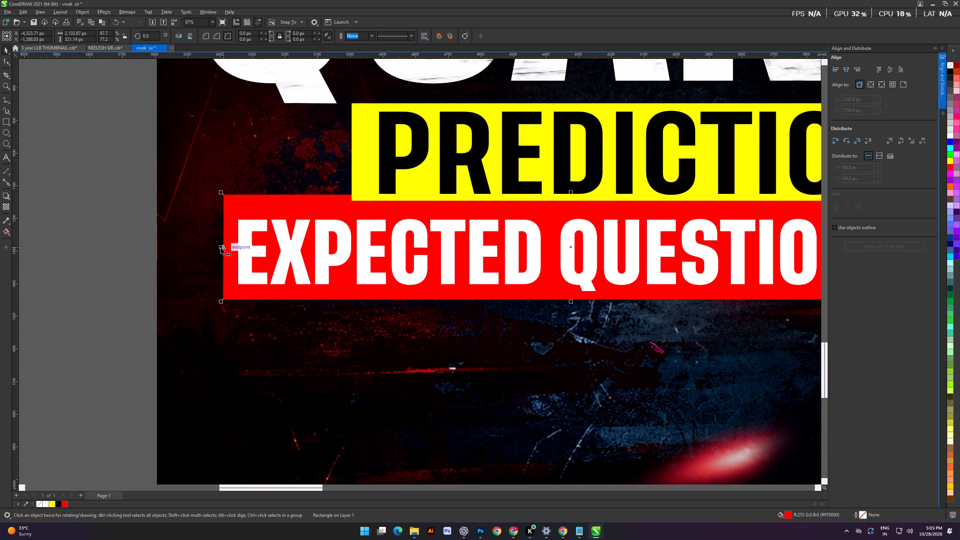
{"action": "left_click_drag", "start_coordinate": [220, 247], "coordinate": [210, 249]}
{"action": "scroll", "coordinate": [514, 299], "scroll_direction": "up", "scroll_amount": 4}
{"action": "left_click_drag", "start_coordinate": [599, 301], "coordinate": [598, 307]}
{"action": "scroll", "coordinate": [390, 298], "scroll_direction": "down", "scroll_amount": 9}
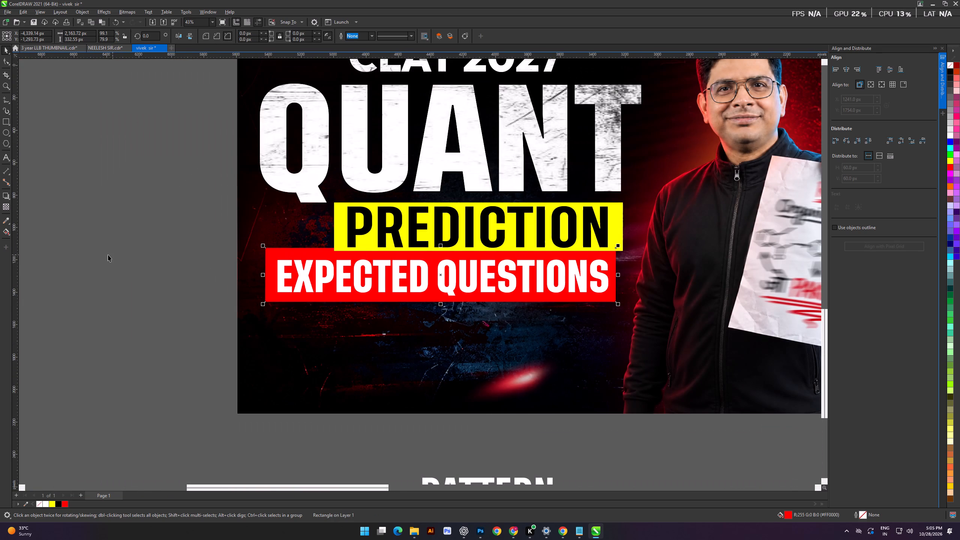
Change the fill of the bar behind EXPECTED QUESTIONS to a slightly darker red, #E60000.
{"action": "left_click", "coordinate": [949, 70], "text": "ctrl"}
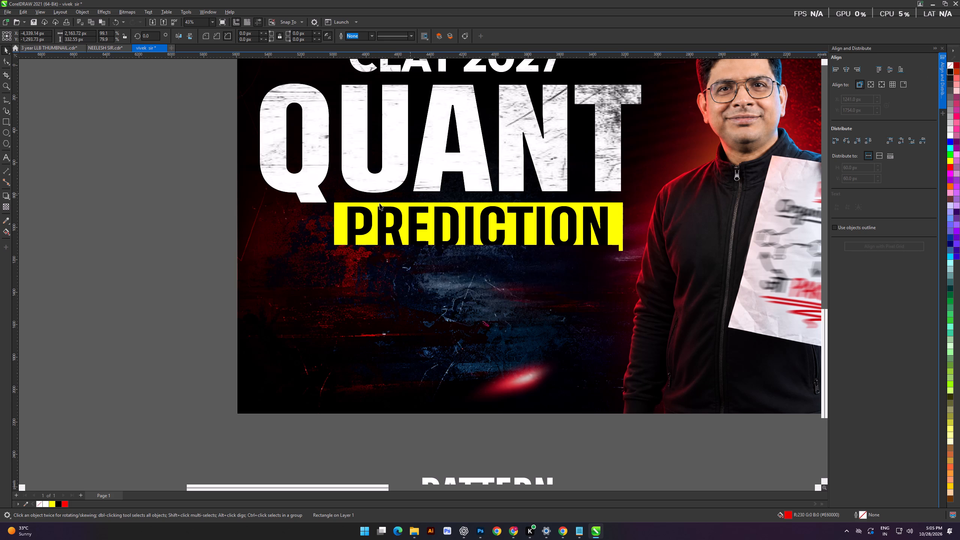
{"action": "left_click", "coordinate": [170, 236]}
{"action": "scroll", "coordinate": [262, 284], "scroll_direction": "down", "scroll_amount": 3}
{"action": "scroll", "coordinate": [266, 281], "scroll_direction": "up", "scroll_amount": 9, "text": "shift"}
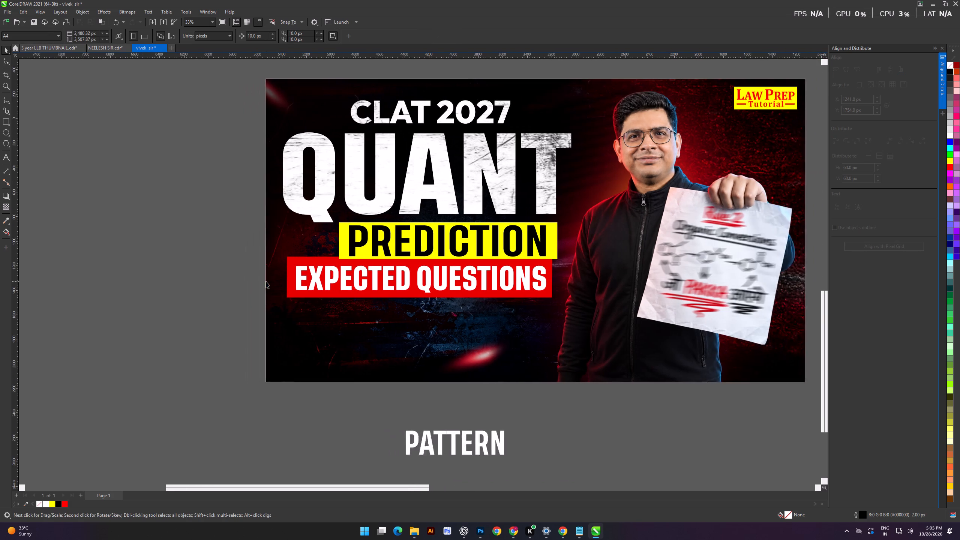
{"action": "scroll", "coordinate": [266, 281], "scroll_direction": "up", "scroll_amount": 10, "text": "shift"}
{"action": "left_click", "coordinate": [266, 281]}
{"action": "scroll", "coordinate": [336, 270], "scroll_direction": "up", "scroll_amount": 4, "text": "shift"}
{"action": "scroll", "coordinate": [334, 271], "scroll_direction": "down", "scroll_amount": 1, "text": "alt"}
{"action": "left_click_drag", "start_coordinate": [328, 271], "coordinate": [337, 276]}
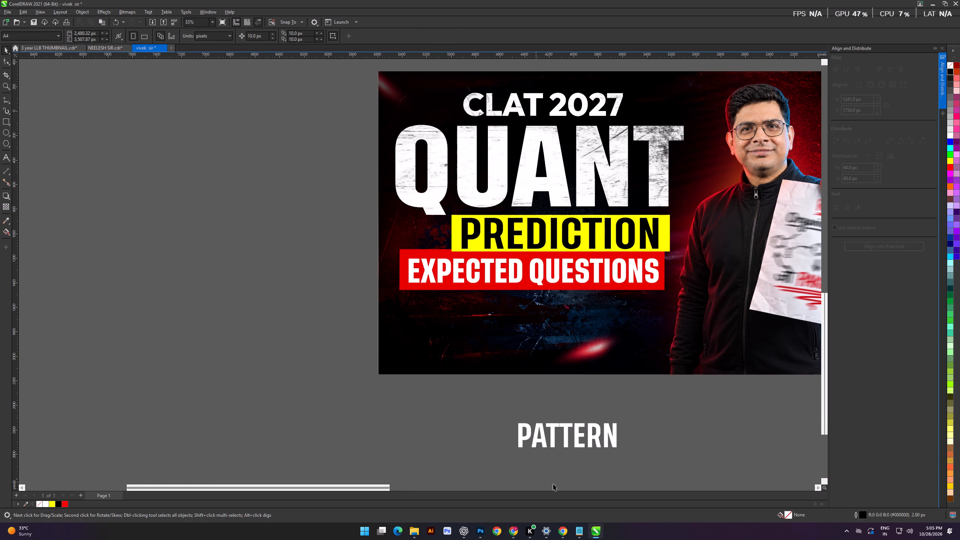
Change the PATTERN text's font to Tusker Grotesk 6600 Semibold and enlarge it proportionally to about 1103 px wide.
{"action": "left_click", "coordinate": [568, 437]}
{"action": "left_click", "coordinate": [259, 38]}
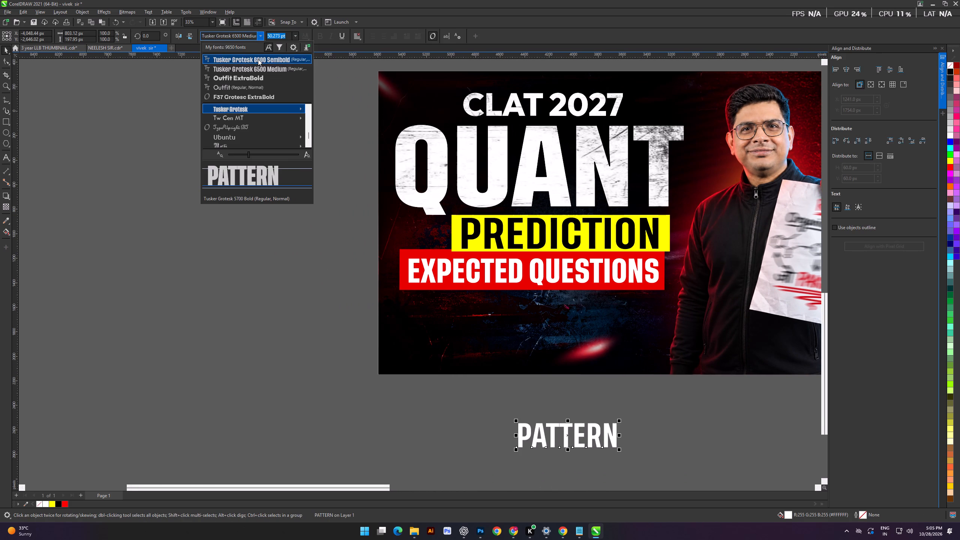
{"action": "left_click", "coordinate": [258, 59]}
{"action": "left_click_drag", "start_coordinate": [619, 450], "coordinate": [637, 465], "text": "shift"}
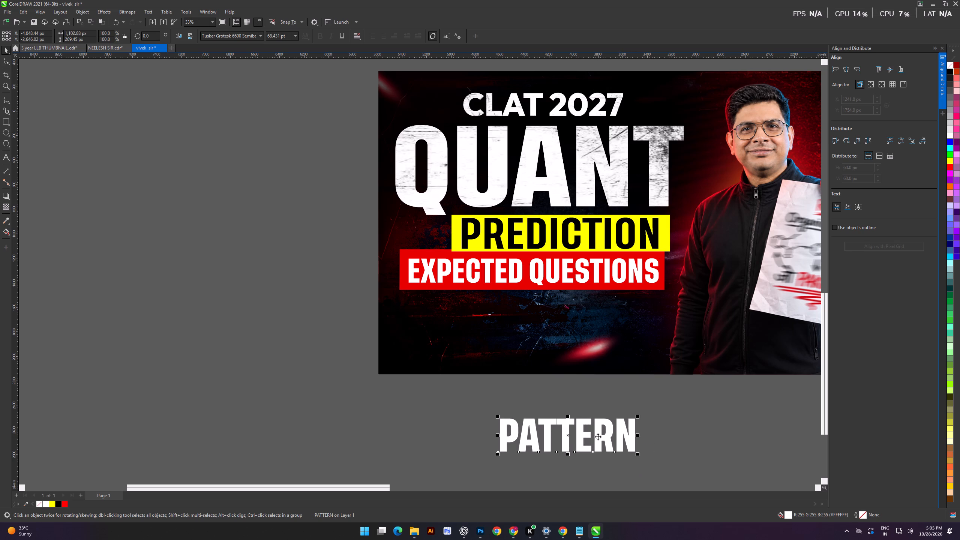
Move the PATTERN text onto the thumbnail beneath EXPECTED QUESTIONS and bring it to the front.
{"action": "left_click_drag", "start_coordinate": [598, 436], "coordinate": [569, 314]}
{"action": "left_click_drag", "start_coordinate": [273, 269], "coordinate": [646, 358]}
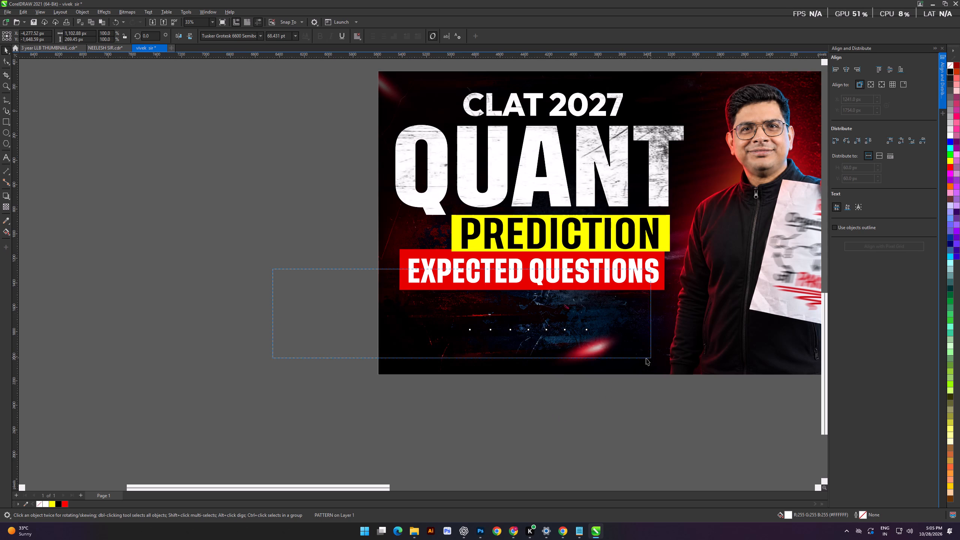
{"action": "left_click_drag", "start_coordinate": [646, 358], "coordinate": [639, 359]}
{"action": "key", "text": "shift+Page_Up"}
{"action": "left_click", "coordinate": [346, 246]}
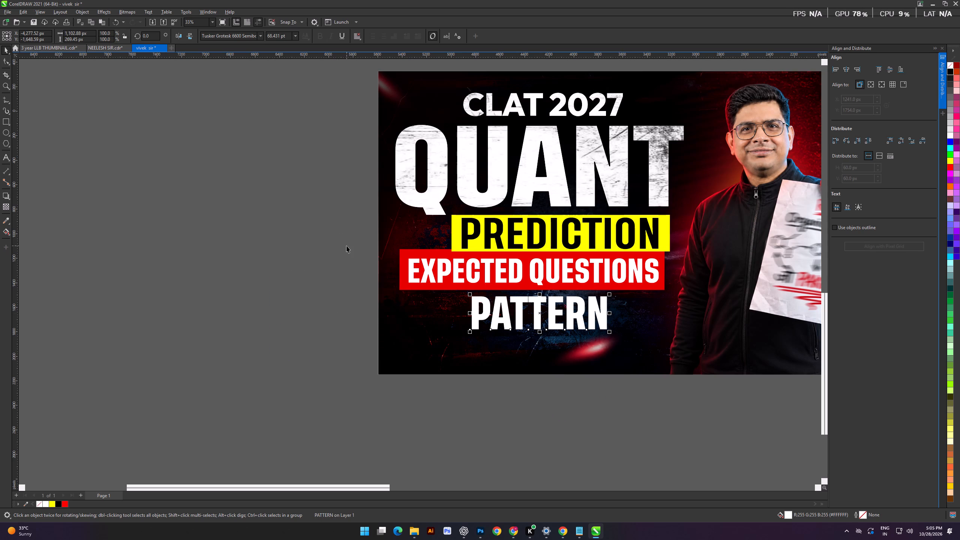
Move the red bar from behind EXPECTED QUESTIONS straight down, off the thumbnail onto the empty pasteboard below.
{"action": "left_click_drag", "start_coordinate": [403, 255], "coordinate": [403, 451]}
{"action": "left_click", "coordinate": [264, 328]}
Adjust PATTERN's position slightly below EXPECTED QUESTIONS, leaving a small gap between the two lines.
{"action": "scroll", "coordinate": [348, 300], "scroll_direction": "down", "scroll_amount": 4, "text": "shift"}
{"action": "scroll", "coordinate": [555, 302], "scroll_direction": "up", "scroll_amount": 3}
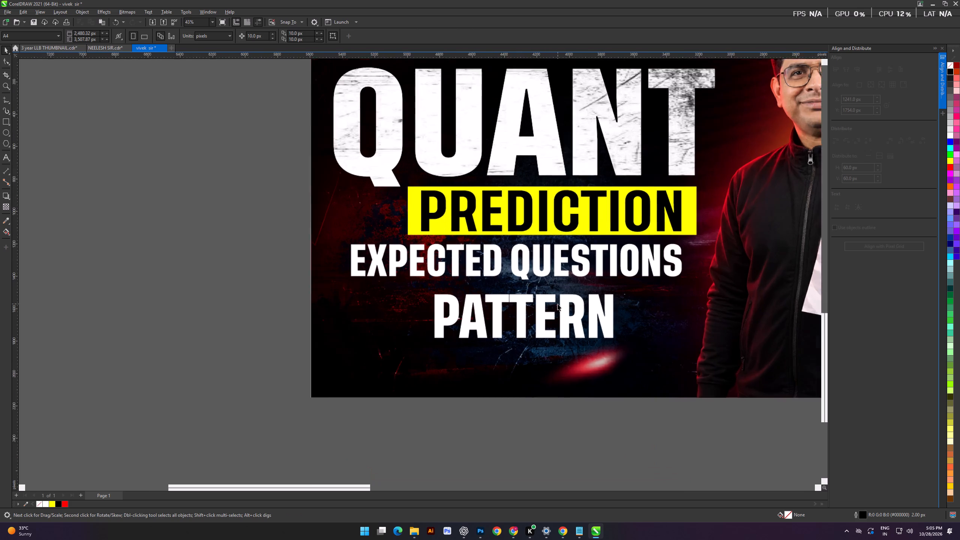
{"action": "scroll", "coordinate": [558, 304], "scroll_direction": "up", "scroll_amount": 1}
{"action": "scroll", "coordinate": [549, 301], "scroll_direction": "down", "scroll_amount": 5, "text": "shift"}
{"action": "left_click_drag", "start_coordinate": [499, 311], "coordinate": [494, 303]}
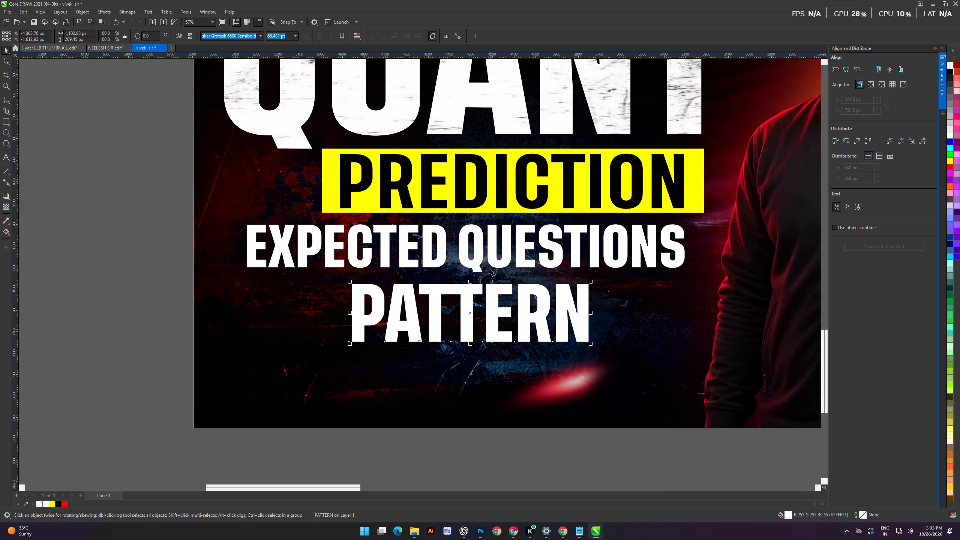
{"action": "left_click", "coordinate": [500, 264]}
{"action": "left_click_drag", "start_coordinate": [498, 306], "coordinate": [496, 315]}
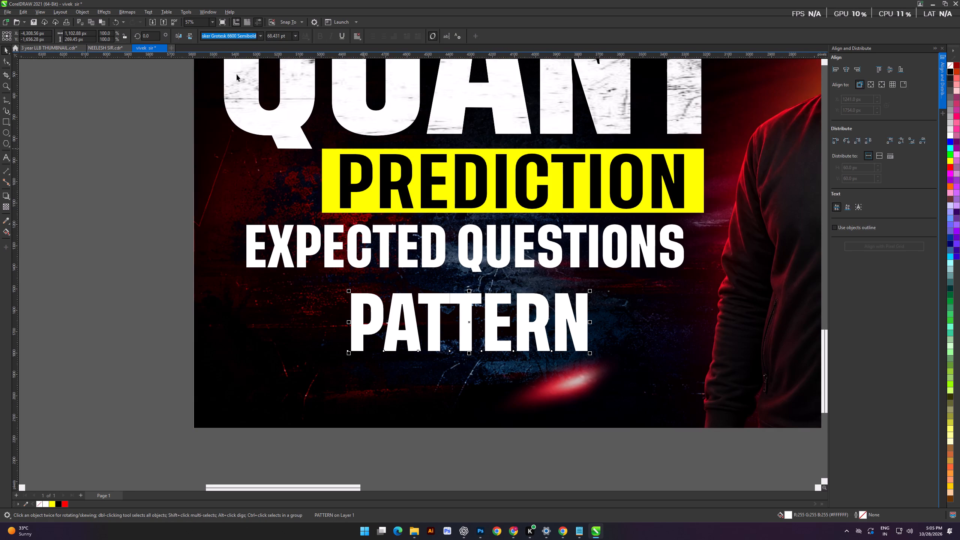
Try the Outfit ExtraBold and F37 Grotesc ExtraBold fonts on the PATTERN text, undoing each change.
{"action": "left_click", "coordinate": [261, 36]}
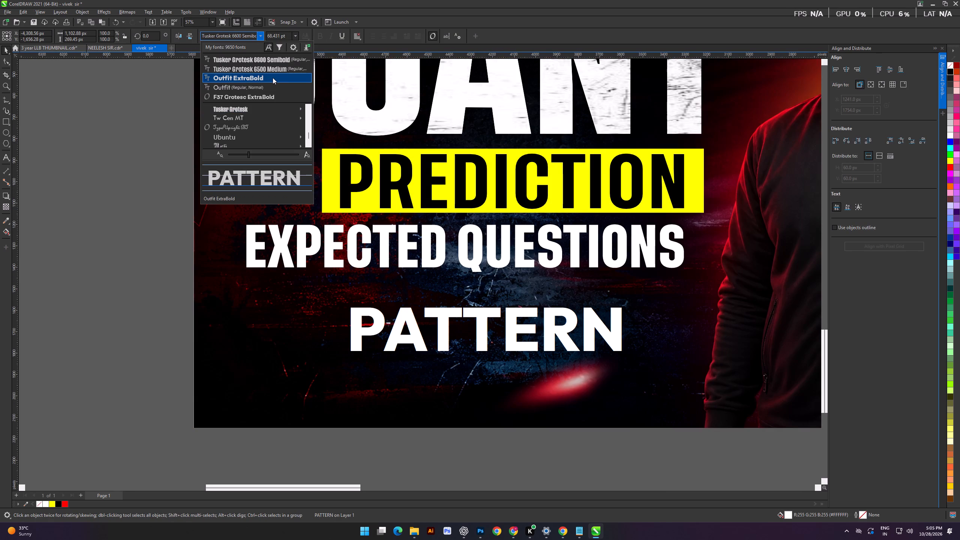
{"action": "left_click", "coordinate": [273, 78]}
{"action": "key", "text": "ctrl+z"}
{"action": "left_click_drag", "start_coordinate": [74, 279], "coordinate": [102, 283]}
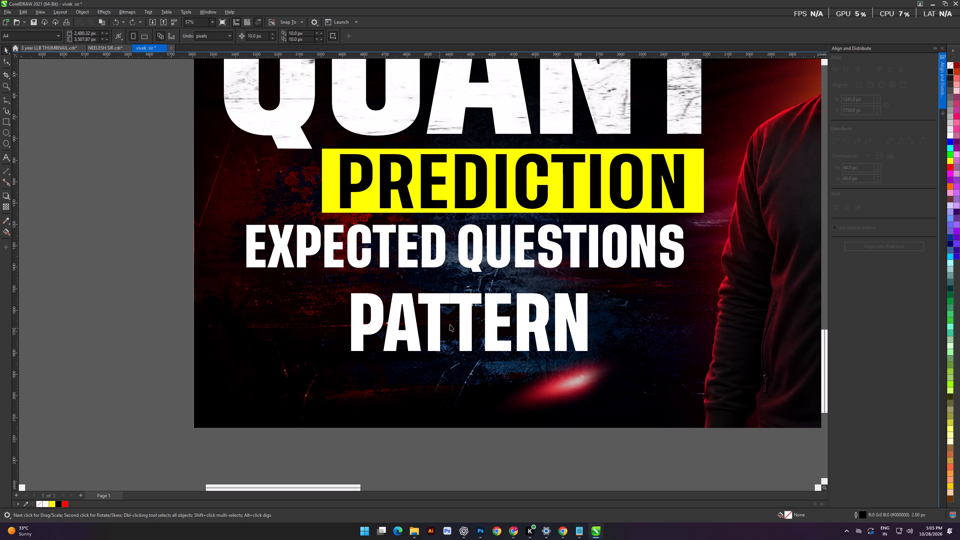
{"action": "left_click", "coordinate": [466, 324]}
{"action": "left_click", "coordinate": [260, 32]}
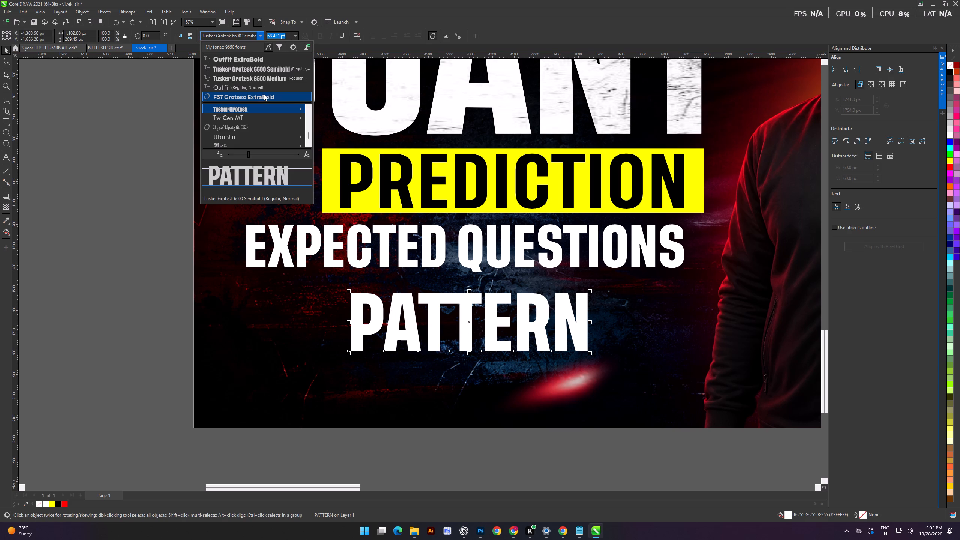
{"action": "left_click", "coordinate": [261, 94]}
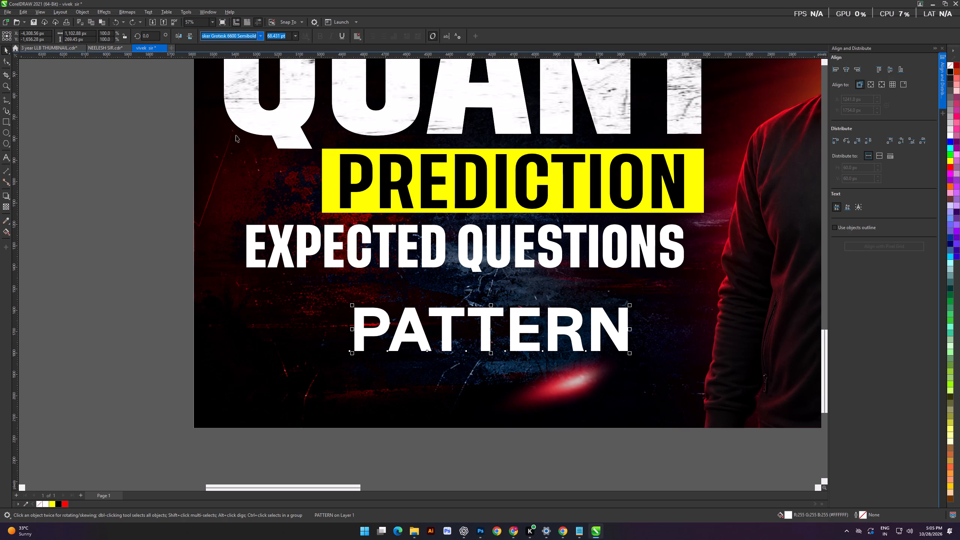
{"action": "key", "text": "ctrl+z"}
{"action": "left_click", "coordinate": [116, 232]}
Reduce only the height of the PATTERN text to about 258 px, keeping its width.
{"action": "left_click", "coordinate": [484, 309]}
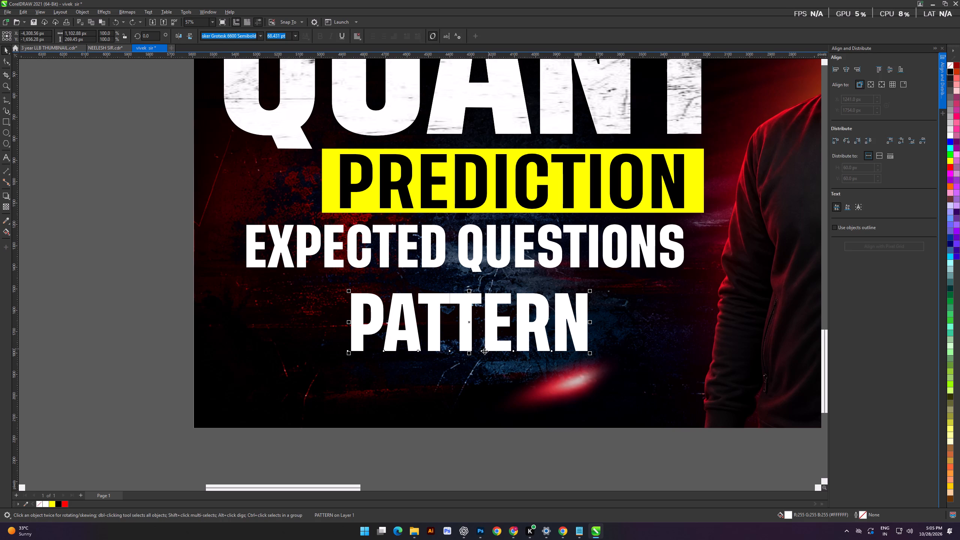
{"action": "left_click", "coordinate": [468, 352], "text": "shift"}
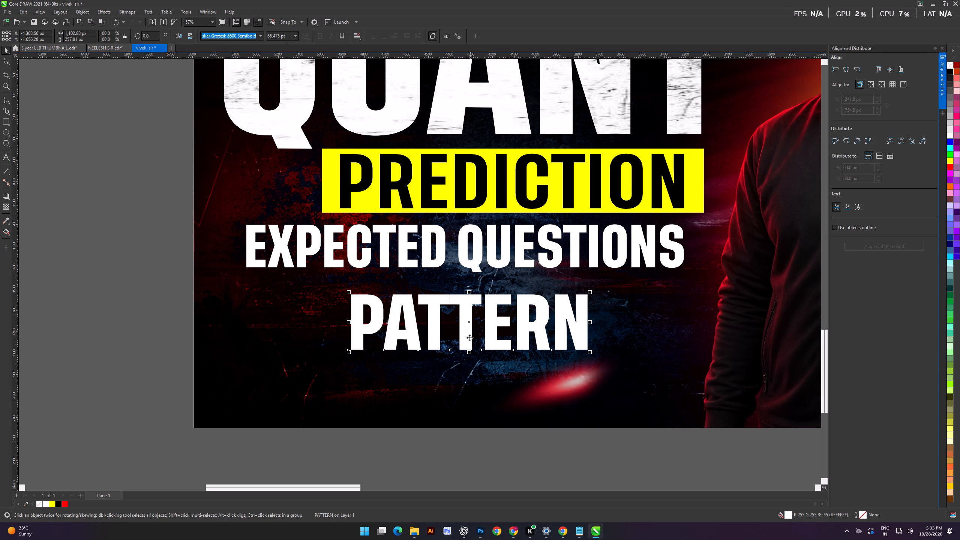
Lower EXPECTED QUESTIONS slightly away from the yellow PREDICTION bar and place PATTERN close beneath it.
{"action": "left_click_drag", "start_coordinate": [495, 330], "coordinate": [495, 322]}
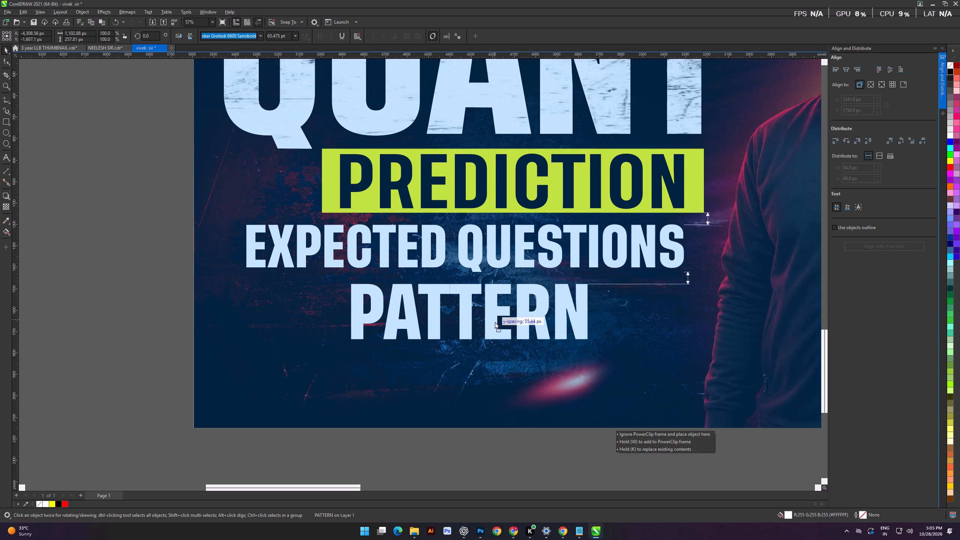
{"action": "left_click_drag", "start_coordinate": [495, 322], "coordinate": [497, 336]}
{"action": "left_click_drag", "start_coordinate": [496, 263], "coordinate": [496, 270]}
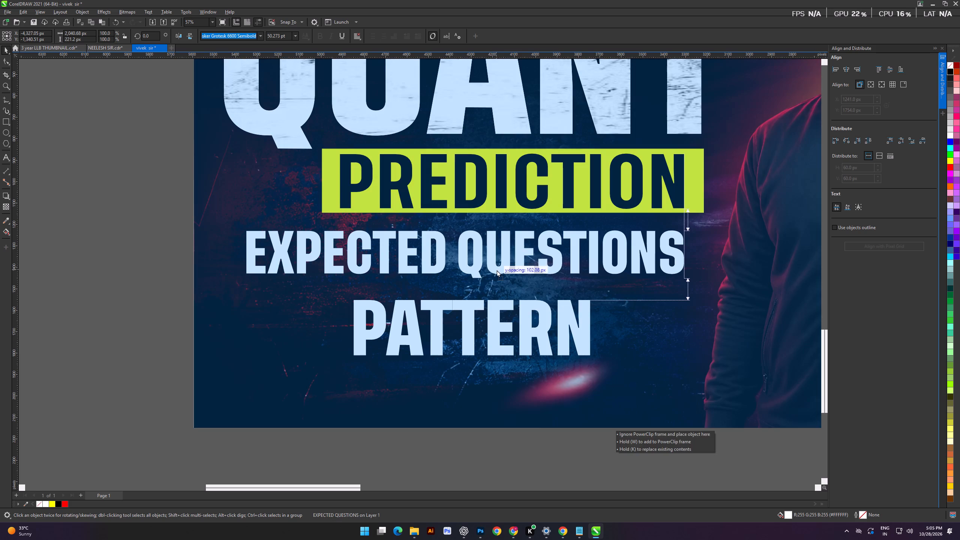
{"action": "left_click_drag", "start_coordinate": [496, 270], "coordinate": [496, 270]}
{"action": "left_click_drag", "start_coordinate": [499, 315], "coordinate": [499, 307]}
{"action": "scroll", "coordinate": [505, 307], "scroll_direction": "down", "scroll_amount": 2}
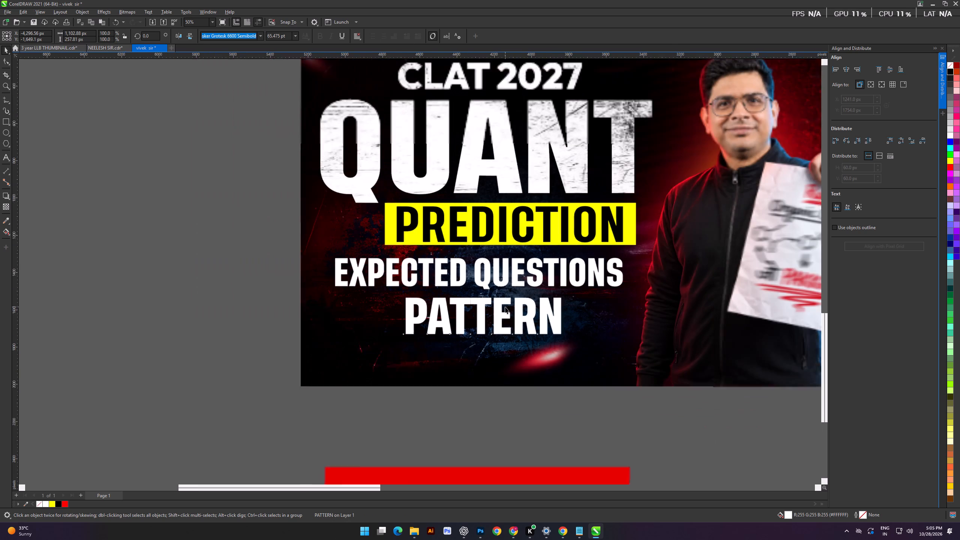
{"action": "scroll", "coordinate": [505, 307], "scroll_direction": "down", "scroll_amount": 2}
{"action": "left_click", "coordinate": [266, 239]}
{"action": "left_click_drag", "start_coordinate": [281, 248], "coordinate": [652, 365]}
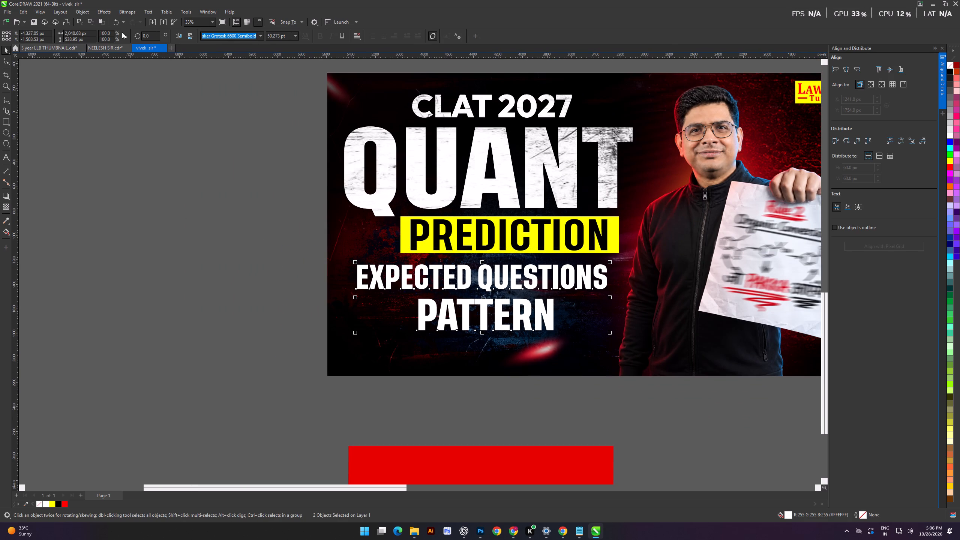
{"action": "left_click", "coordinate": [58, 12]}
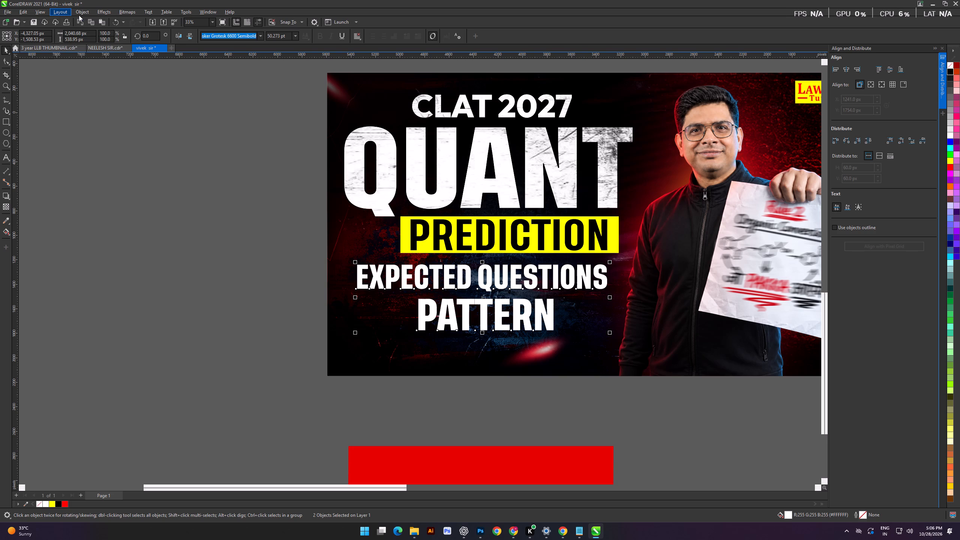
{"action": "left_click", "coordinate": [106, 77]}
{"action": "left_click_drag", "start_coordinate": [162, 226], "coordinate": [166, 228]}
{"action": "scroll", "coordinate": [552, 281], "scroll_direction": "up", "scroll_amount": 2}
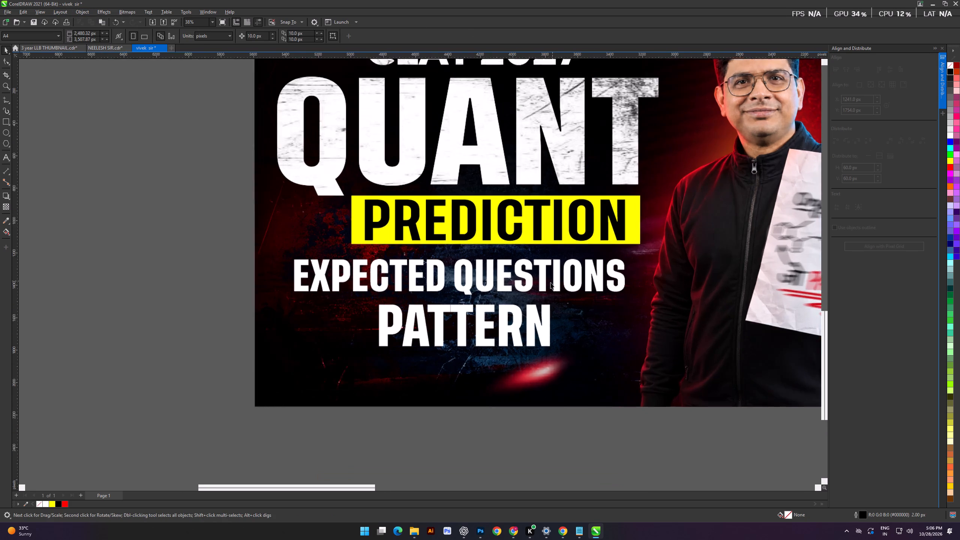
Select the white PATTERN text below EXPECTED QUESTIONS.
{"action": "scroll", "coordinate": [550, 282], "scroll_direction": "up", "scroll_amount": 4}
{"action": "left_click", "coordinate": [509, 334]}
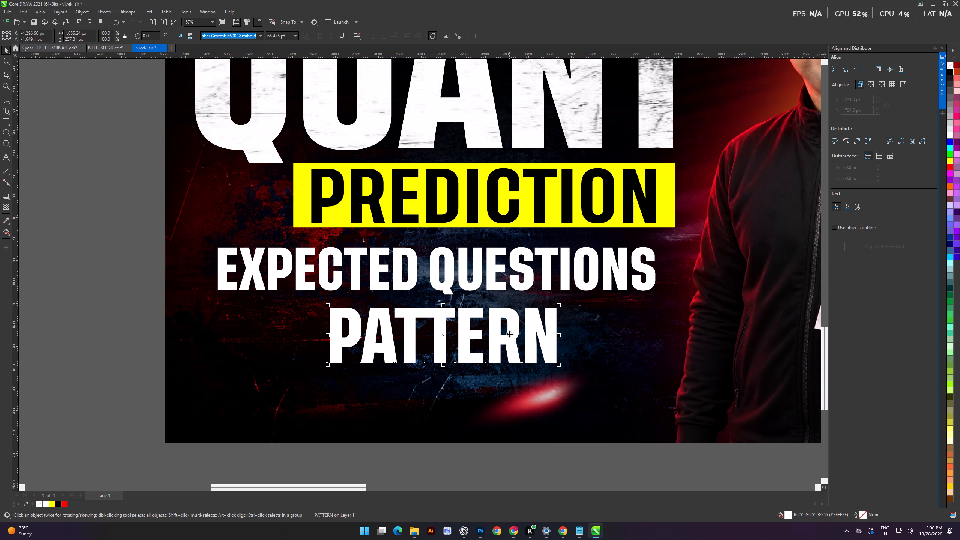
Switch to the Windows quick settings and turn off Bluetooth.
{"action": "left_click", "coordinate": [909, 533]}
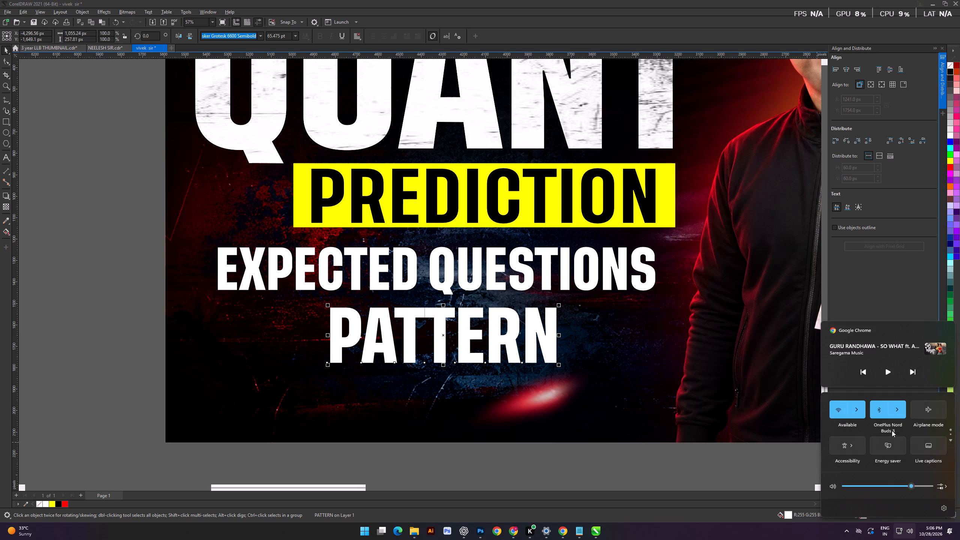
{"action": "left_click", "coordinate": [895, 412]}
{"action": "left_click", "coordinate": [945, 378]}
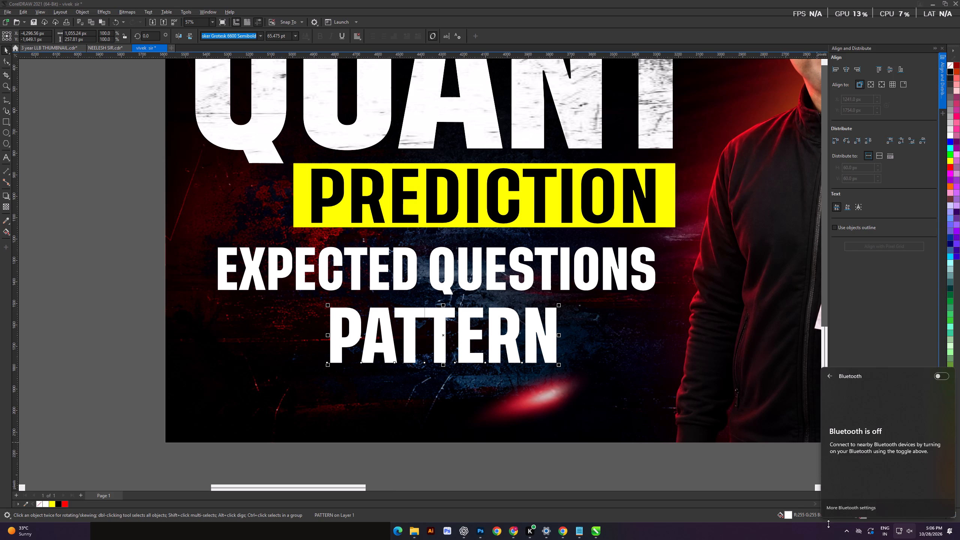
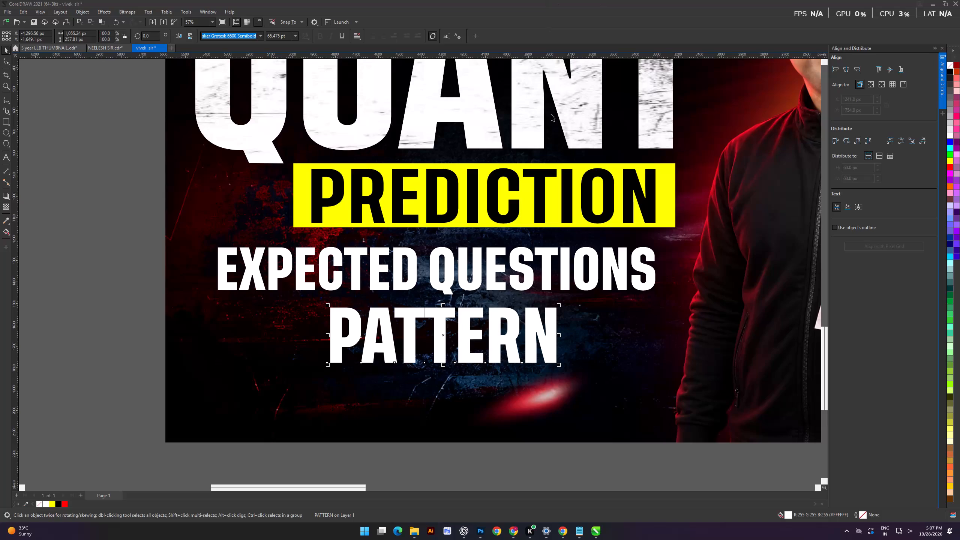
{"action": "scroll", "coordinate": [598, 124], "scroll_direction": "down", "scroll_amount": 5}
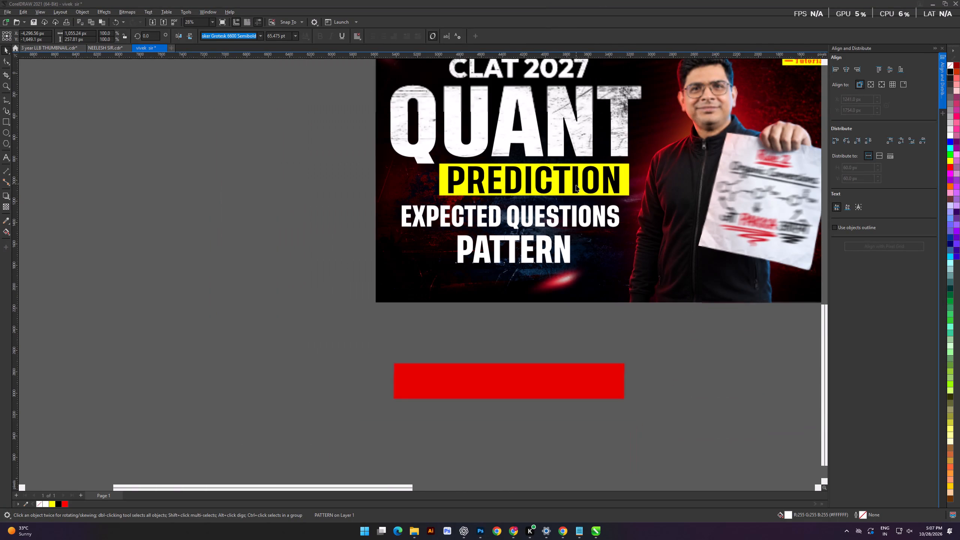
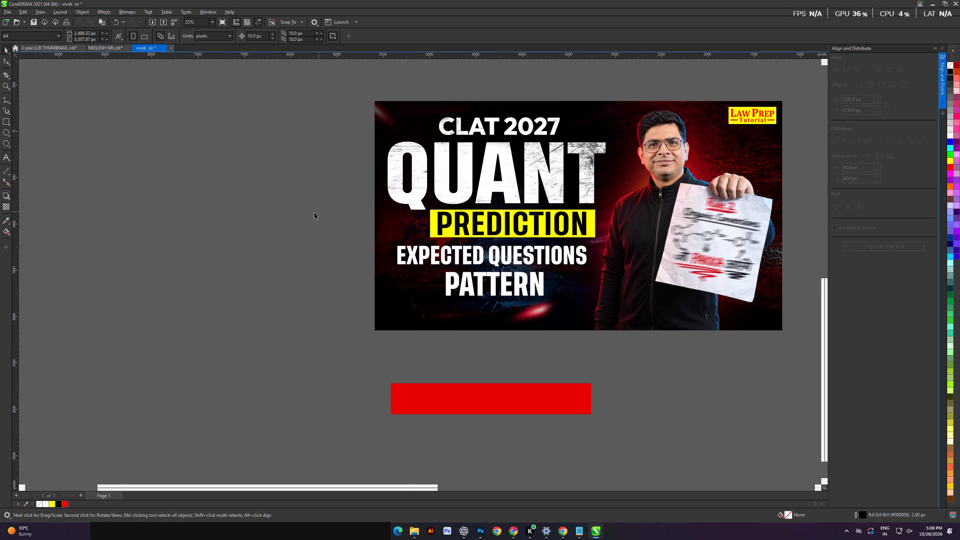
Import empty-whiteboard-magnetic-marker-with-shadow.png from the Downloads folder and place it at a small size in the empty area left of the poster.
{"action": "left_click", "coordinate": [314, 212]}
{"action": "scroll", "coordinate": [435, 262], "scroll_direction": "up", "scroll_amount": 1}
{"action": "scroll", "coordinate": [372, 204], "scroll_direction": "down", "scroll_amount": 3, "text": "shift"}
{"action": "left_click", "coordinate": [325, 240]}
{"action": "key", "text": "ctrl+i"}
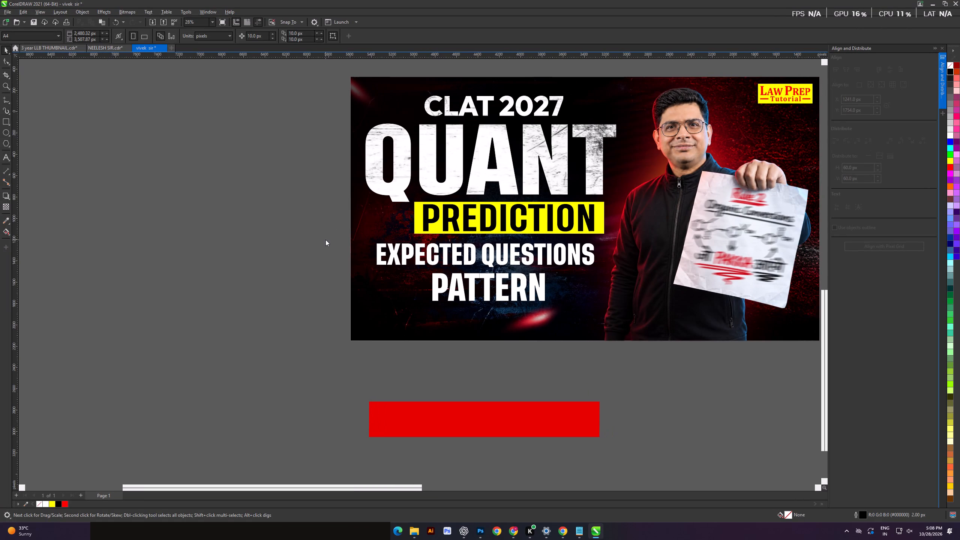
{"action": "left_click", "coordinate": [240, 309]}
{"action": "left_click", "coordinate": [243, 310]}
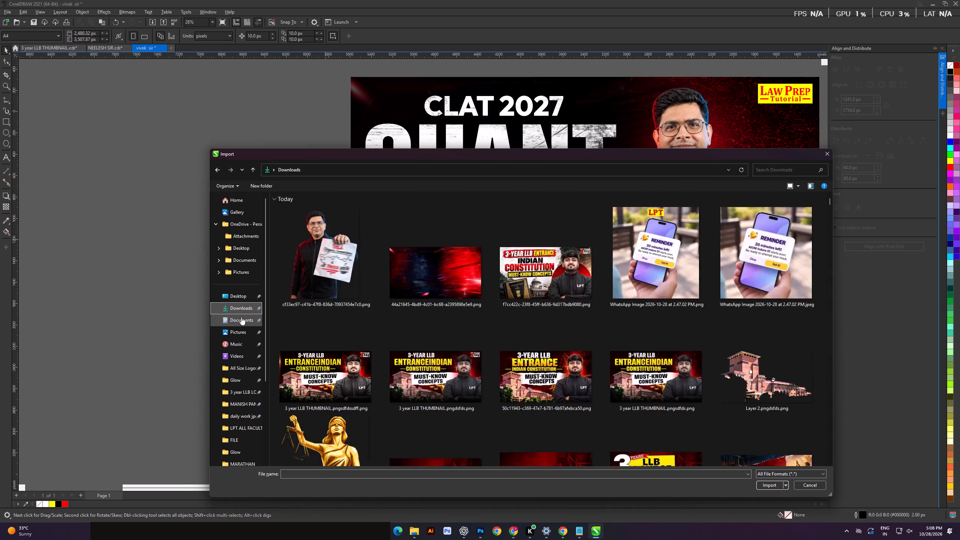
{"action": "left_click", "coordinate": [241, 317]}
{"action": "left_click", "coordinate": [241, 311]}
{"action": "scroll", "coordinate": [496, 320], "scroll_direction": "down", "scroll_amount": 5}
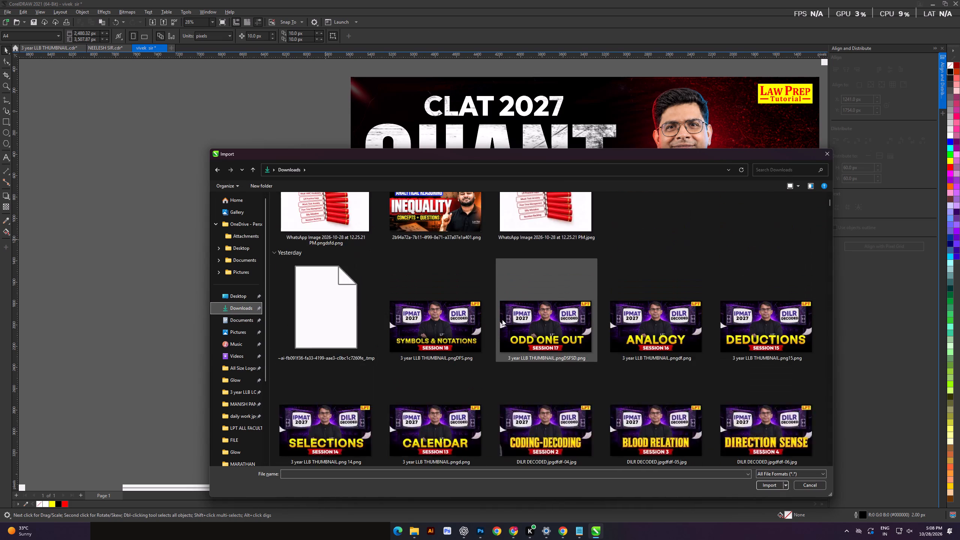
{"action": "scroll", "coordinate": [502, 319], "scroll_direction": "down", "scroll_amount": 4}
{"action": "scroll", "coordinate": [502, 319], "scroll_direction": "up", "scroll_amount": 3}
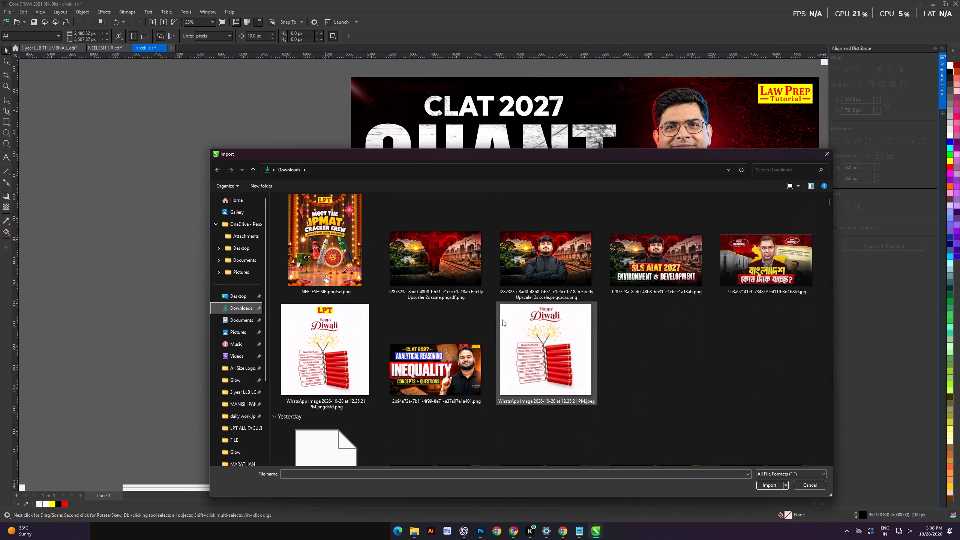
{"action": "scroll", "coordinate": [502, 319], "scroll_direction": "down", "scroll_amount": 7}
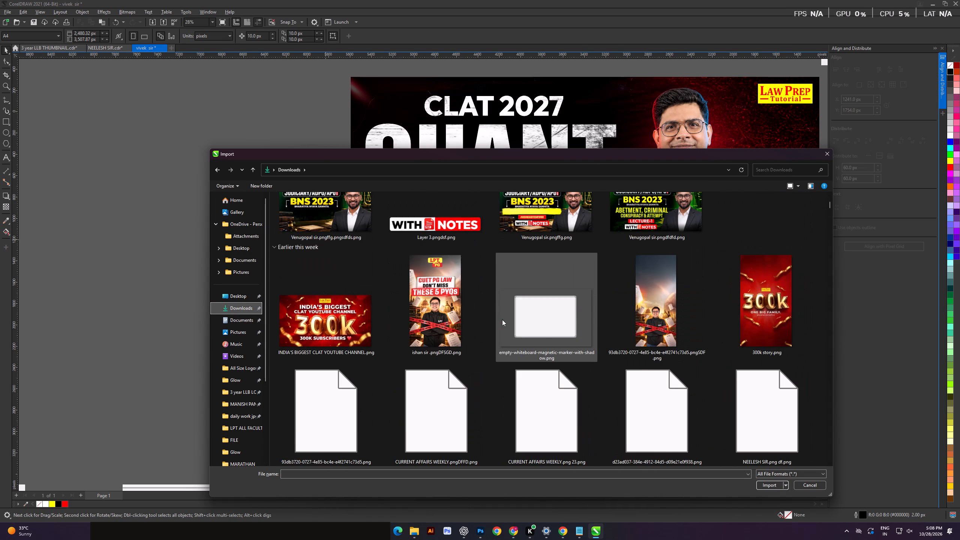
{"action": "scroll", "coordinate": [502, 319], "scroll_direction": "down", "scroll_amount": 1}
{"action": "double_click", "coordinate": [546, 215]}
{"action": "left_click_drag", "start_coordinate": [162, 242], "coordinate": [244, 336]}
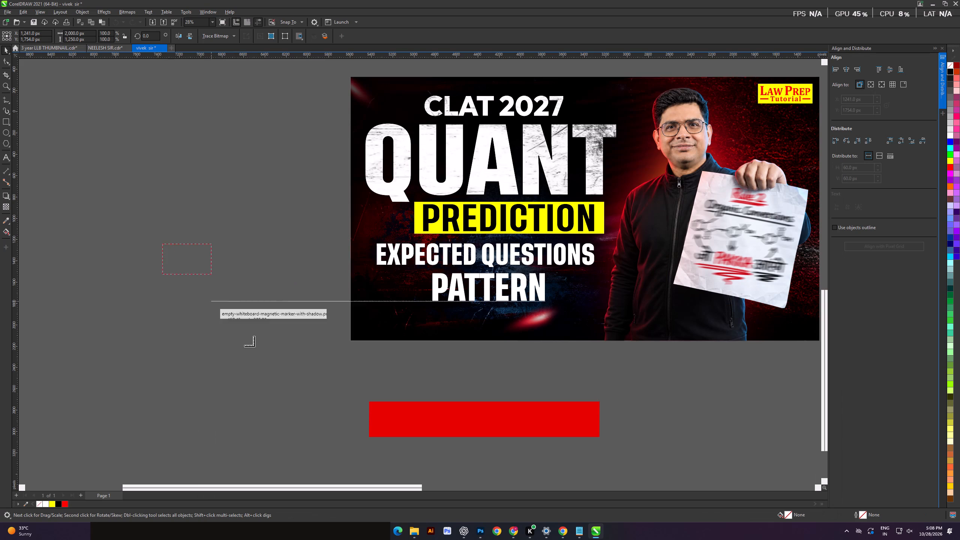
Place the imported empty whiteboard image on the empty area beside the thumbnail at about 1,147 × 717 px.
{"action": "left_click_drag", "start_coordinate": [244, 336], "coordinate": [285, 366]}
{"action": "left_click_drag", "start_coordinate": [259, 373], "coordinate": [257, 368]}
{"action": "left_click", "coordinate": [229, 298]}
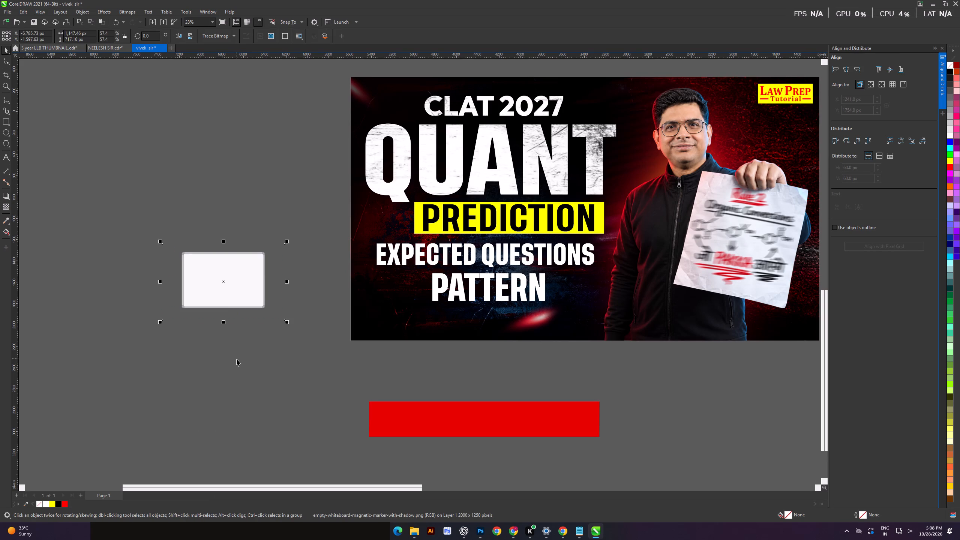
{"action": "left_click", "coordinate": [236, 370]}
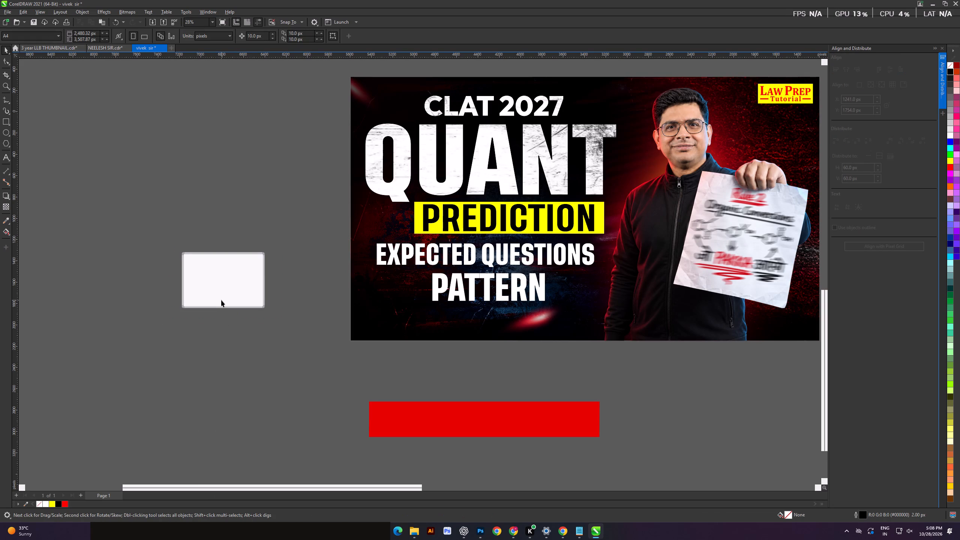
Move the whiteboard image over the EXPECTED QUESTIONS and PATTERN lines and bring it to the front of the layer.
{"action": "left_click", "coordinate": [231, 281]}
{"action": "left_click_drag", "start_coordinate": [218, 293], "coordinate": [475, 279]}
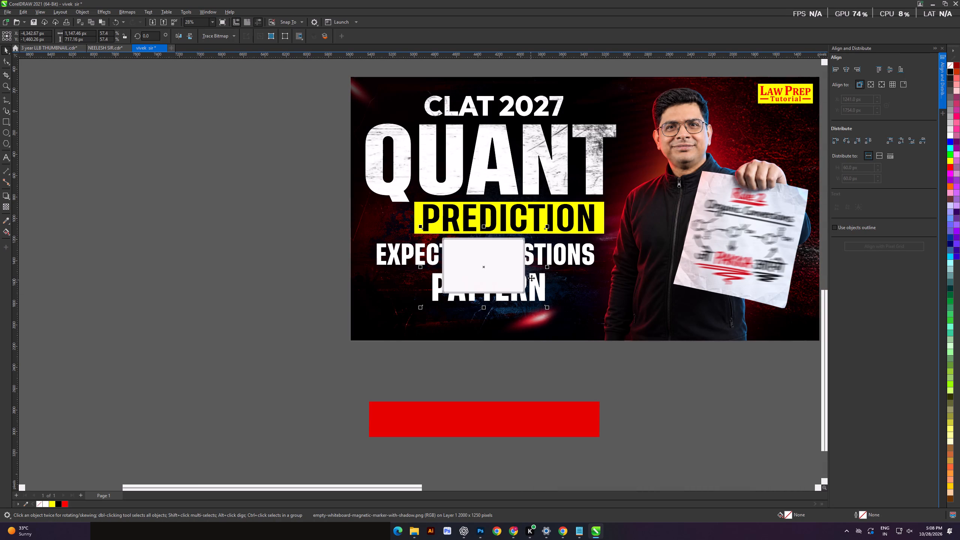
{"action": "key", "text": "shift+Page_Up"}
Stretch the whiteboard image from its centre to about 3,080 × 995 px and position it over the two subtitle lines.
{"action": "left_click_drag", "start_coordinate": [548, 268], "coordinate": [602, 271], "text": "shift"}
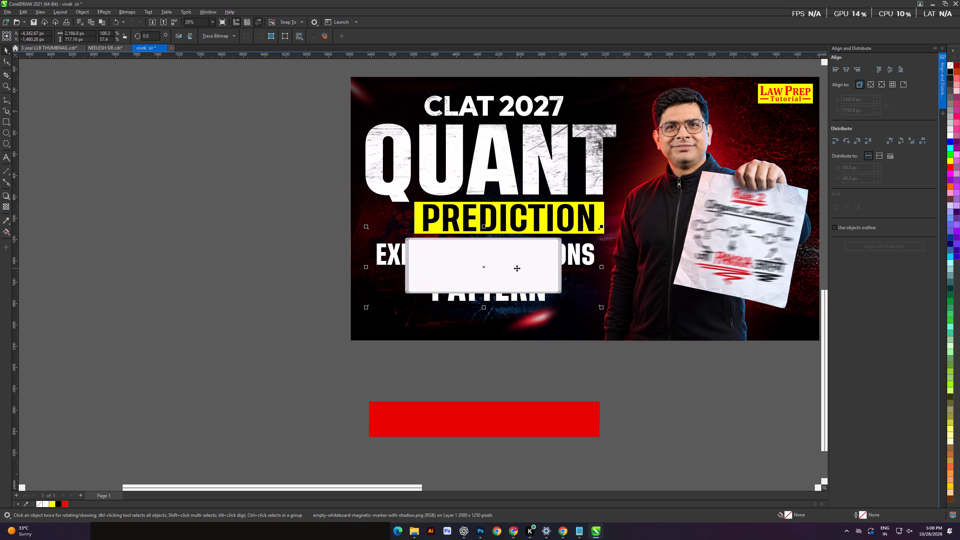
{"action": "left_click_drag", "start_coordinate": [516, 268], "coordinate": [509, 268]}
{"action": "left_click_drag", "start_coordinate": [481, 307], "coordinate": [481, 307], "text": "shift"}
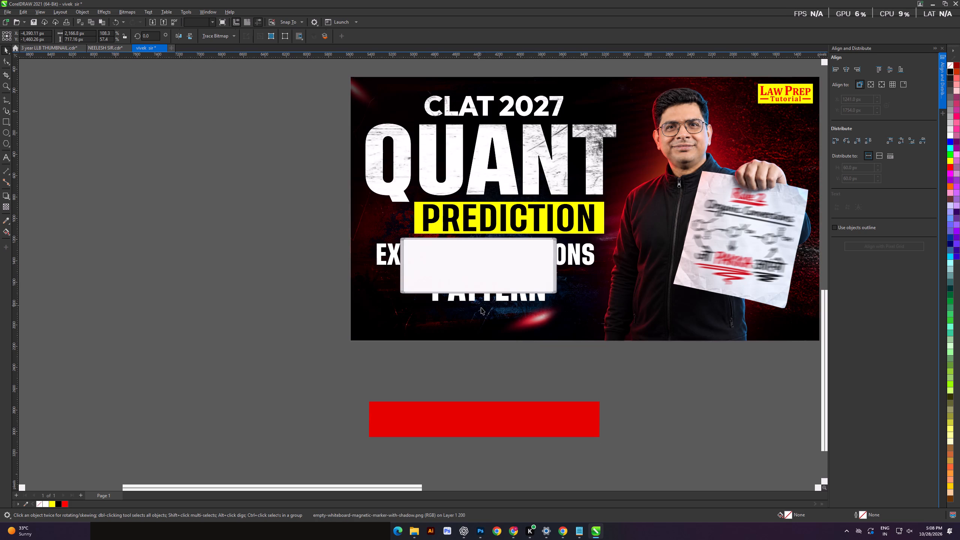
{"action": "left_click_drag", "start_coordinate": [481, 307], "coordinate": [485, 325], "text": "shift"}
{"action": "left_click", "coordinate": [131, 248]}
{"action": "left_click", "coordinate": [429, 249]}
{"action": "left_click_drag", "start_coordinate": [480, 308], "coordinate": [480, 325], "text": "shift"}
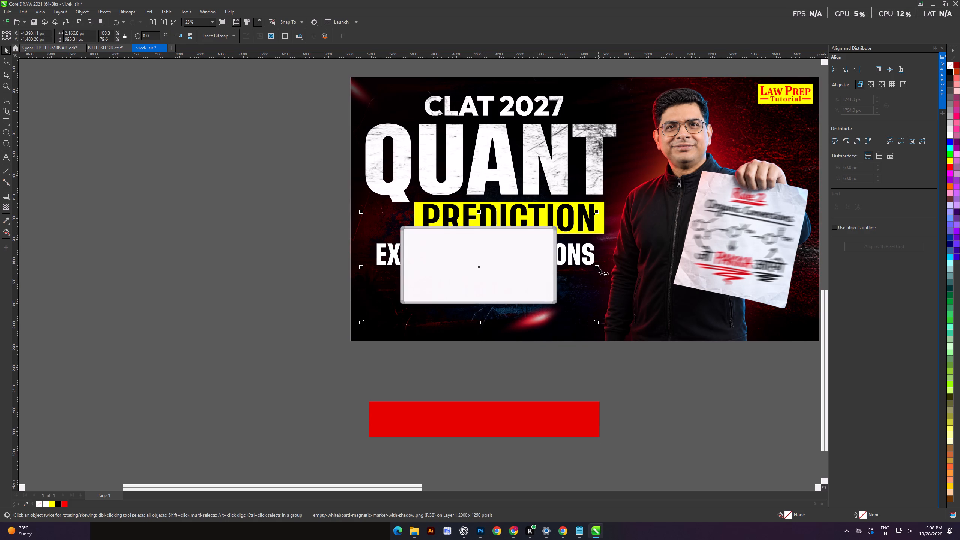
{"action": "left_click_drag", "start_coordinate": [598, 267], "coordinate": [631, 269], "text": "shift"}
{"action": "left_click_drag", "start_coordinate": [538, 274], "coordinate": [544, 273]}
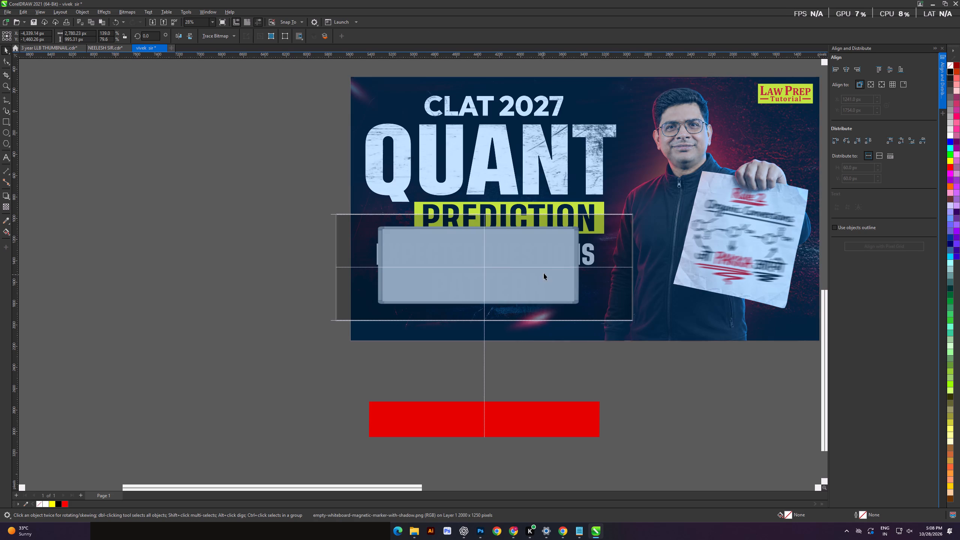
{"action": "left_click_drag", "start_coordinate": [635, 268], "coordinate": [651, 271], "text": "shift"}
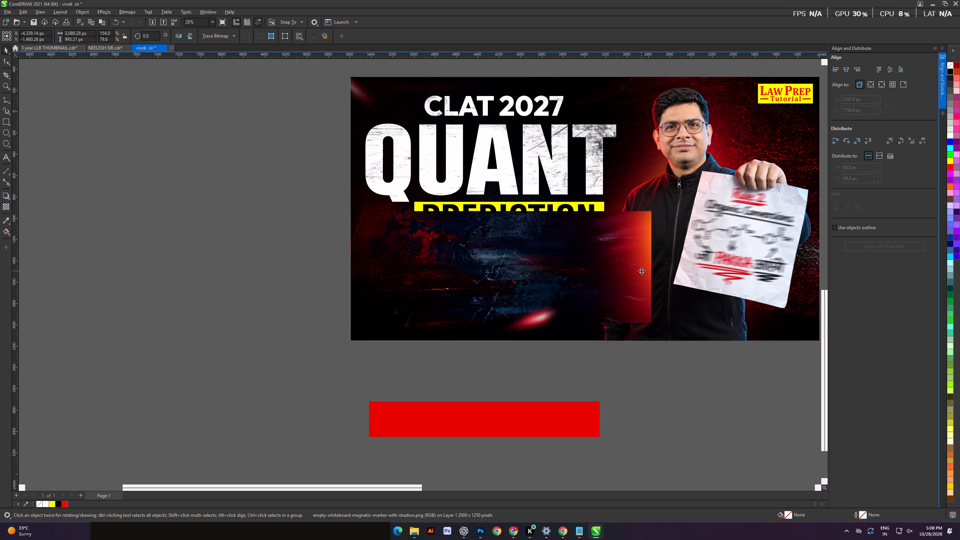
{"action": "left_click_drag", "start_coordinate": [557, 270], "coordinate": [566, 270]}
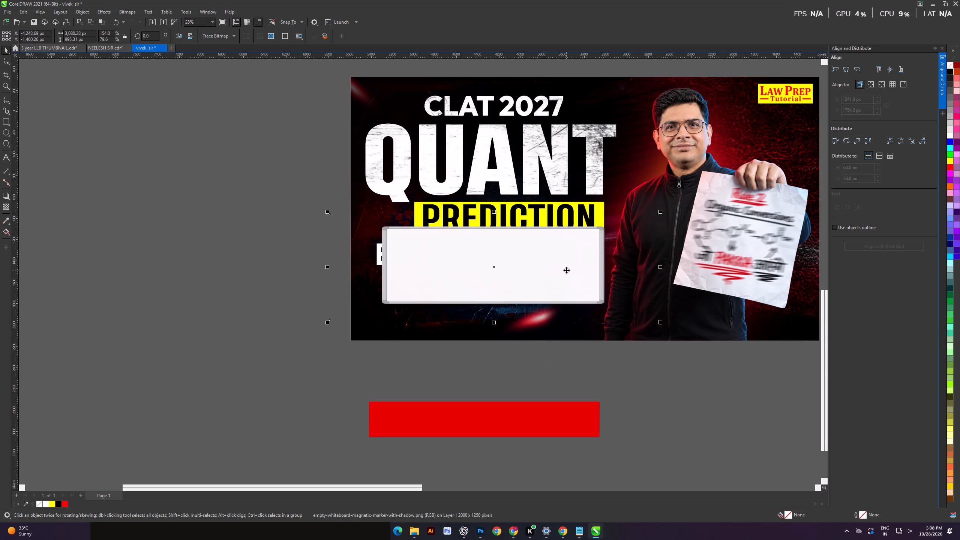
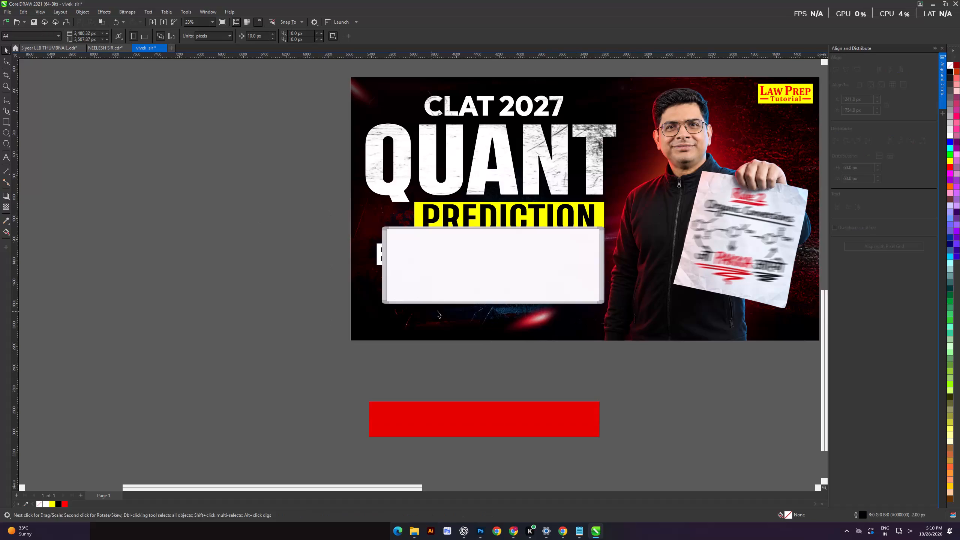
Move the whiteboard image off the subtitle lines onto the empty canvas beside the thumbnail.
{"action": "scroll", "coordinate": [457, 278], "scroll_direction": "down", "scroll_amount": 4}
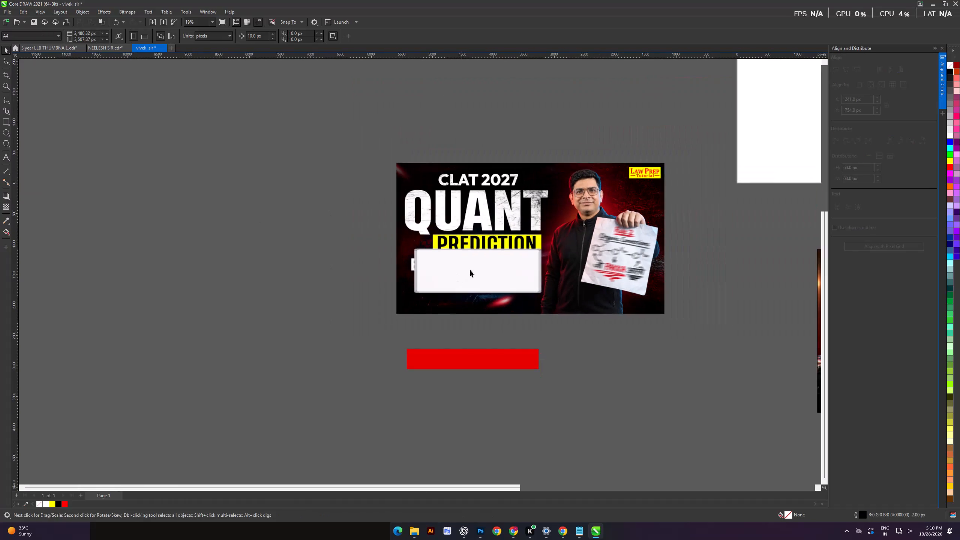
{"action": "left_click_drag", "start_coordinate": [472, 268], "coordinate": [216, 343]}
{"action": "left_click", "coordinate": [245, 246]}
{"action": "scroll", "coordinate": [337, 250], "scroll_direction": "up", "scroll_amount": 5, "text": "shift"}
{"action": "scroll", "coordinate": [341, 249], "scroll_direction": "up", "scroll_amount": 2, "text": "alt"}
{"action": "left_click", "coordinate": [336, 249]}
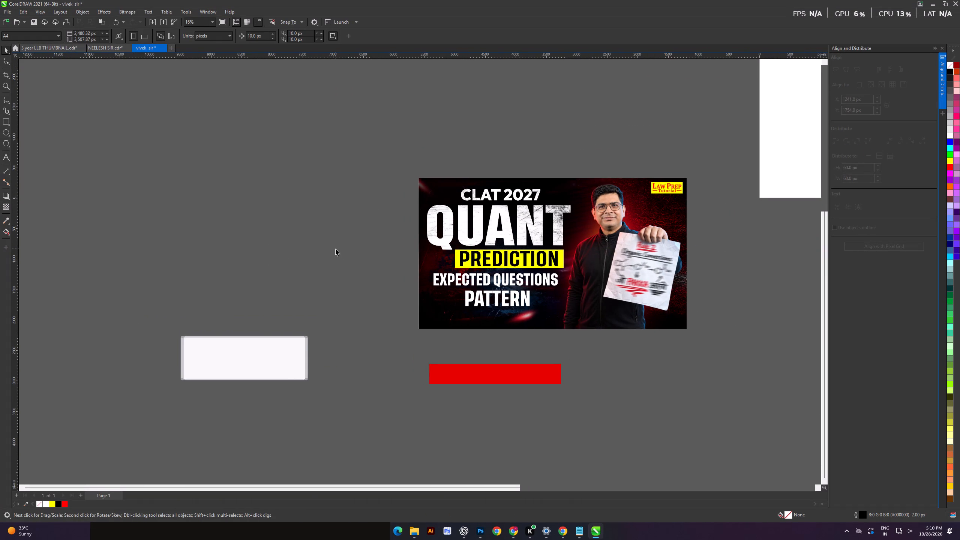
Copy the SLS AIAT 2027 torn banner from inside the MUST-KNOW CONCEPTS thumbnail's PowerClip in the 3 year LLB THUMBNAIL document.
{"action": "scroll", "coordinate": [350, 243], "scroll_direction": "down", "scroll_amount": 5}
{"action": "left_click", "coordinate": [47, 48]}
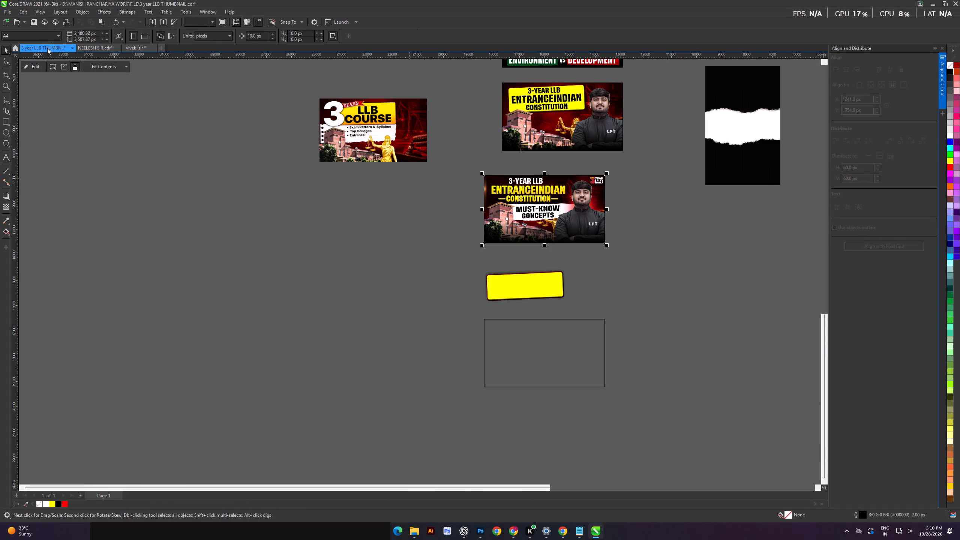
{"action": "left_click", "coordinate": [415, 245]}
{"action": "double_click", "coordinate": [528, 223]}
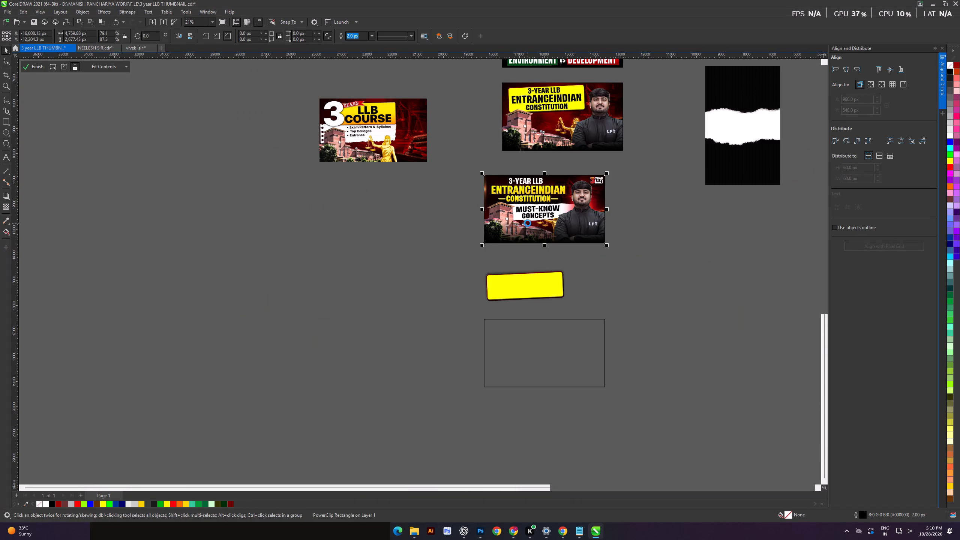
{"action": "left_click", "coordinate": [449, 204]}
{"action": "left_click_drag", "start_coordinate": [442, 201], "coordinate": [529, 232]}
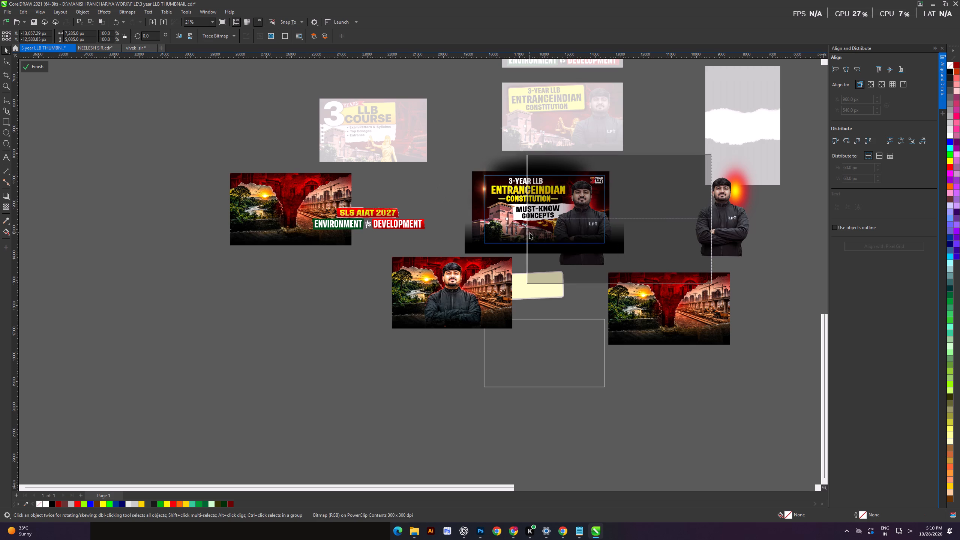
{"action": "key", "text": "ctrl+z"}
{"action": "left_click", "coordinate": [387, 187]}
{"action": "left_click_drag", "start_coordinate": [414, 187], "coordinate": [317, 225]}
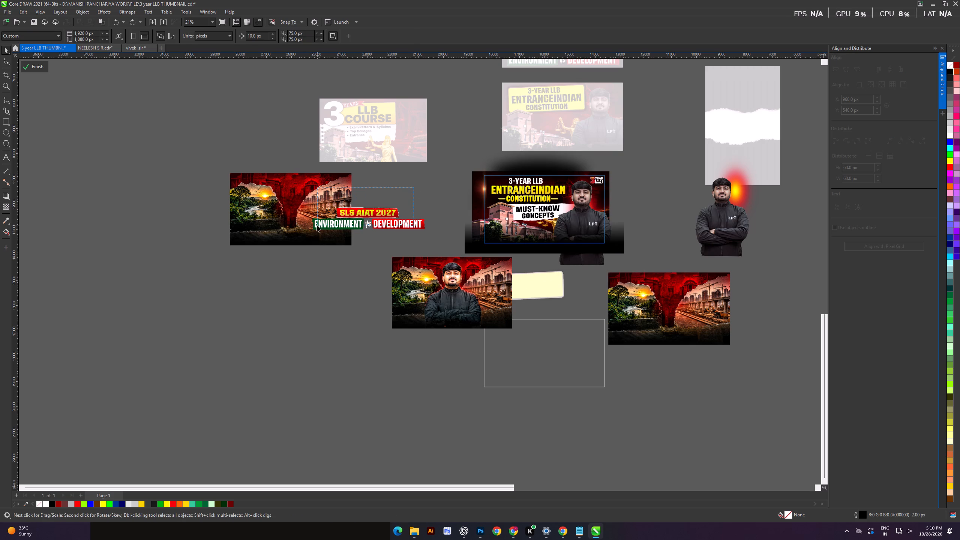
{"action": "key", "text": "ctrl+c"}
Paste the SLS AIAT 2027 banner into the vivek sir document and move it beside the QUANT thumbnail.
{"action": "left_click", "coordinate": [142, 47]}
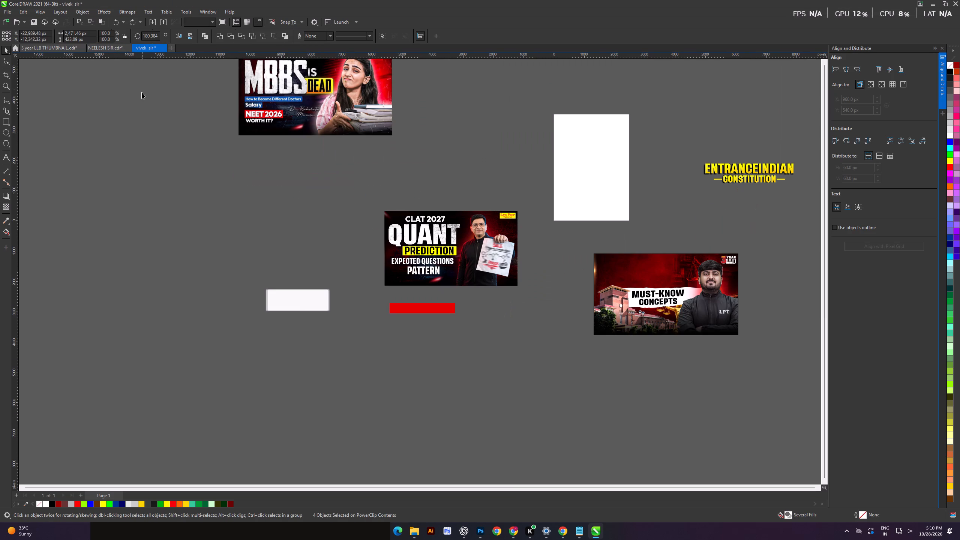
{"action": "key", "text": "ctrl+v"}
{"action": "scroll", "coordinate": [306, 218], "scroll_direction": "down", "scroll_amount": 5}
{"action": "left_click", "coordinate": [182, 290]}
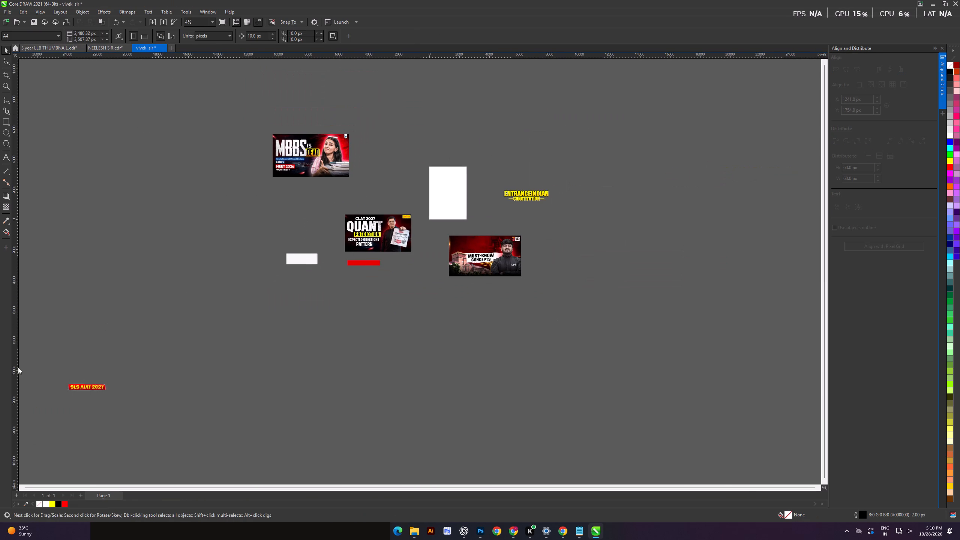
{"action": "left_click_drag", "start_coordinate": [54, 359], "coordinate": [127, 405]}
{"action": "left_click_drag", "start_coordinate": [89, 389], "coordinate": [292, 225]}
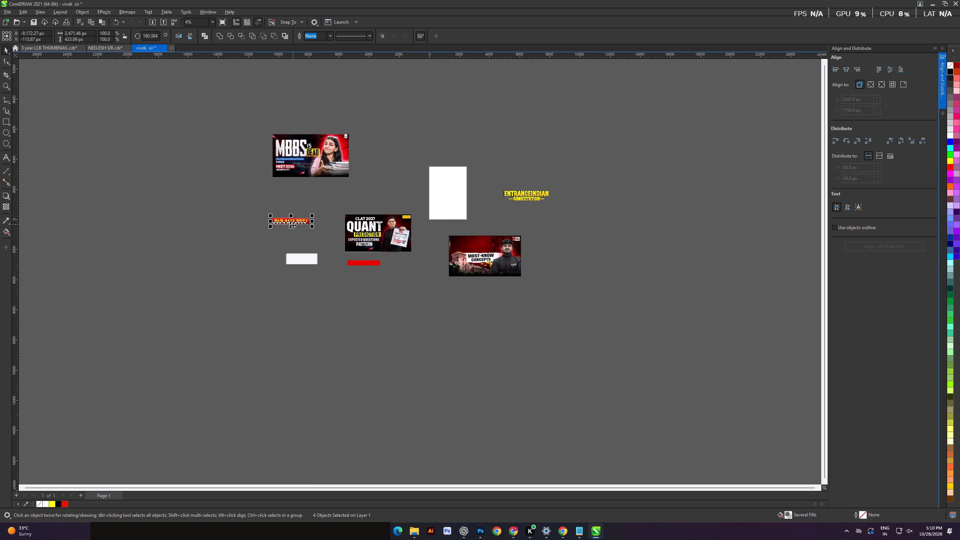
{"action": "left_click", "coordinate": [262, 204]}
Separate the pasted banner's red strip, white torn strips and SLS AIAT 2027 text from one another.
{"action": "scroll", "coordinate": [283, 226], "scroll_direction": "up", "scroll_amount": 9}
{"action": "left_click_drag", "start_coordinate": [310, 216], "coordinate": [313, 273]}
{"action": "left_click_drag", "start_coordinate": [307, 223], "coordinate": [358, 194]}
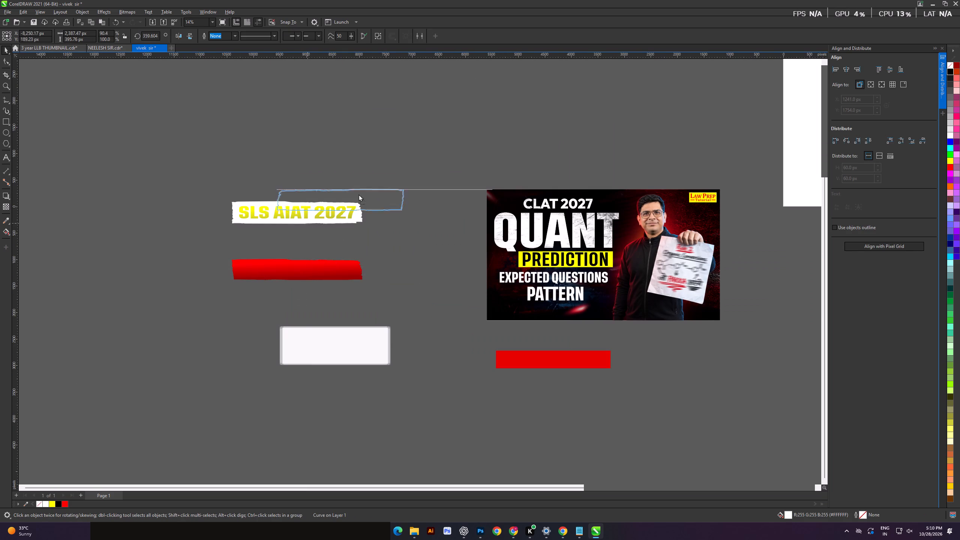
{"action": "left_click_drag", "start_coordinate": [358, 194], "coordinate": [362, 162]}
{"action": "left_click_drag", "start_coordinate": [306, 208], "coordinate": [304, 191]}
Place one white torn strip over the EXPECTED QUESTIONS and PATTERN lines and stretch it to about 2,164 × 874 px.
{"action": "left_click_drag", "start_coordinate": [323, 156], "coordinate": [535, 292]}
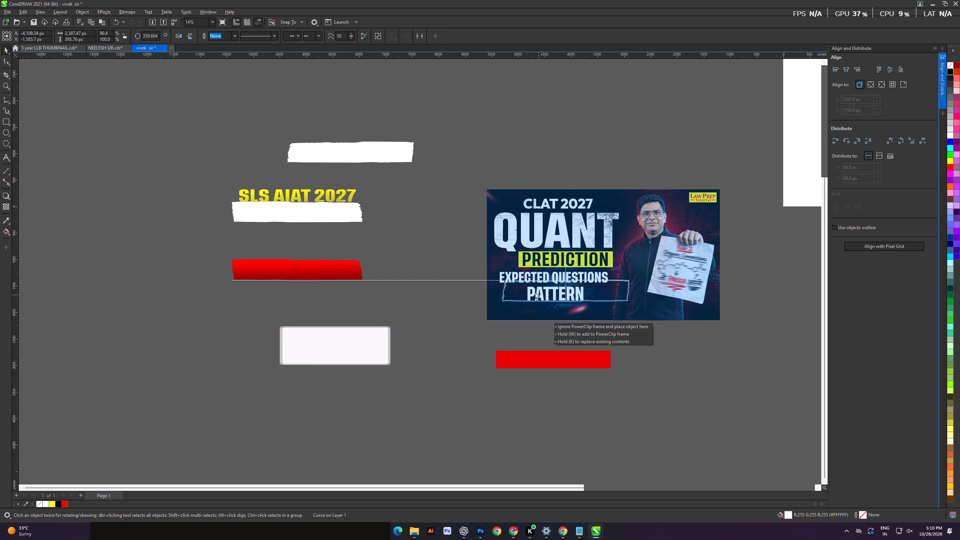
{"action": "left_click_drag", "start_coordinate": [535, 292], "coordinate": [534, 279]}
{"action": "scroll", "coordinate": [569, 293], "scroll_direction": "up", "scroll_amount": 9}
{"action": "left_click_drag", "start_coordinate": [546, 278], "coordinate": [548, 334]}
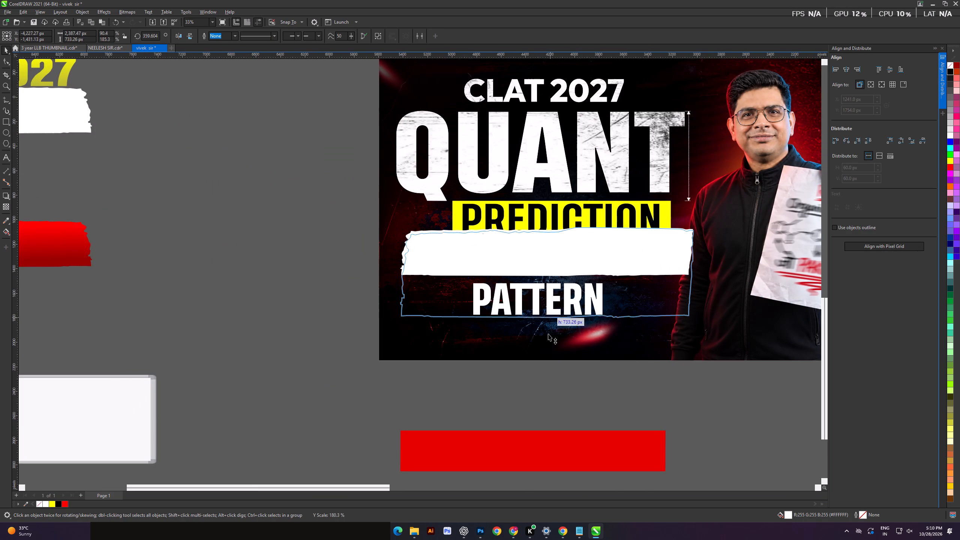
{"action": "left_click_drag", "start_coordinate": [548, 334], "coordinate": [548, 337]}
{"action": "left_click_drag", "start_coordinate": [556, 294], "coordinate": [552, 291]}
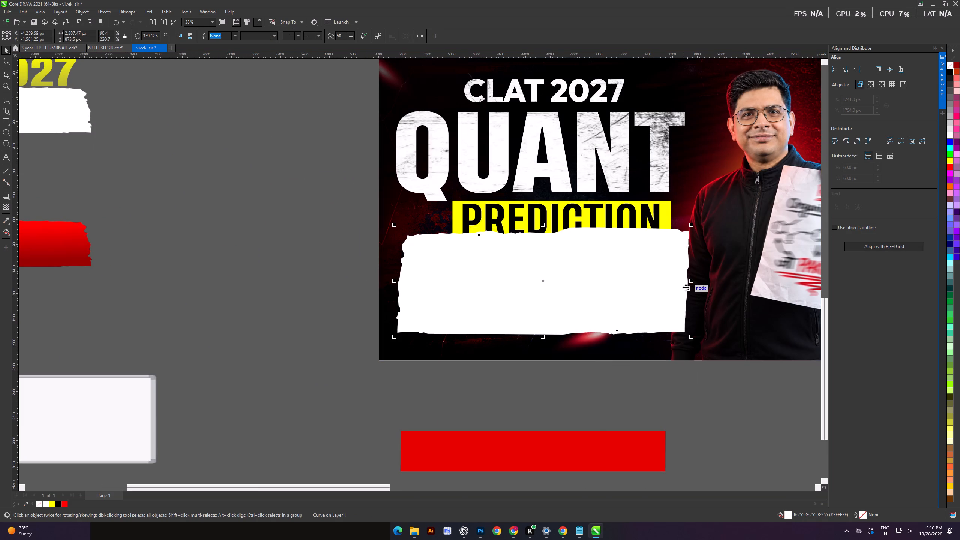
{"action": "left_click_drag", "start_coordinate": [691, 281], "coordinate": [664, 290]}
Skew the white torn strip slightly, both vertically and horizontally, to straighten its slanted edges.
{"action": "left_click", "coordinate": [593, 276]}
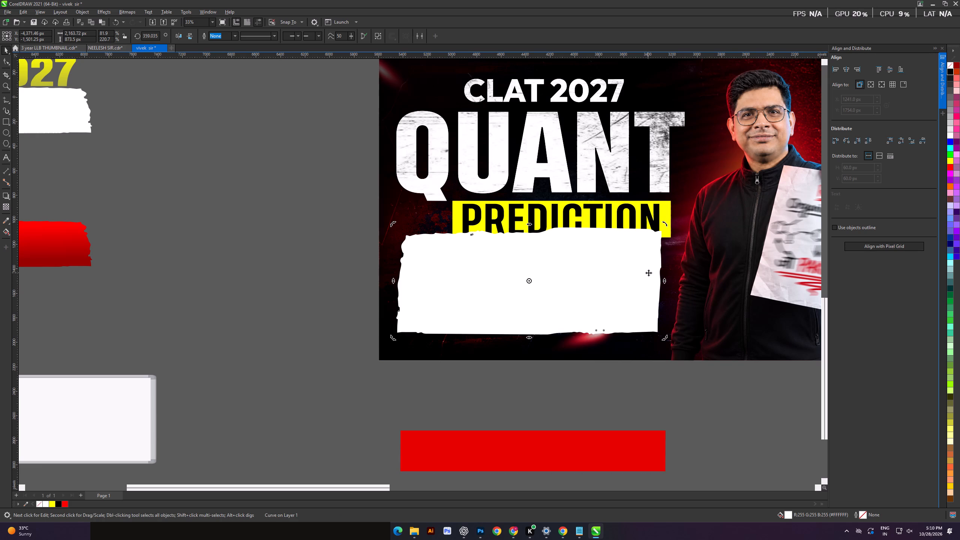
{"action": "left_click_drag", "start_coordinate": [665, 280], "coordinate": [664, 287]}
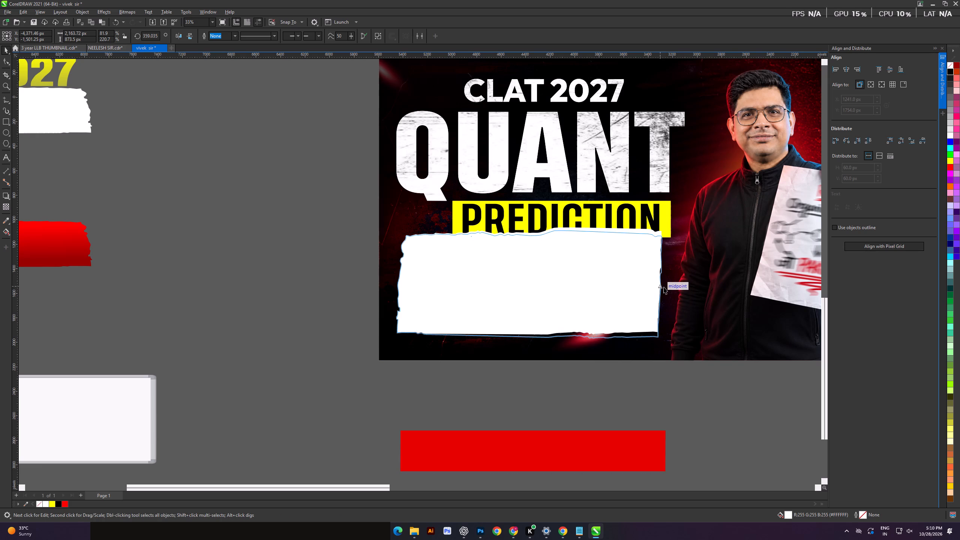
{"action": "left_click_drag", "start_coordinate": [531, 340], "coordinate": [534, 340]}
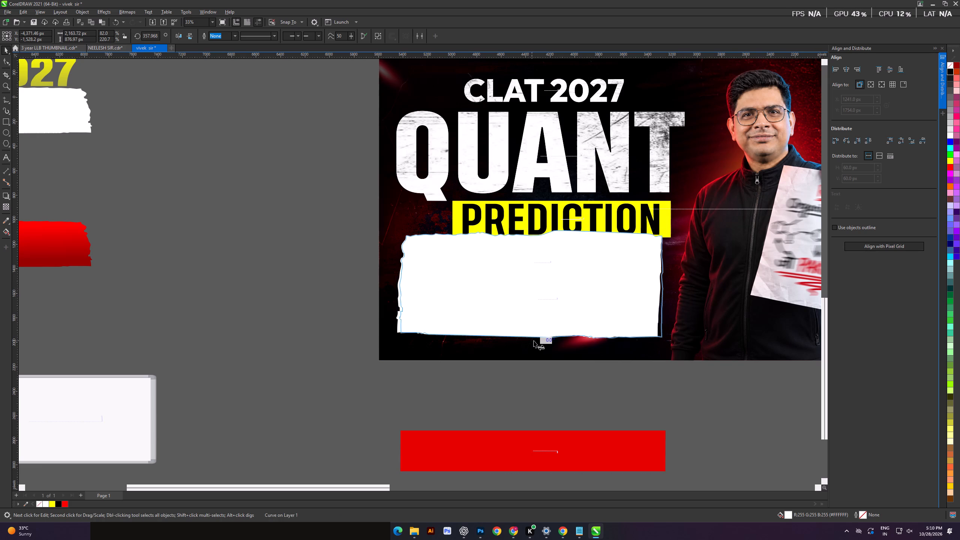
{"action": "left_click_drag", "start_coordinate": [534, 340], "coordinate": [535, 340]}
{"action": "left_click", "coordinate": [338, 284]}
Resize the white torn strip to about 2,065 × 793 px and position it just below the PREDICTION bar.
{"action": "left_click", "coordinate": [606, 265]}
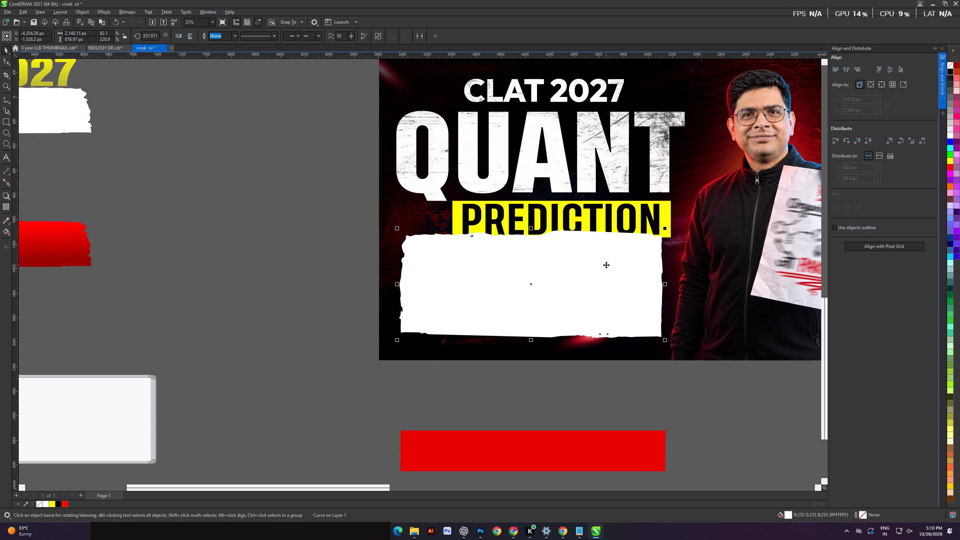
{"action": "scroll", "coordinate": [501, 231], "scroll_direction": "down", "scroll_amount": 5, "text": "shift"}
{"action": "left_click", "coordinate": [230, 229]}
{"action": "scroll", "coordinate": [247, 237], "scroll_direction": "down", "scroll_amount": 5, "text": "shift"}
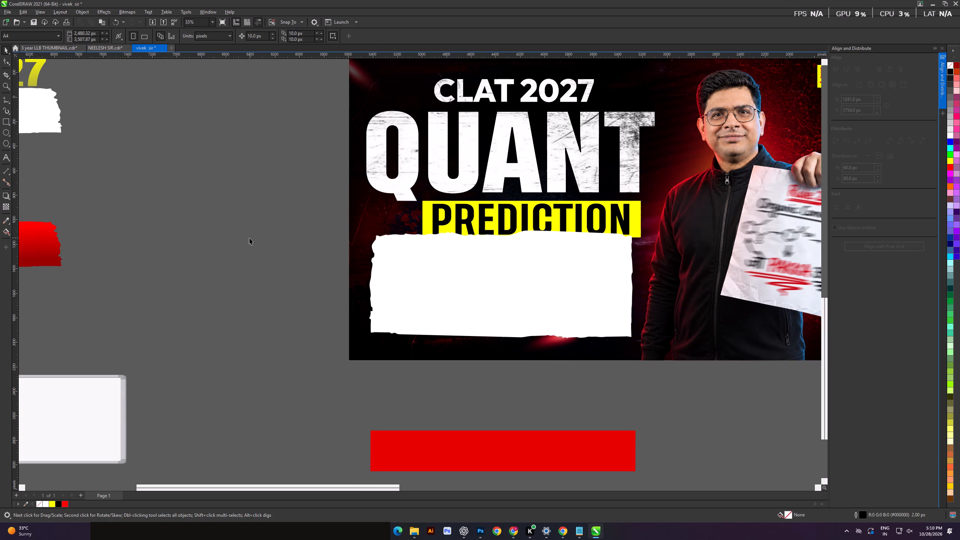
{"action": "scroll", "coordinate": [254, 239], "scroll_direction": "down", "scroll_amount": 3, "text": "alt"}
{"action": "left_click", "coordinate": [101, 243]}
{"action": "left_click", "coordinate": [426, 259]}
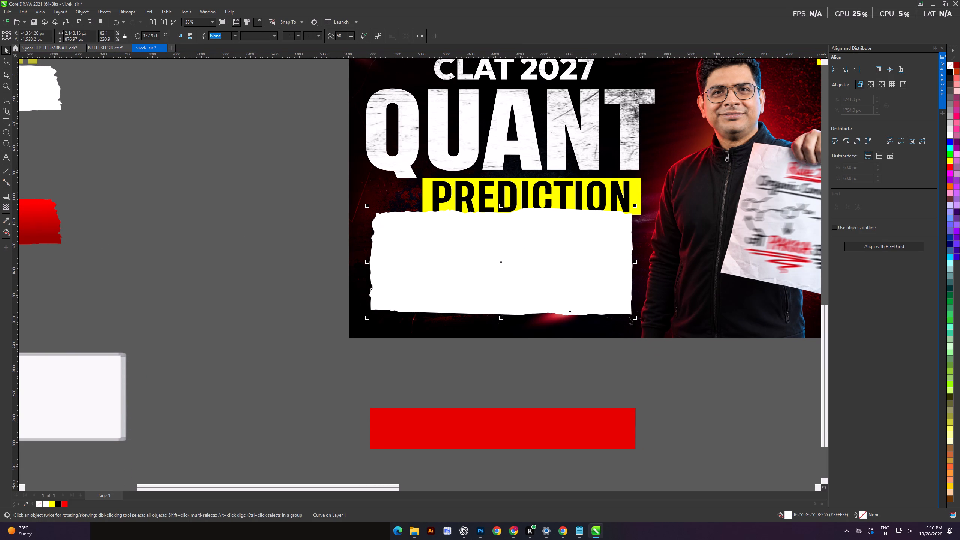
{"action": "left_click_drag", "start_coordinate": [636, 318], "coordinate": [623, 322], "text": "shift"}
{"action": "left_click_drag", "start_coordinate": [537, 261], "coordinate": [538, 269]}
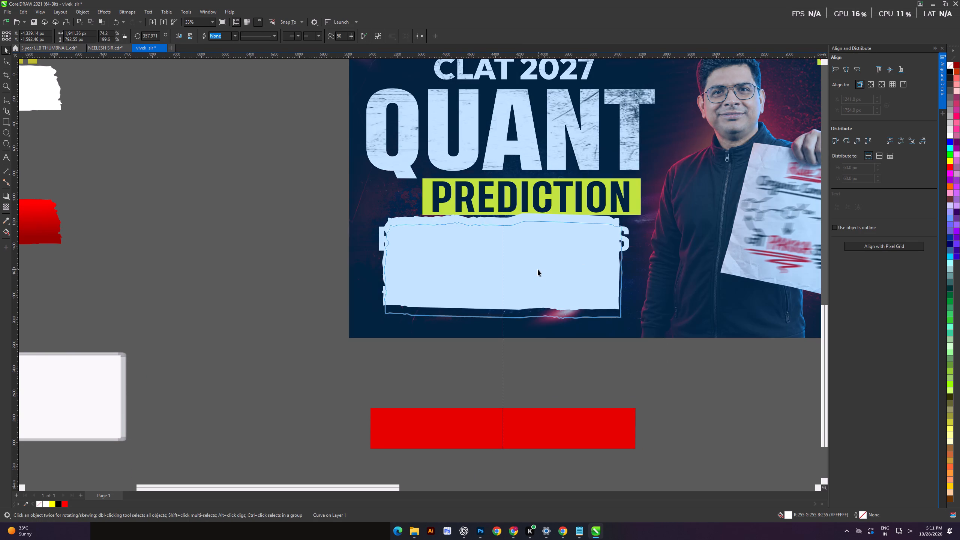
{"action": "left_click", "coordinate": [518, 275]}
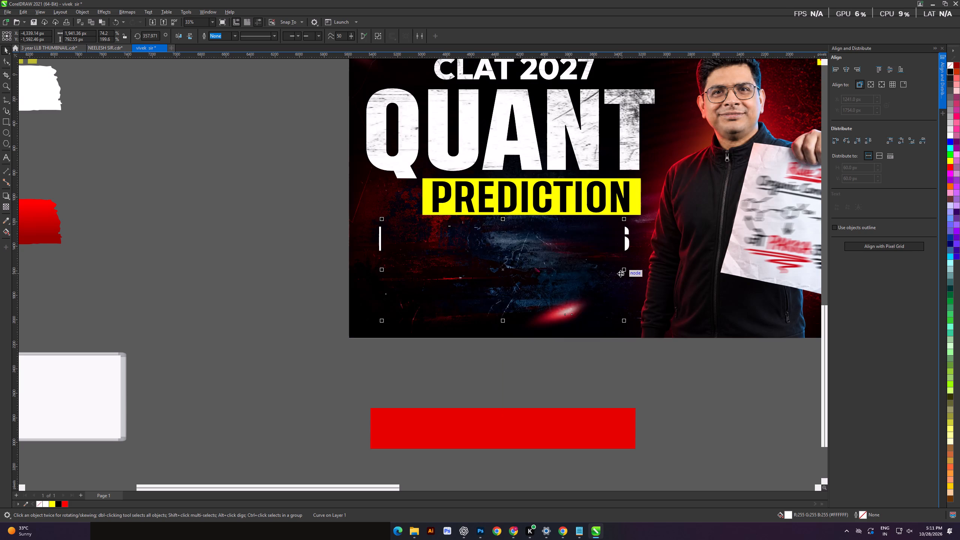
{"action": "left_click_drag", "start_coordinate": [626, 271], "coordinate": [634, 272], "text": "shift"}
{"action": "left_click_drag", "start_coordinate": [547, 271], "coordinate": [545, 277]}
Rotate the white torn strip to an angle of 0°.
{"action": "left_click", "coordinate": [528, 285]}
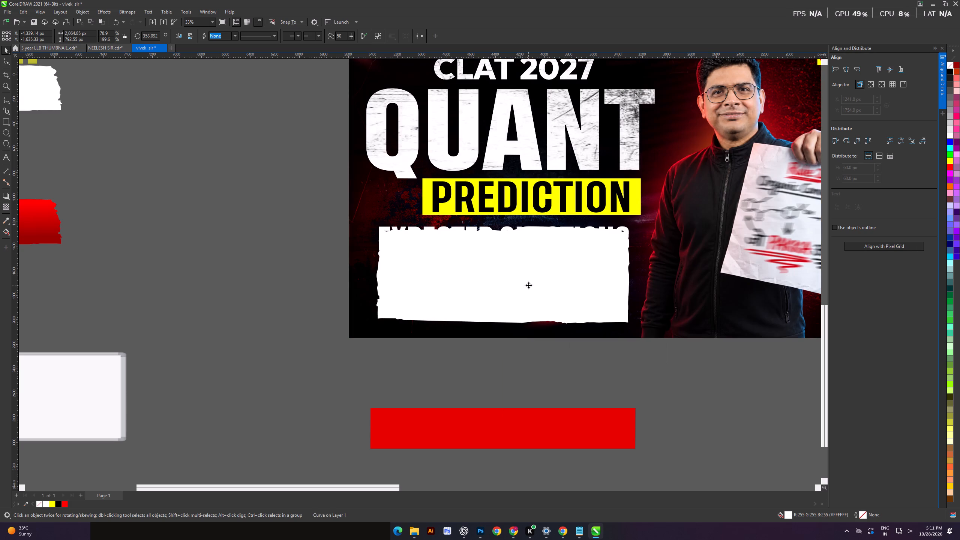
{"action": "left_click_drag", "start_coordinate": [633, 328], "coordinate": [642, 324]}
{"action": "left_click", "coordinate": [231, 267]}
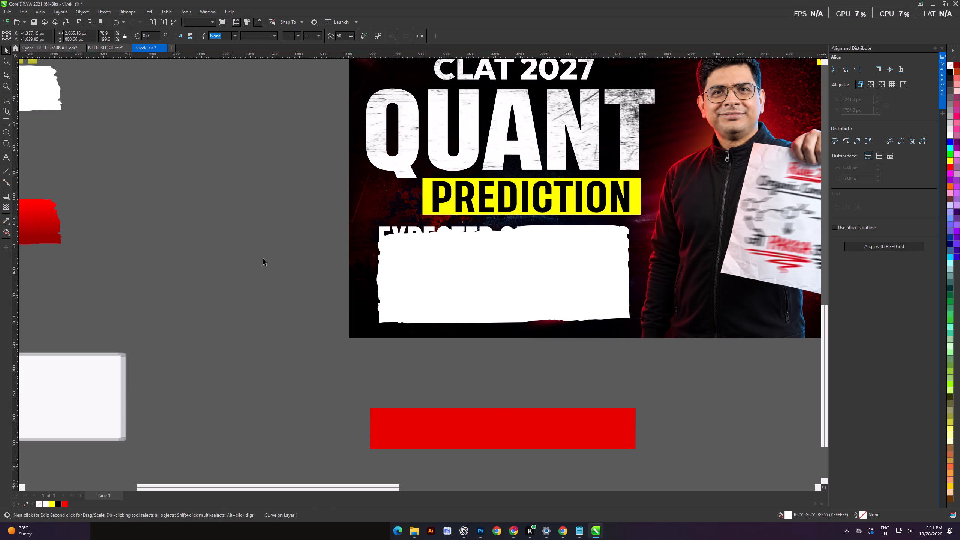
Fill the EXPECTED QUESTIONS and PATTERN lines with black, bring them to the front and move them down onto the torn strip.
{"action": "left_click_drag", "start_coordinate": [264, 202], "coordinate": [647, 307]}
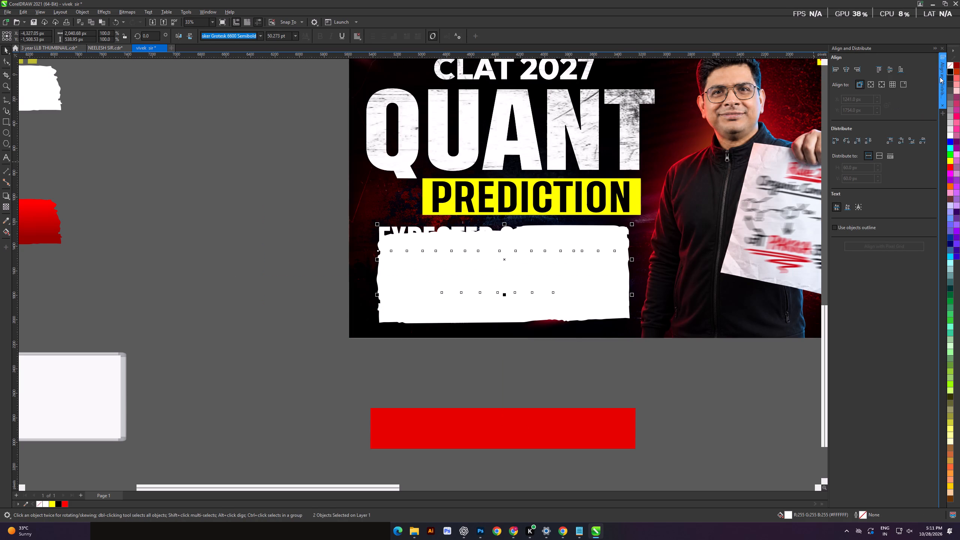
{"action": "left_click", "coordinate": [950, 72]}
{"action": "key", "text": "shift+Page_Up"}
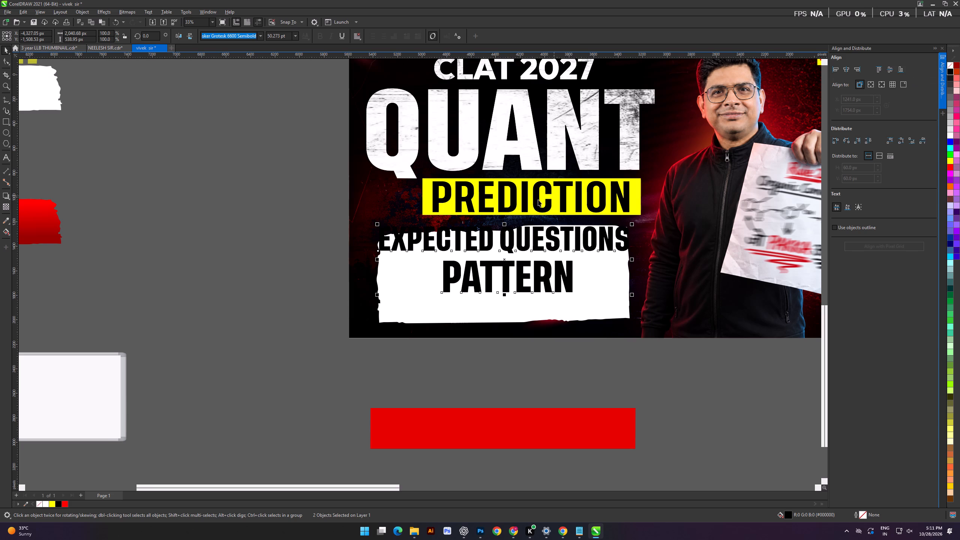
{"action": "left_click_drag", "start_coordinate": [507, 248], "coordinate": [507, 265]}
{"action": "left_click", "coordinate": [387, 261]}
{"action": "left_click_drag", "start_coordinate": [274, 260], "coordinate": [284, 262]}
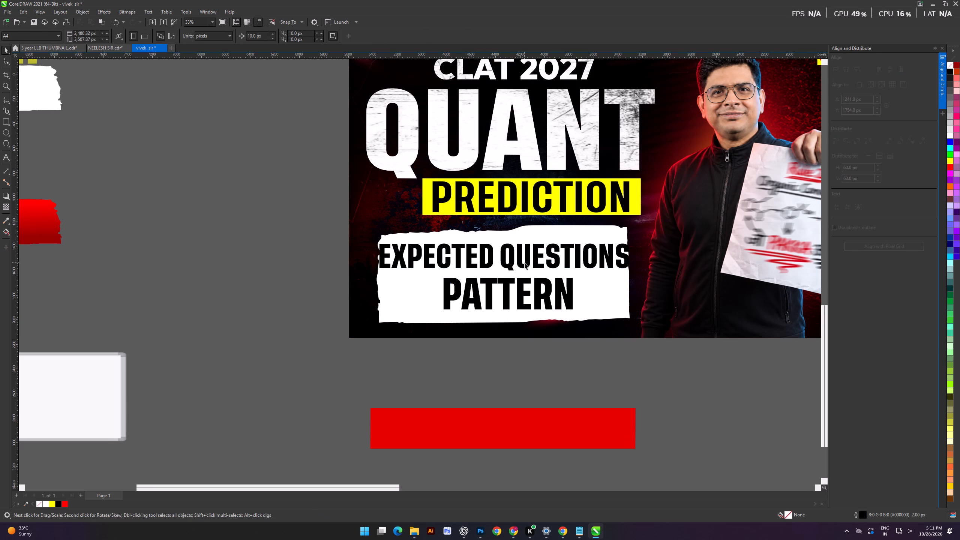
Scale the EXPECTED QUESTIONS line down to about 1,782 × 193 px so it fits inside the torn strip.
{"action": "left_click", "coordinate": [526, 262]}
{"action": "left_click_drag", "start_coordinate": [634, 272], "coordinate": [618, 275], "text": "shift"}
Adjust the vertical positions of the EXPECTED QUESTIONS and PATTERN lines to balance their spacing within the torn strip.
{"action": "scroll", "coordinate": [579, 264], "scroll_direction": "up", "scroll_amount": 2}
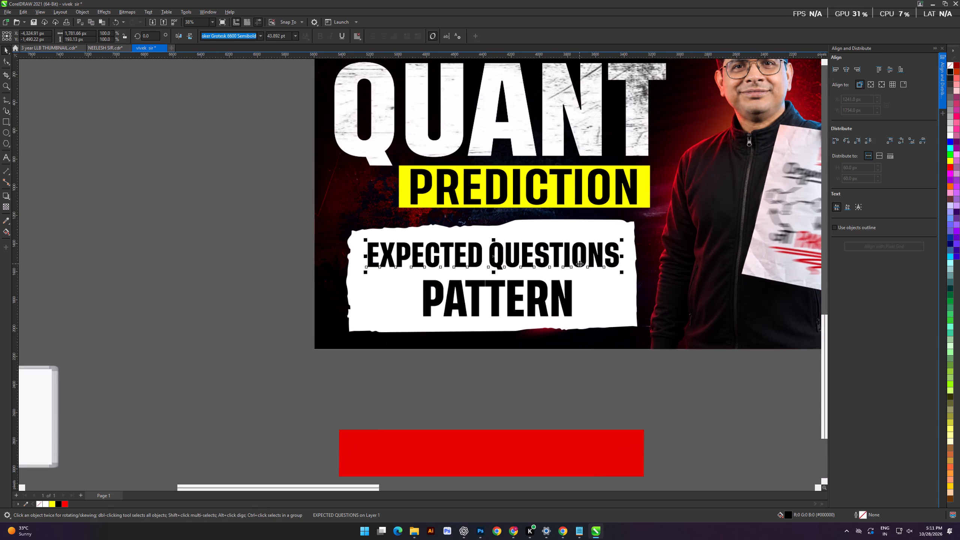
{"action": "left_click_drag", "start_coordinate": [582, 261], "coordinate": [582, 257]}
{"action": "left_click_drag", "start_coordinate": [538, 304], "coordinate": [538, 297]}
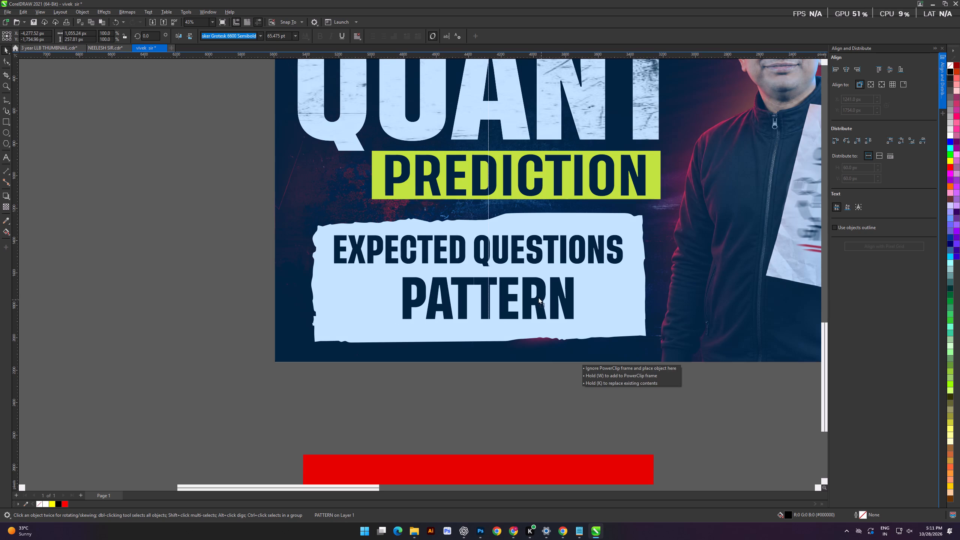
{"action": "left_click_drag", "start_coordinate": [538, 297], "coordinate": [538, 297]}
{"action": "left_click", "coordinate": [577, 297]}
{"action": "left_click", "coordinate": [604, 298]}
{"action": "left_click", "coordinate": [535, 303]}
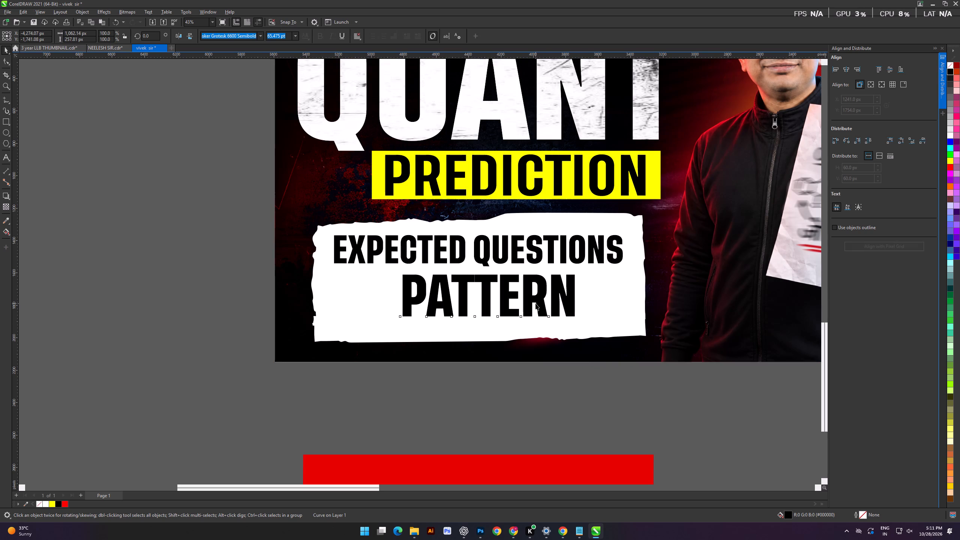
{"action": "left_click_drag", "start_coordinate": [527, 292], "coordinate": [527, 297]}
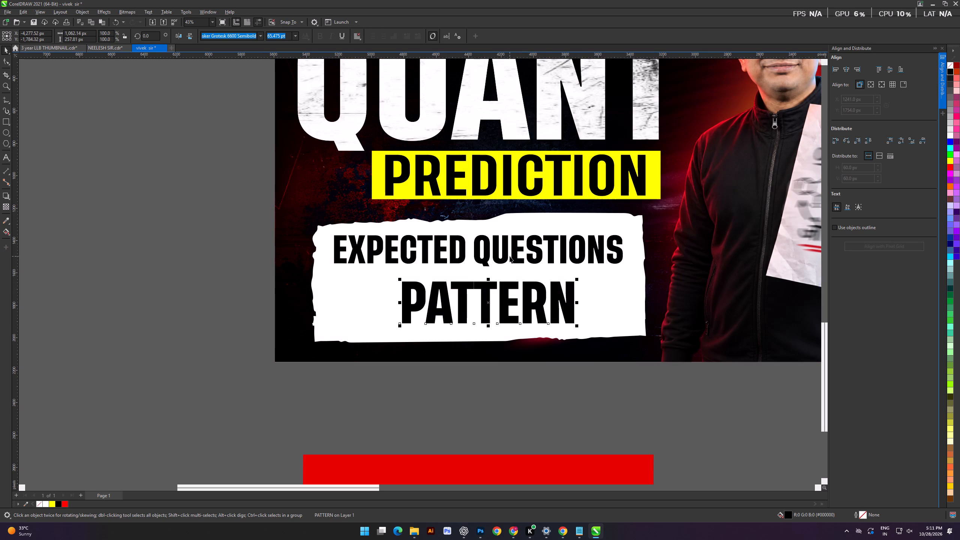
{"action": "left_click_drag", "start_coordinate": [505, 256], "coordinate": [505, 264]}
Shorten the white torn strip from its bottom edge to a height of about 767 px.
{"action": "left_click", "coordinate": [509, 328]}
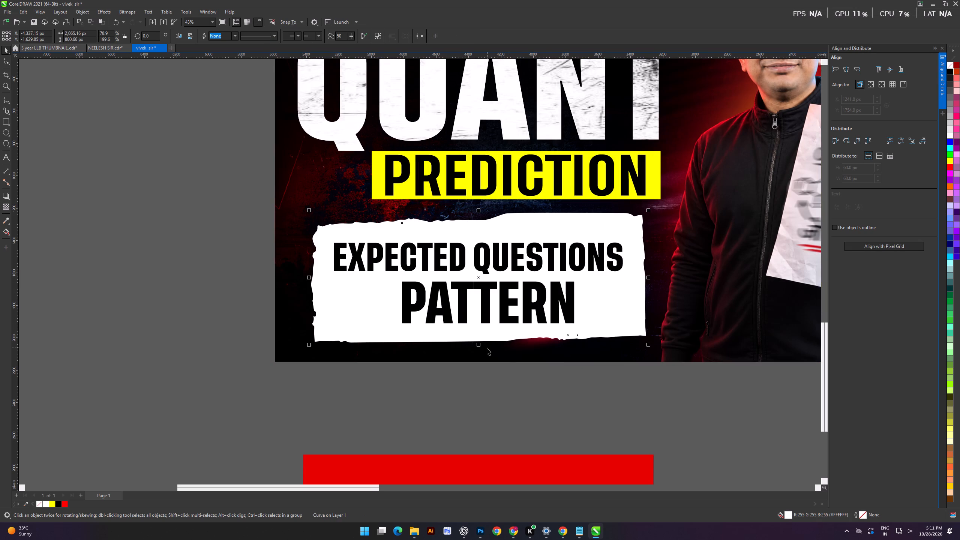
{"action": "left_click_drag", "start_coordinate": [479, 345], "coordinate": [480, 340]}
{"action": "left_click", "coordinate": [92, 216]}
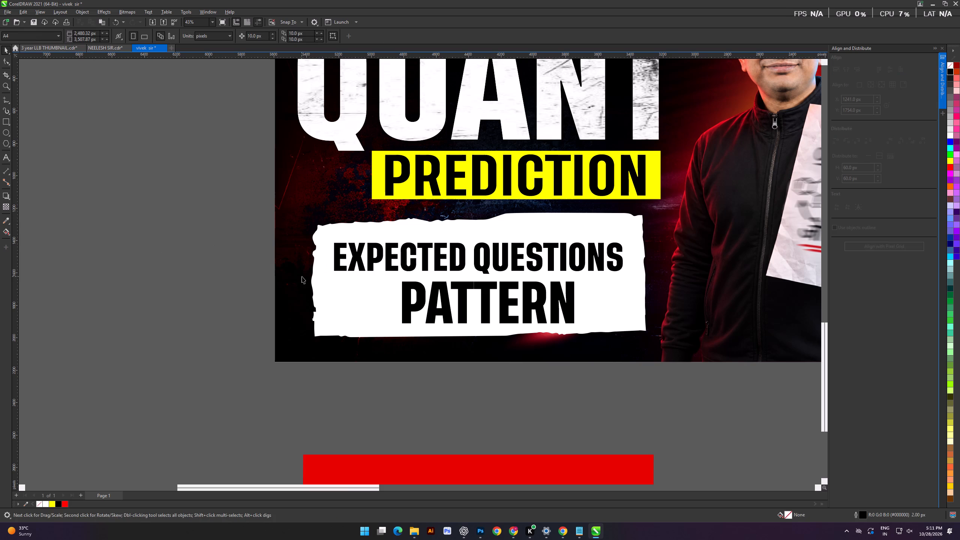
Skew the EXPECTED QUESTIONS and PATTERN lines together slightly upward to the right, at about 0.9°.
{"action": "left_click", "coordinate": [313, 276]}
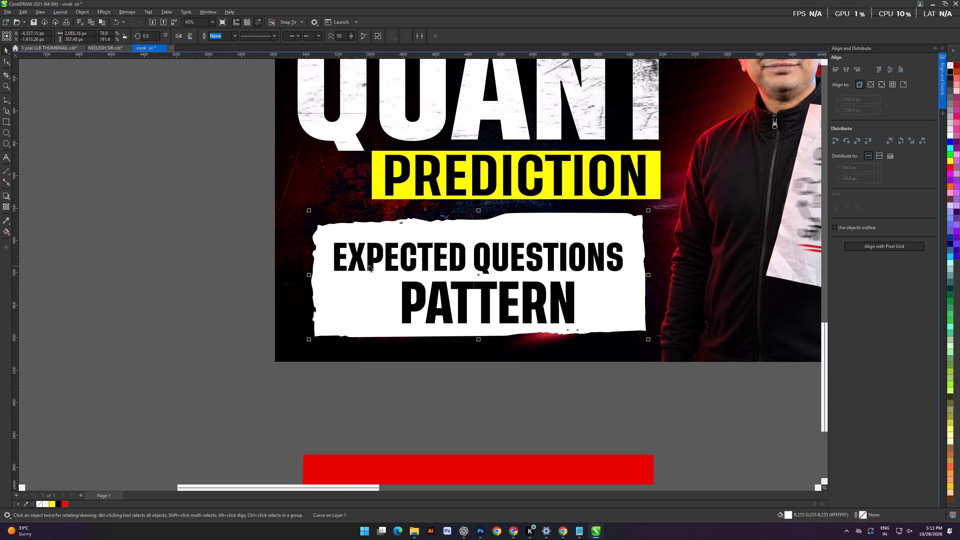
{"action": "left_click", "coordinate": [377, 255]}
{"action": "left_click", "coordinate": [420, 298], "text": "shift"}
{"action": "left_click", "coordinate": [467, 285]}
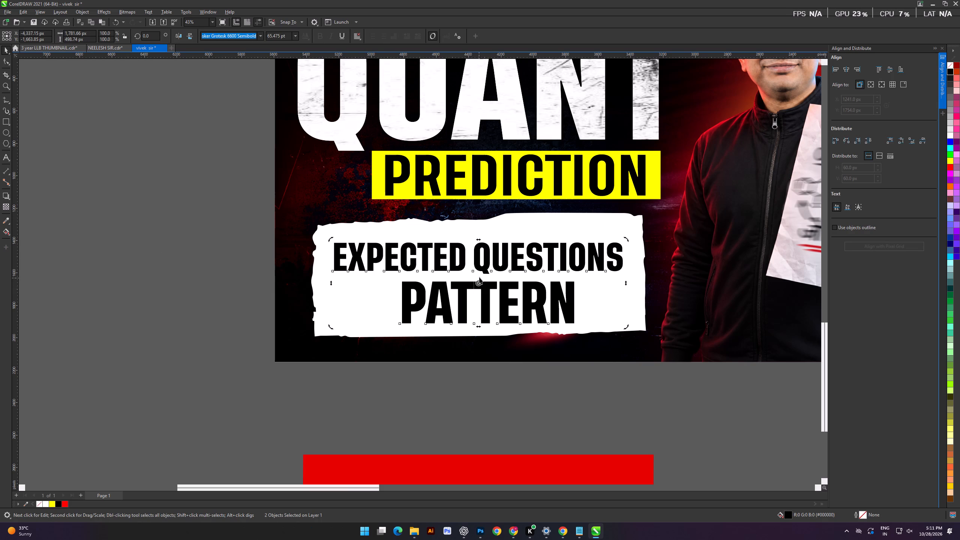
{"action": "left_click_drag", "start_coordinate": [626, 283], "coordinate": [625, 279]}
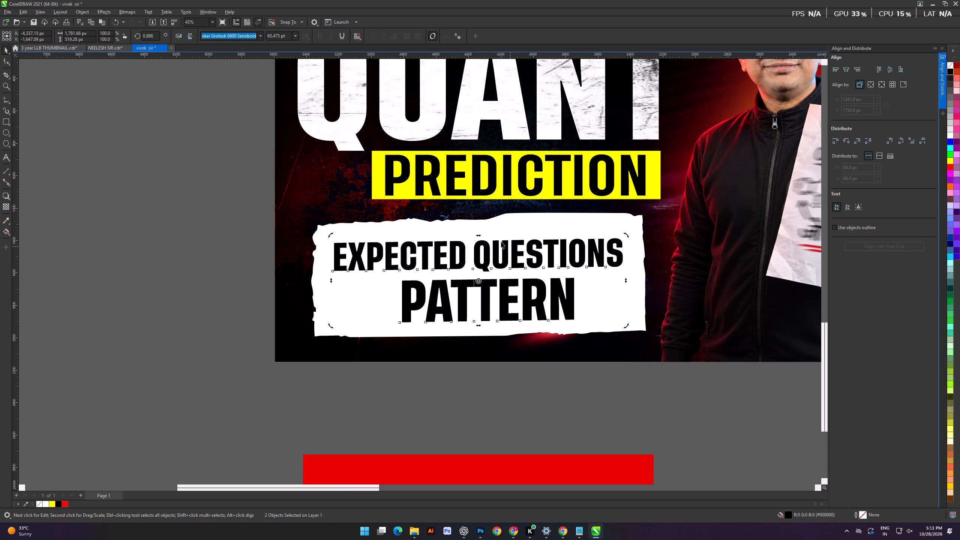
Refine the skew of the EXPECTED QUESTIONS and PATTERN lines together to about 1.4°, rising to the right.
{"action": "left_click_drag", "start_coordinate": [480, 235], "coordinate": [484, 236]}
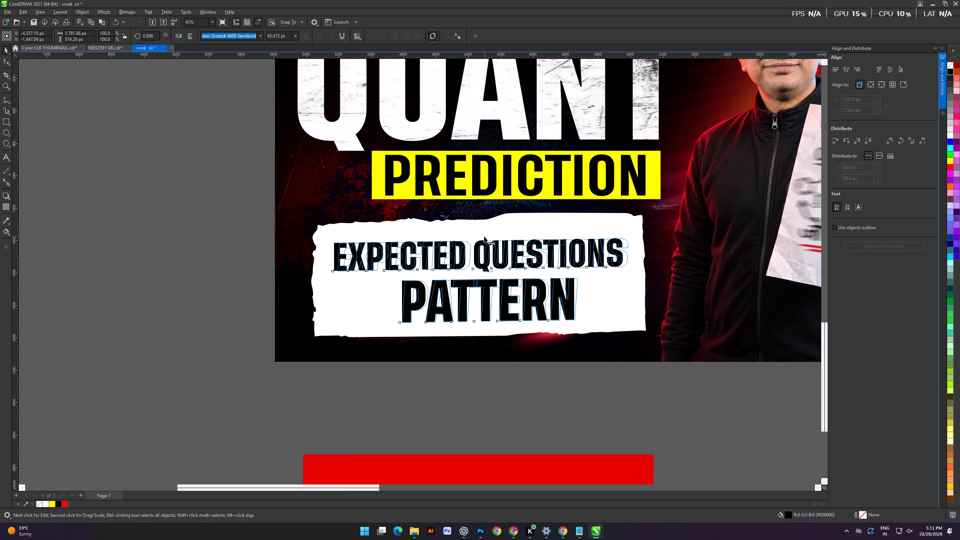
{"action": "left_click_drag", "start_coordinate": [484, 236], "coordinate": [483, 236]}
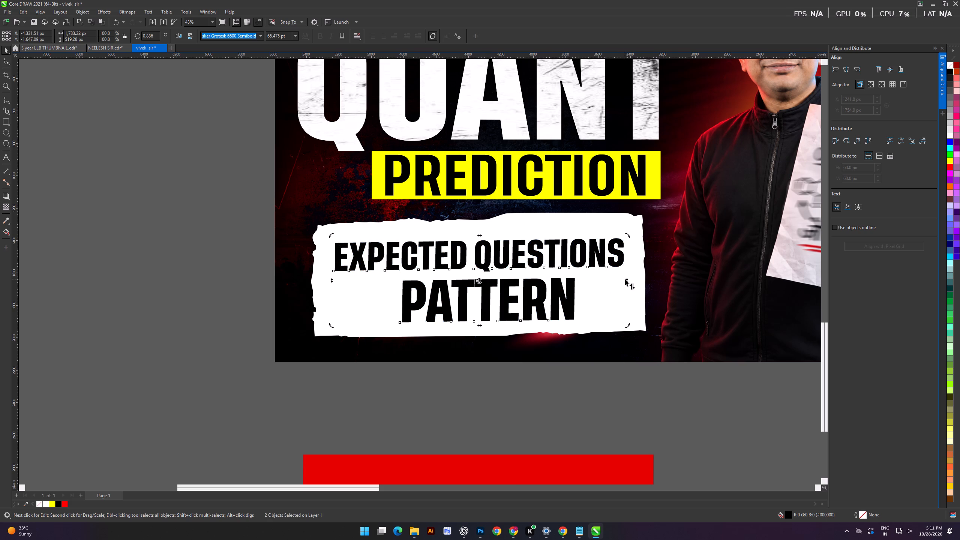
{"action": "left_click_drag", "start_coordinate": [627, 279], "coordinate": [626, 276]}
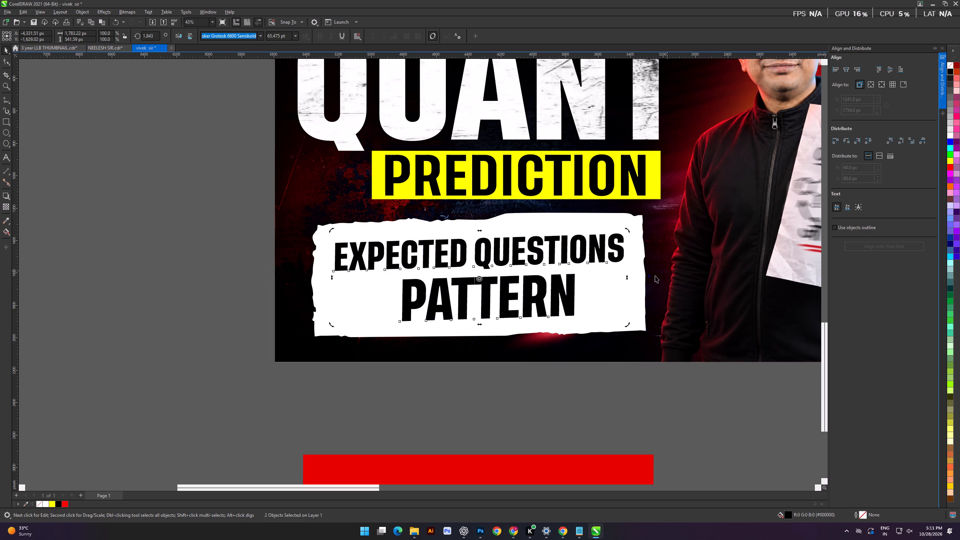
{"action": "left_click", "coordinate": [626, 275]}
{"action": "scroll", "coordinate": [628, 279], "scroll_direction": "up", "scroll_amount": 5}
{"action": "left_click_drag", "start_coordinate": [623, 275], "coordinate": [623, 280]}
{"action": "scroll", "coordinate": [577, 271], "scroll_direction": "down", "scroll_amount": 5}
{"action": "left_click", "coordinate": [150, 252]}
Enlarge the EXPECTED QUESTIONS and PATTERN lines together slightly so they fill more of the torn white strip.
{"action": "left_click_drag", "start_coordinate": [132, 216], "coordinate": [625, 329]}
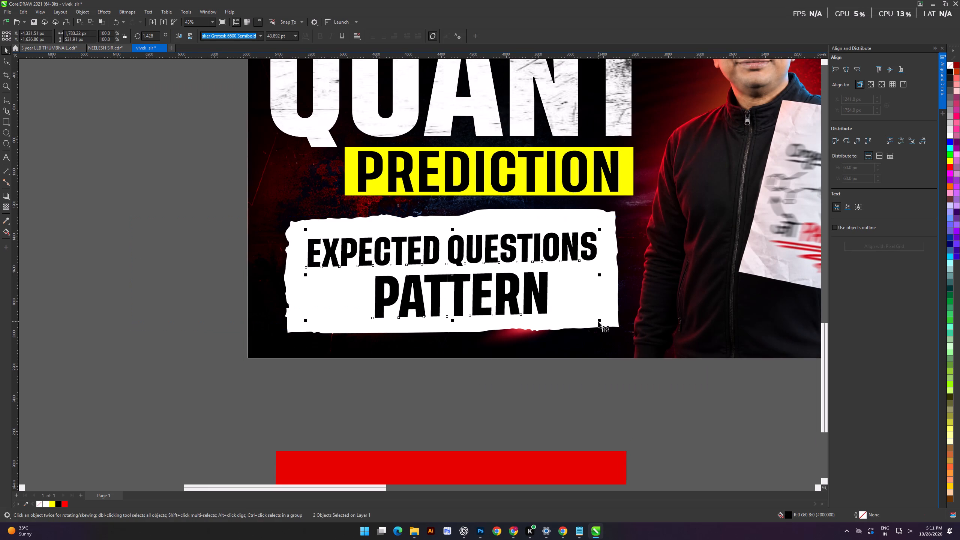
{"action": "left_click_drag", "start_coordinate": [598, 321], "coordinate": [603, 324], "text": "shift"}
{"action": "left_click", "coordinate": [159, 261]}
Move the PATTERN line and the EXPECTED QUESTIONS line slightly down within the torn white strip.
{"action": "scroll", "coordinate": [475, 271], "scroll_direction": "up", "scroll_amount": 2}
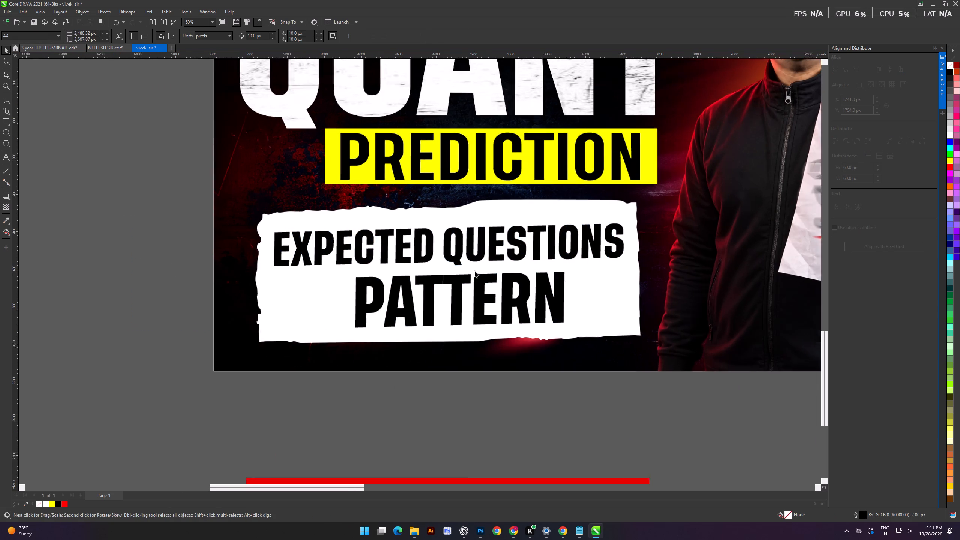
{"action": "left_click_drag", "start_coordinate": [477, 288], "coordinate": [477, 293]}
{"action": "left_click_drag", "start_coordinate": [474, 257], "coordinate": [475, 261]}
{"action": "scroll", "coordinate": [475, 262], "scroll_direction": "down", "scroll_amount": 4}
{"action": "left_click", "coordinate": [238, 247]}
{"action": "scroll", "coordinate": [360, 282], "scroll_direction": "down", "scroll_amount": 5}
{"action": "scroll", "coordinate": [375, 286], "scroll_direction": "up", "scroll_amount": 7, "text": "shift"}
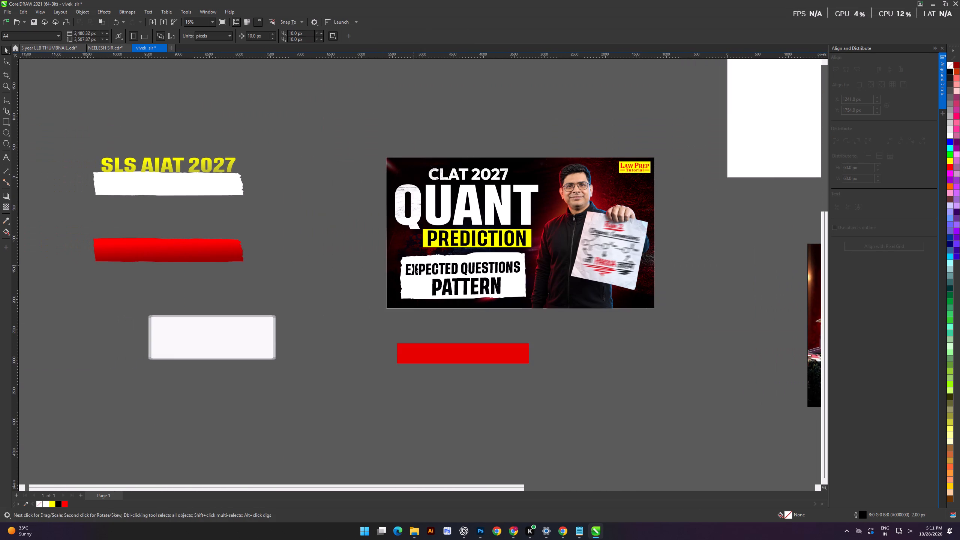
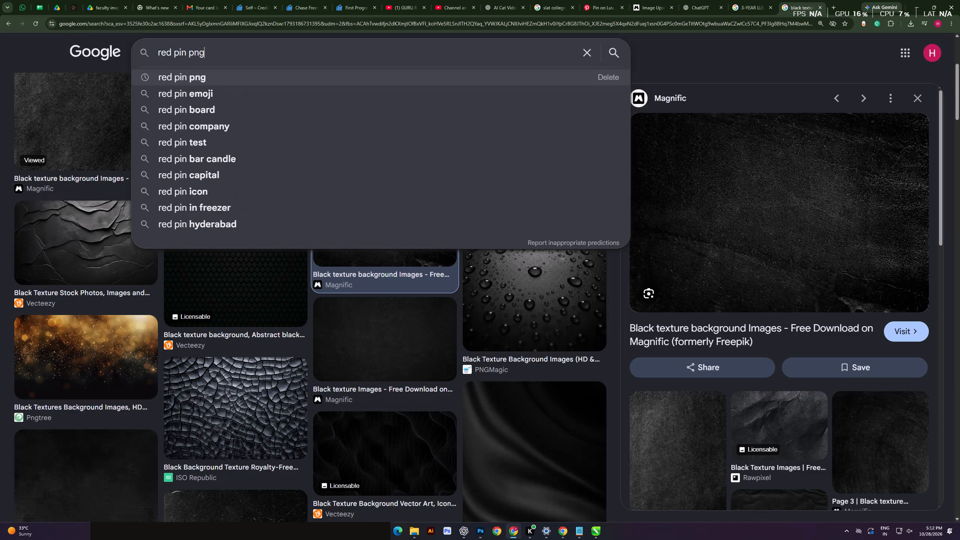
Search for red pin png images and compare the push-pin pictures to find one suitable for the torn strip.
{"action": "key", "text": "Return"}
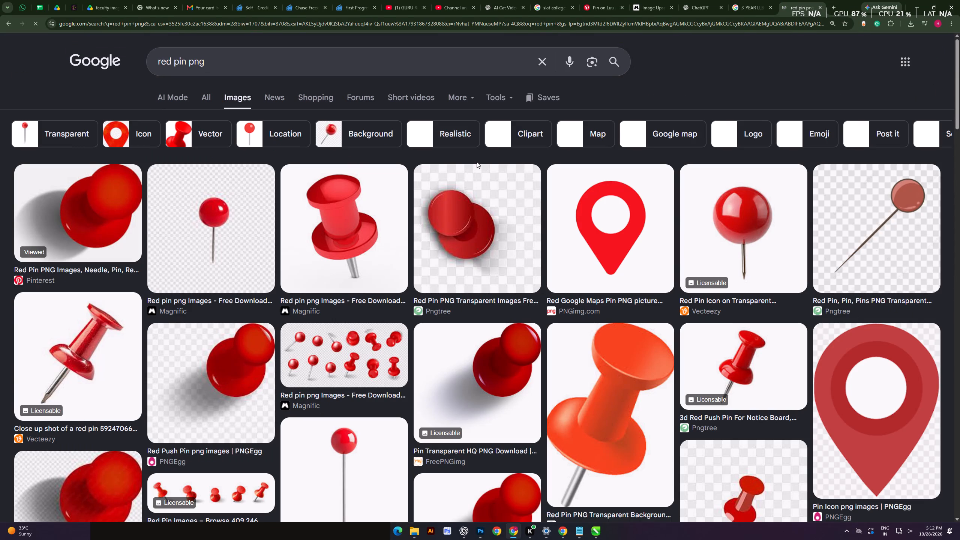
{"action": "scroll", "coordinate": [479, 237], "scroll_direction": "down", "scroll_amount": 2}
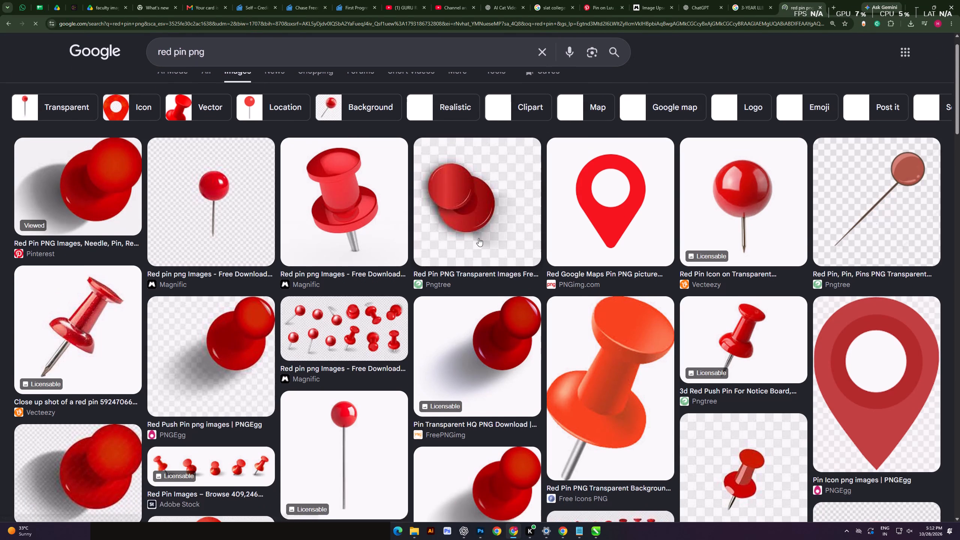
{"action": "scroll", "coordinate": [490, 239], "scroll_direction": "down", "scroll_amount": 9}
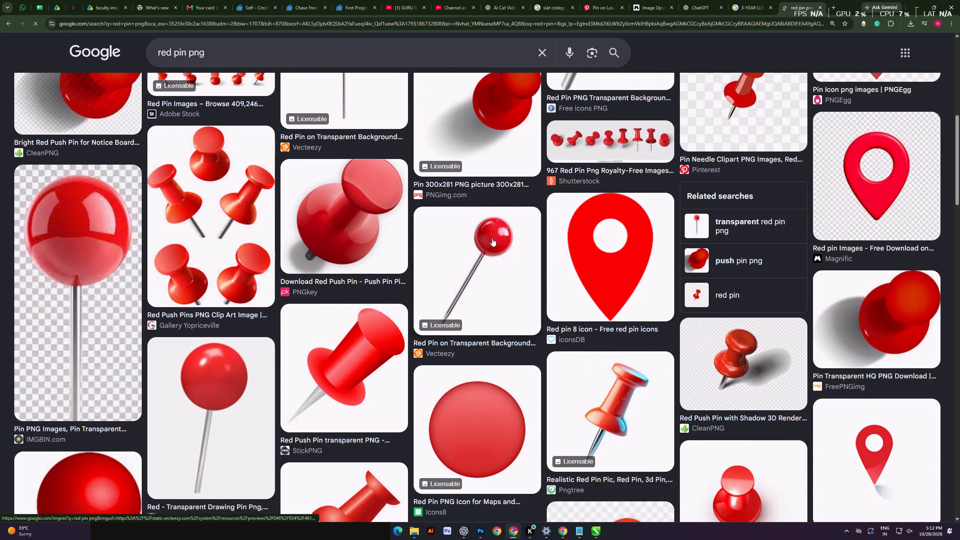
{"action": "scroll", "coordinate": [494, 238], "scroll_direction": "down", "scroll_amount": 4}
{"action": "scroll", "coordinate": [502, 238], "scroll_direction": "up", "scroll_amount": 13}
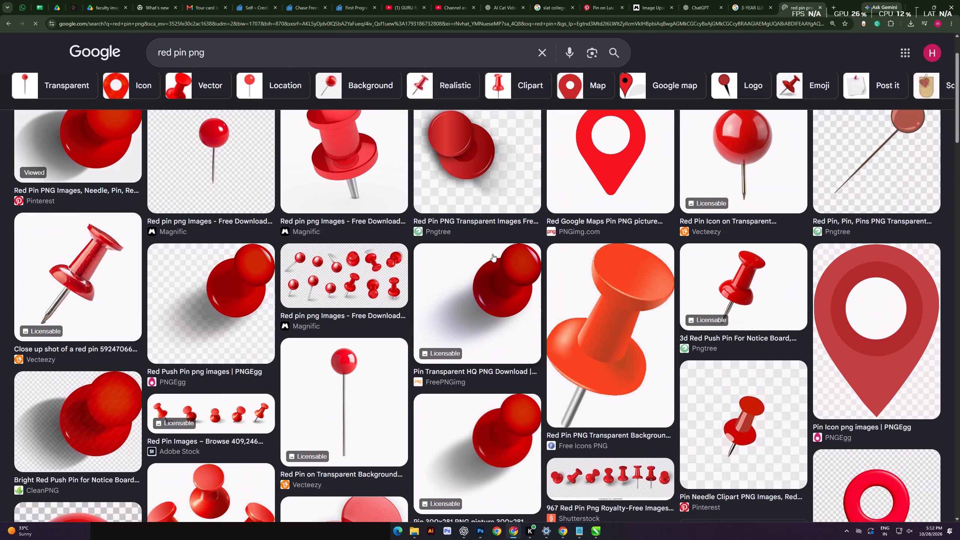
{"action": "scroll", "coordinate": [491, 268], "scroll_direction": "up", "scroll_amount": 1}
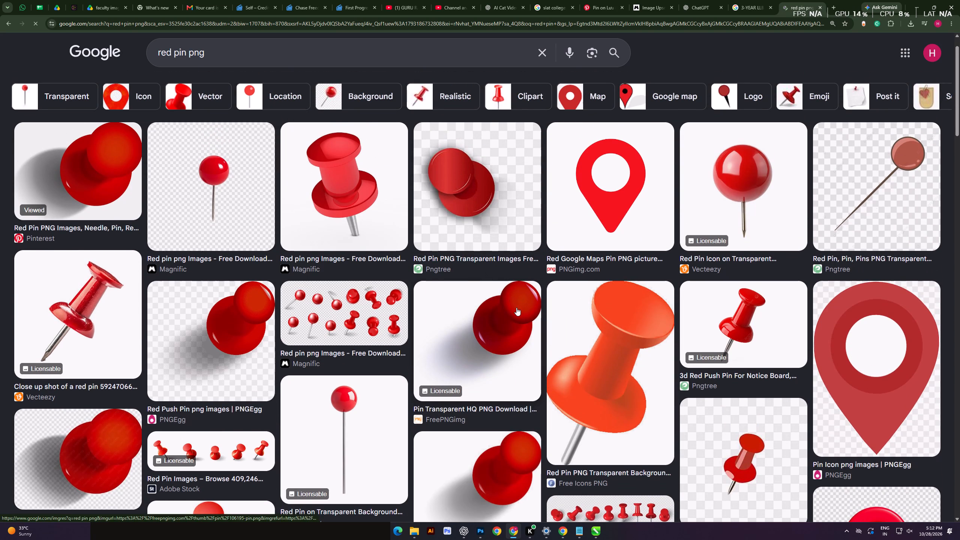
{"action": "left_click", "coordinate": [516, 307]}
{"action": "scroll", "coordinate": [861, 195], "scroll_direction": "down", "scroll_amount": 4}
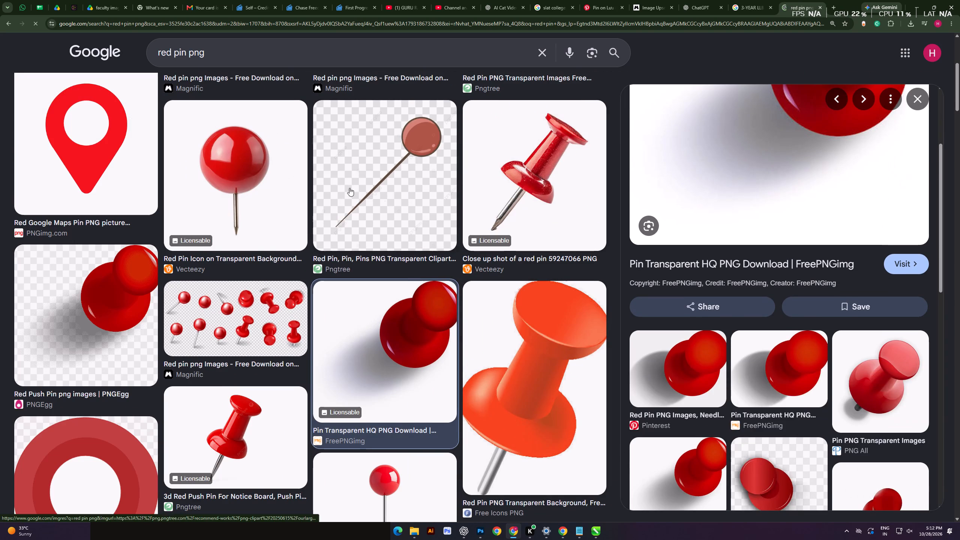
{"action": "scroll", "coordinate": [319, 176], "scroll_direction": "up", "scroll_amount": 8}
{"action": "scroll", "coordinate": [358, 232], "scroll_direction": "up", "scroll_amount": 3}
{"action": "scroll", "coordinate": [319, 237], "scroll_direction": "down", "scroll_amount": 7}
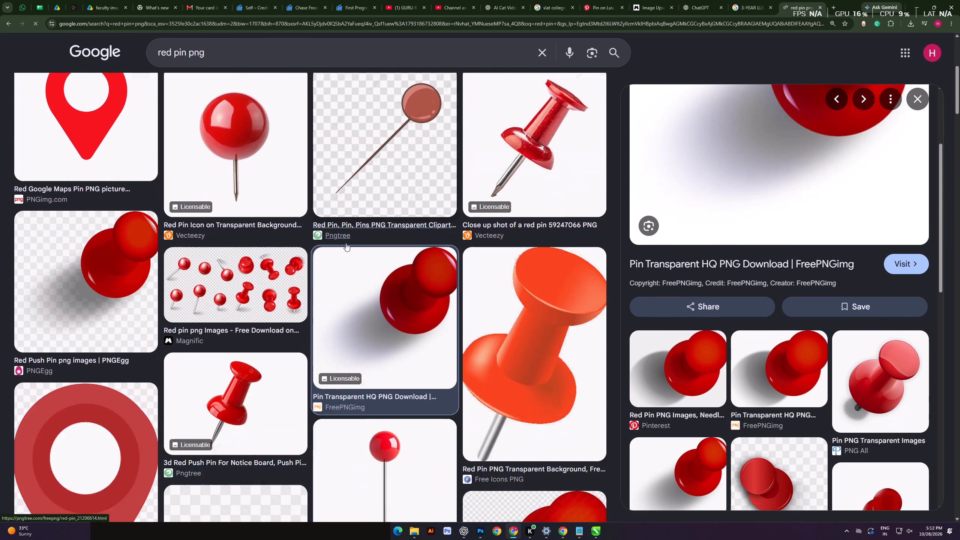
{"action": "scroll", "coordinate": [346, 243], "scroll_direction": "down", "scroll_amount": 18}
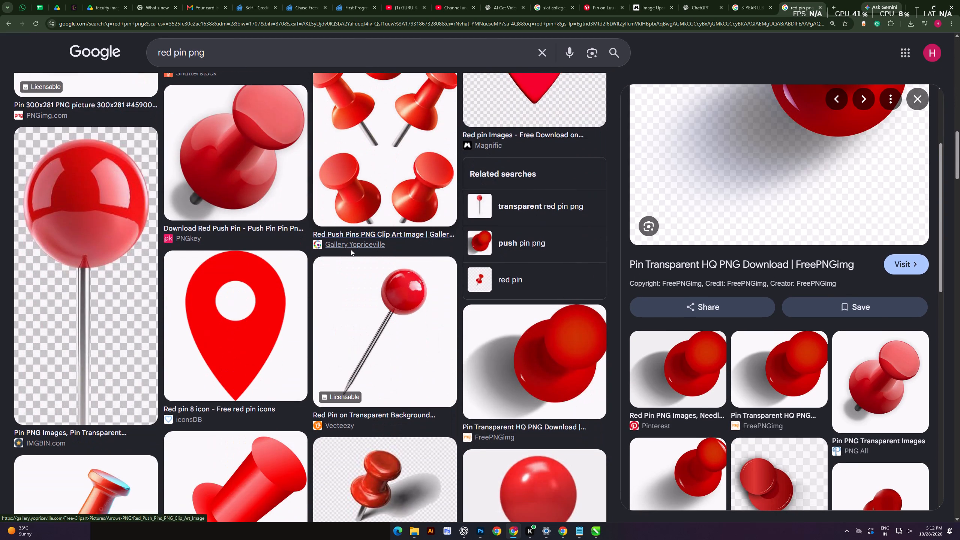
{"action": "scroll", "coordinate": [351, 249], "scroll_direction": "down", "scroll_amount": 13}
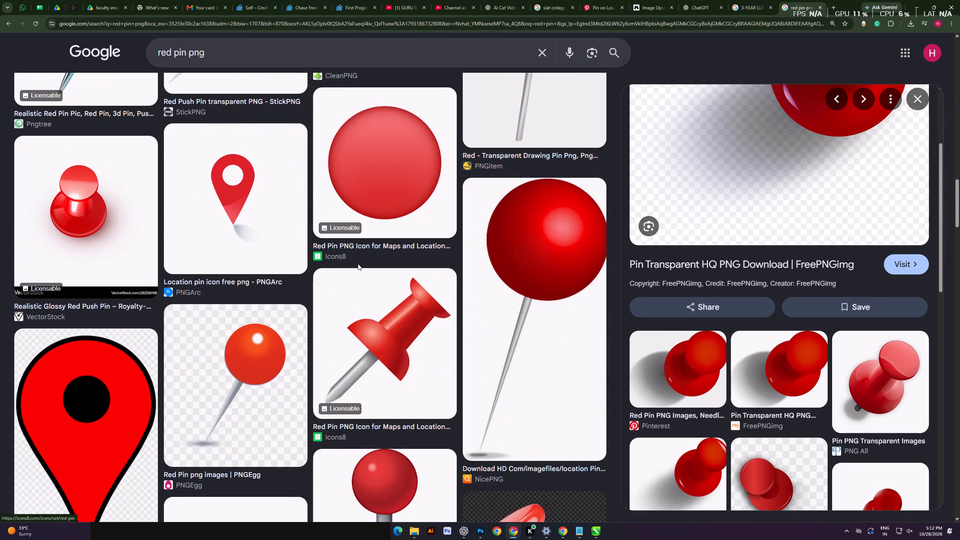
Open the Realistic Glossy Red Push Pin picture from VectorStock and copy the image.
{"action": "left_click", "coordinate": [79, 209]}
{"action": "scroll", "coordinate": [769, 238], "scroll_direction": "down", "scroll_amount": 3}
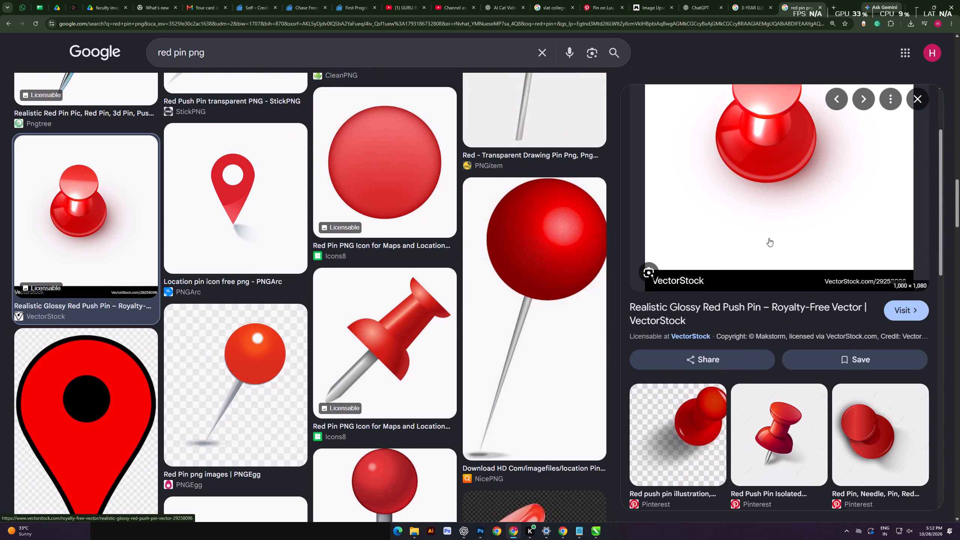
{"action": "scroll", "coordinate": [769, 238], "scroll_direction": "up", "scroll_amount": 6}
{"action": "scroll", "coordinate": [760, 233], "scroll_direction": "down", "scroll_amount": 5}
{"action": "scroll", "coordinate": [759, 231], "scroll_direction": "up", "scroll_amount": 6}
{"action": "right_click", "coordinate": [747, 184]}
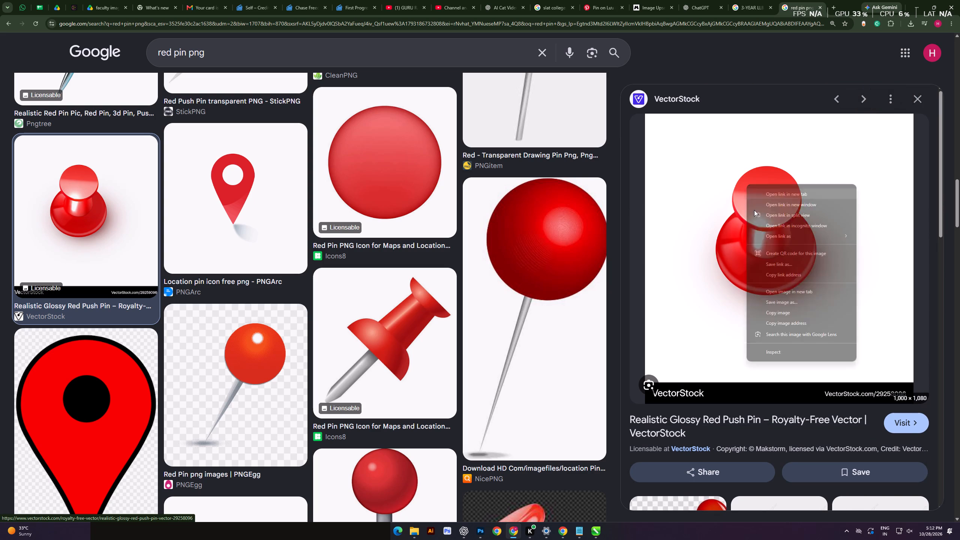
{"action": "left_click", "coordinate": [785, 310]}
Browse the related pin pictures and copy PNGEgg's tilted red drawing pin with a cast shadow.
{"action": "scroll", "coordinate": [747, 265], "scroll_direction": "down", "scroll_amount": 8}
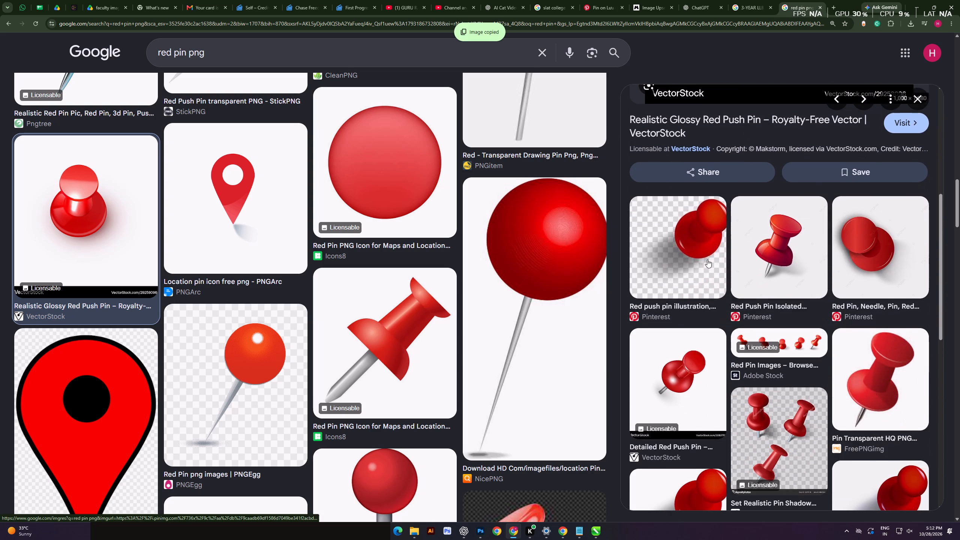
{"action": "left_click", "coordinate": [700, 253]}
{"action": "scroll", "coordinate": [730, 229], "scroll_direction": "down", "scroll_amount": 7}
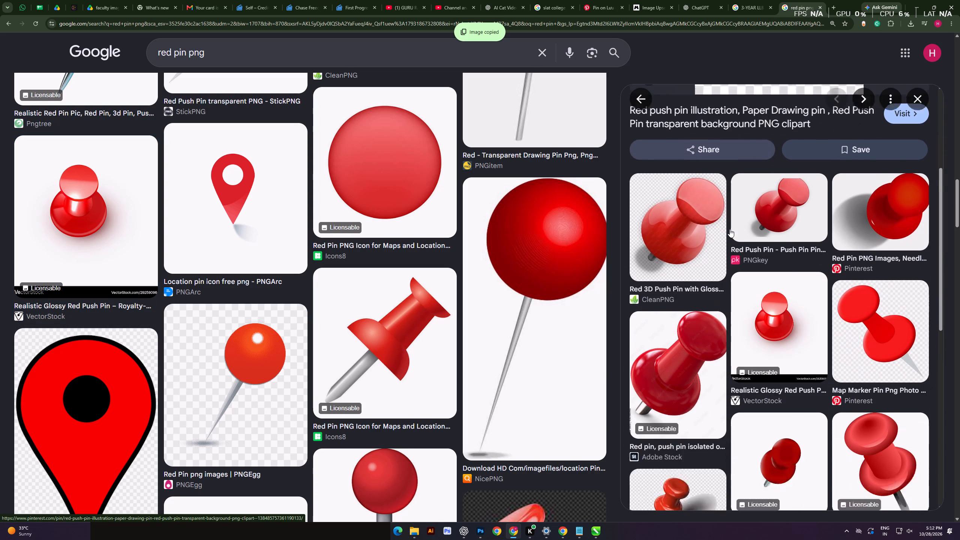
{"action": "scroll", "coordinate": [730, 229], "scroll_direction": "down", "scroll_amount": 3}
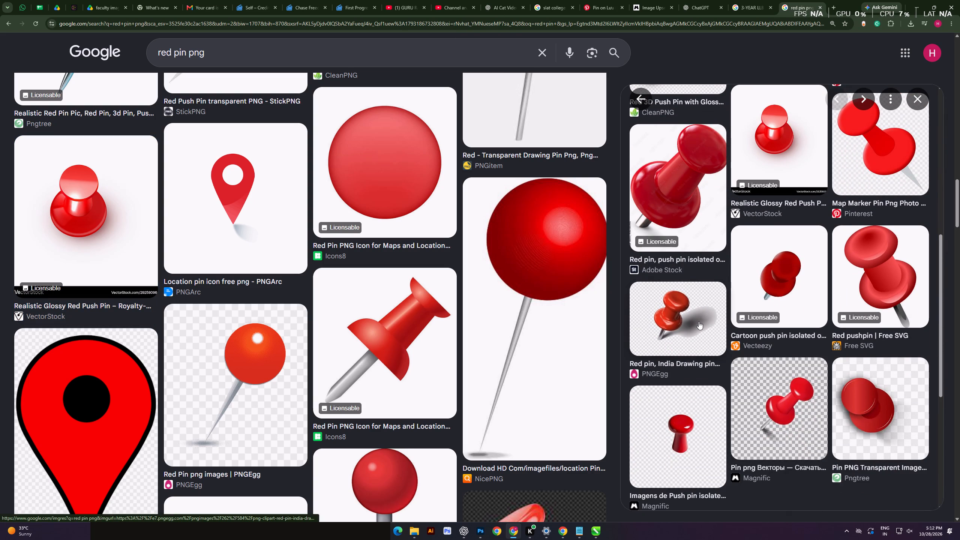
{"action": "left_click", "coordinate": [679, 315]}
{"action": "right_click", "coordinate": [740, 162]}
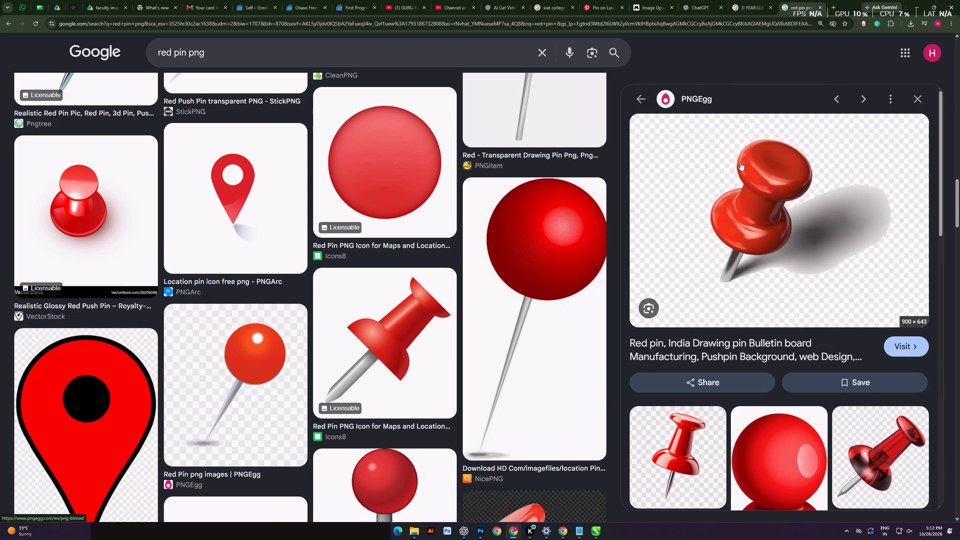
{"action": "left_click", "coordinate": [775, 293]}
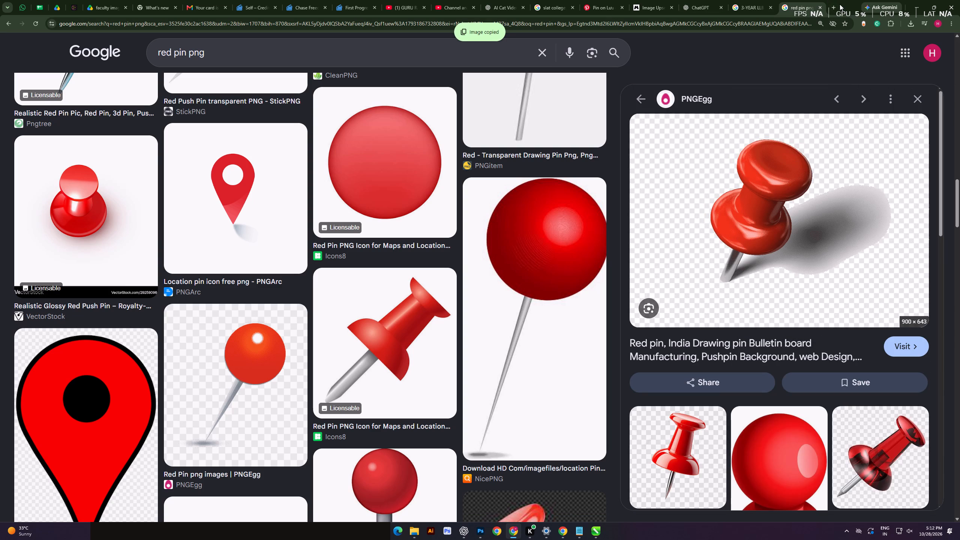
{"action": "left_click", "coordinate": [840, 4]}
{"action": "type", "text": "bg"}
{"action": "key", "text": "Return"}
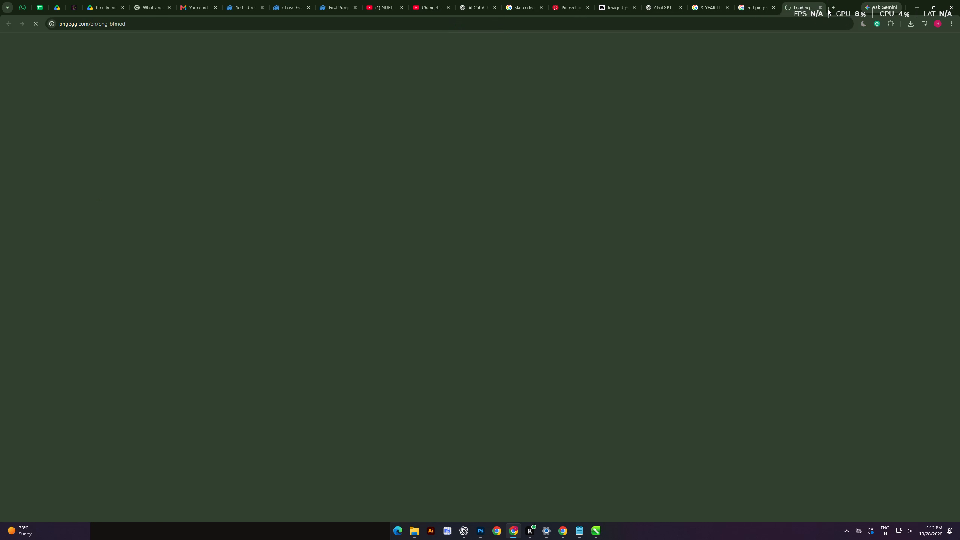
Search for bg in a new browser tab and open Photoroom's Instant Background Remover.
{"action": "left_click", "coordinate": [831, 6]}
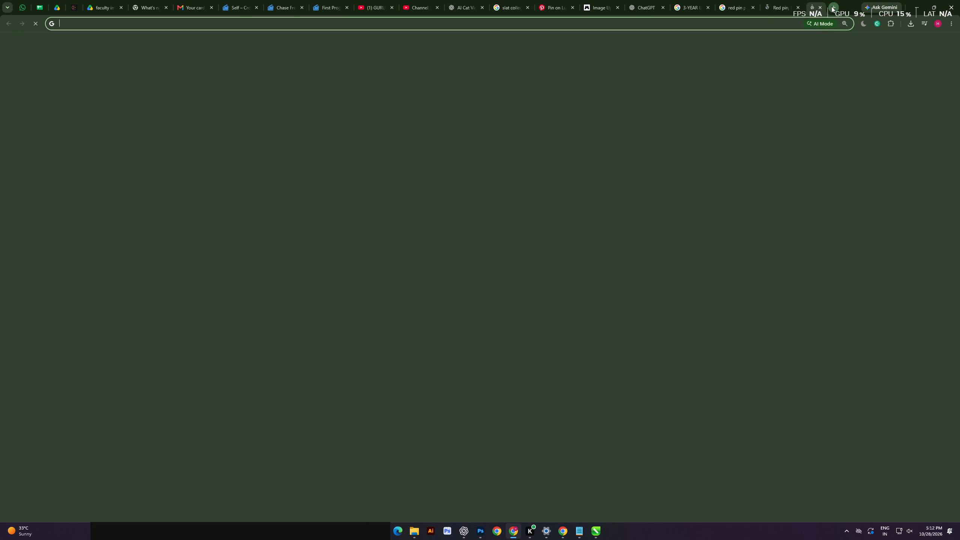
{"action": "key", "text": "b"}
{"action": "key", "text": "g"}
{"action": "key", "text": "Return"}
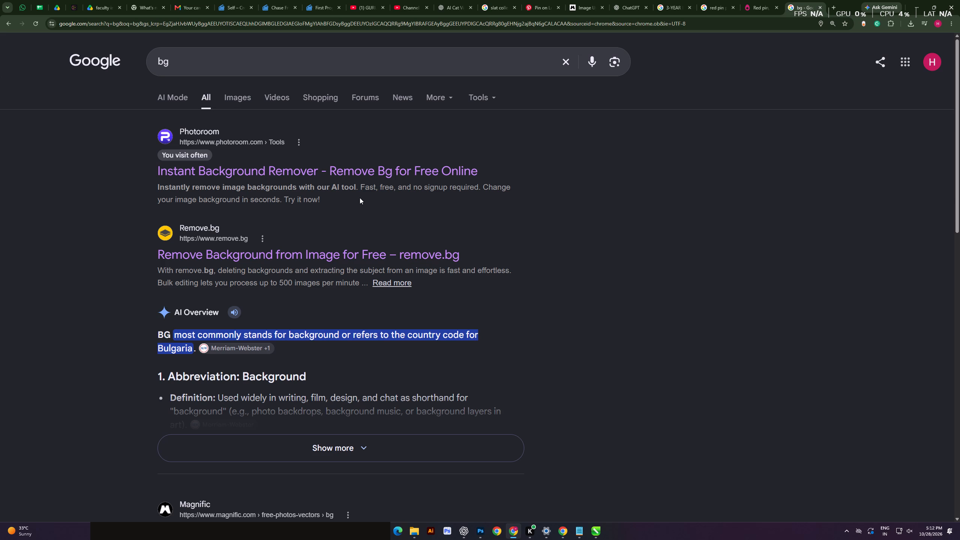
{"action": "left_click_drag", "start_coordinate": [192, 63], "coordinate": [108, 72]}
{"action": "left_click", "coordinate": [194, 175]}
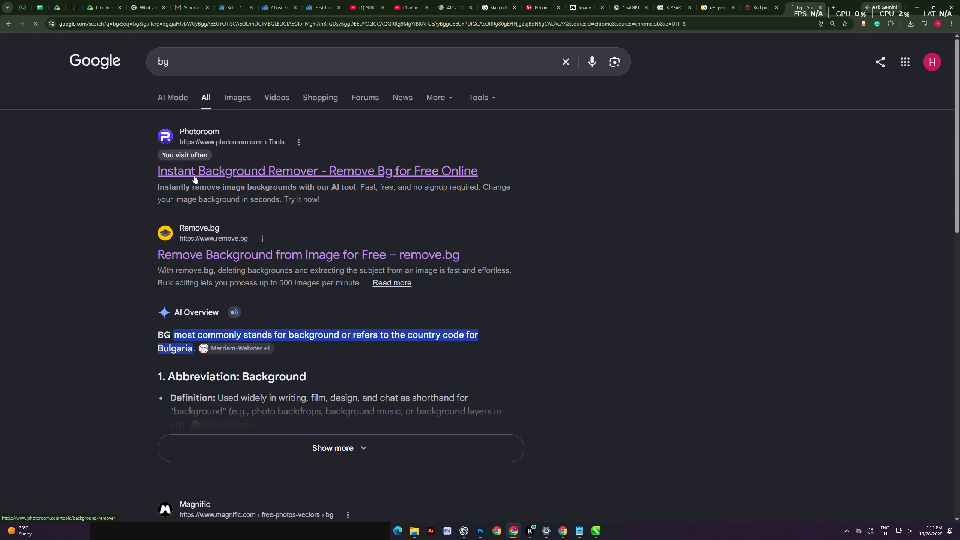
Remove the background from the copied red pin image and download the cutout.
{"action": "key", "text": "ctrl+v"}
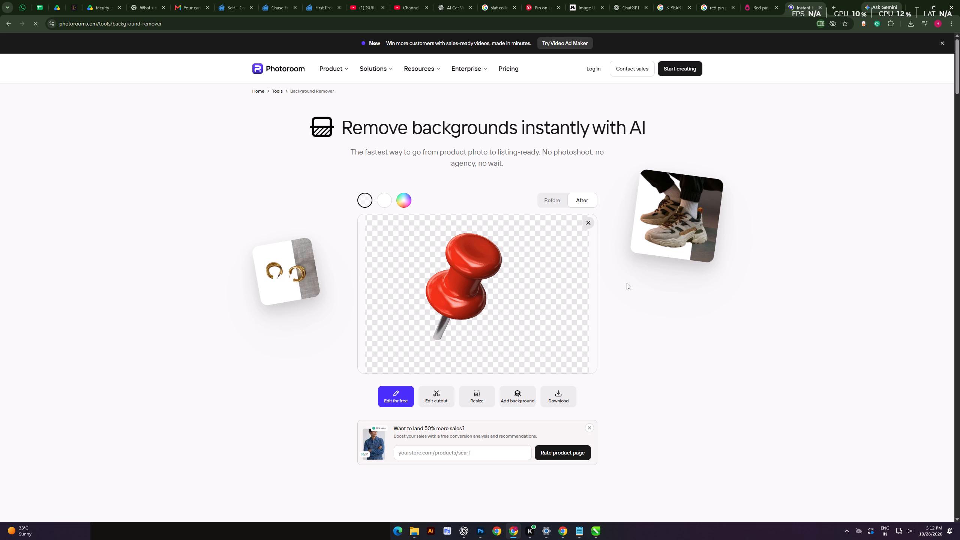
{"action": "left_click", "coordinate": [569, 394]}
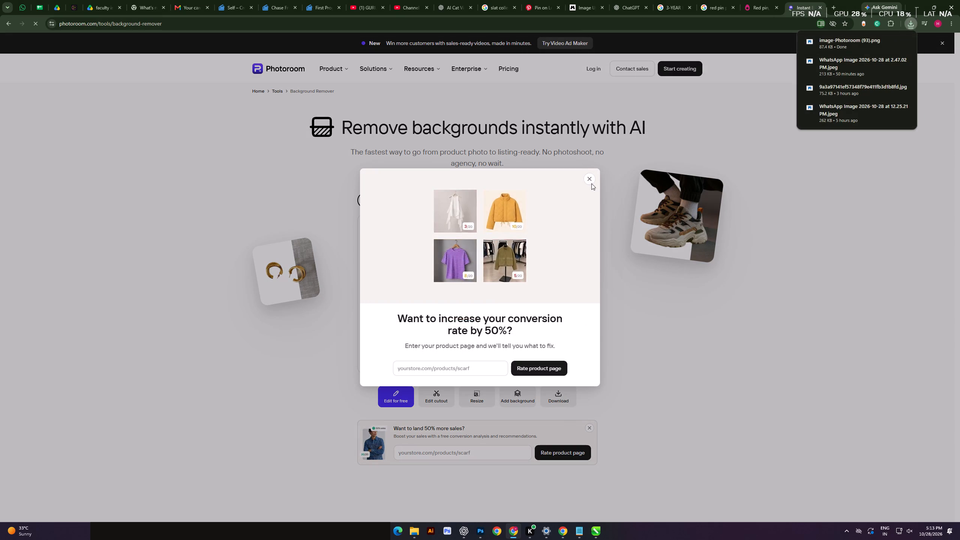
{"action": "left_click", "coordinate": [591, 183]}
Switch to CorelDRAW, import the downloaded pin cutout image-Photoroom (93).png, and place it over the torn white strip.
{"action": "key", "text": "alt+Tab"}
{"action": "left_click", "coordinate": [326, 284]}
{"action": "key", "text": "ctrl+i"}
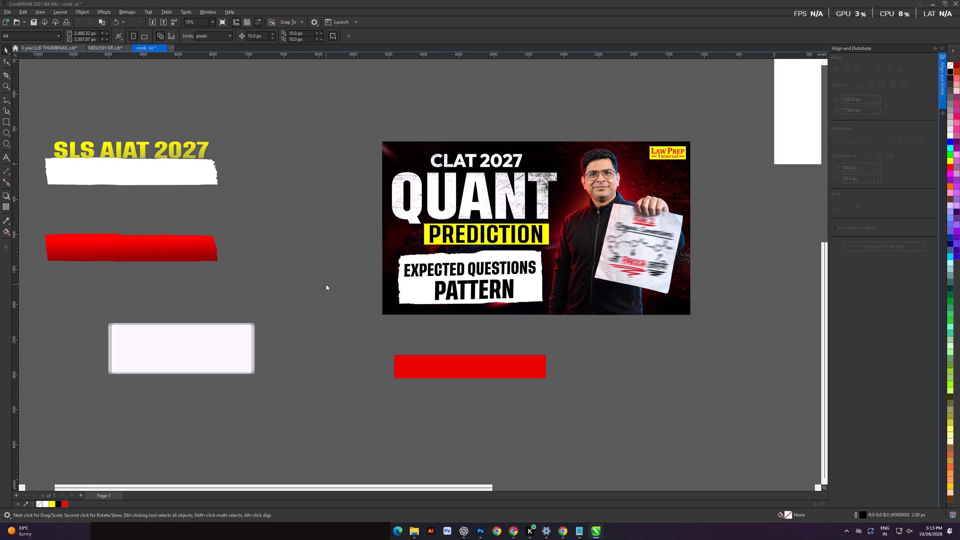
{"action": "double_click", "coordinate": [333, 270]}
{"action": "left_click_drag", "start_coordinate": [315, 248], "coordinate": [372, 328]}
{"action": "left_click_drag", "start_coordinate": [347, 328], "coordinate": [347, 324]}
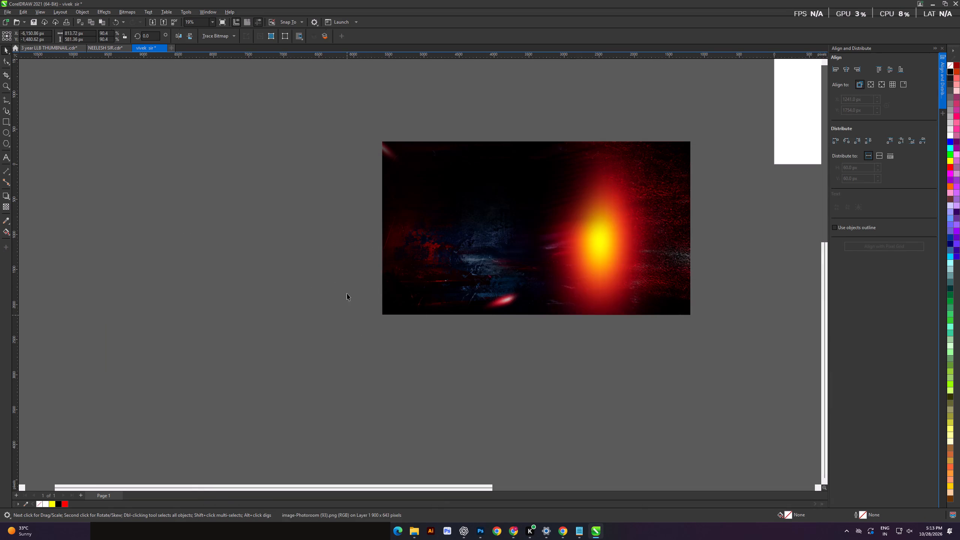
{"action": "left_click_drag", "start_coordinate": [339, 267], "coordinate": [456, 258]}
Shrink the red pin image to about 368 px wide and position it at the middle of the torn strip's upper edge.
{"action": "scroll", "coordinate": [474, 261], "scroll_direction": "up", "scroll_amount": 10}
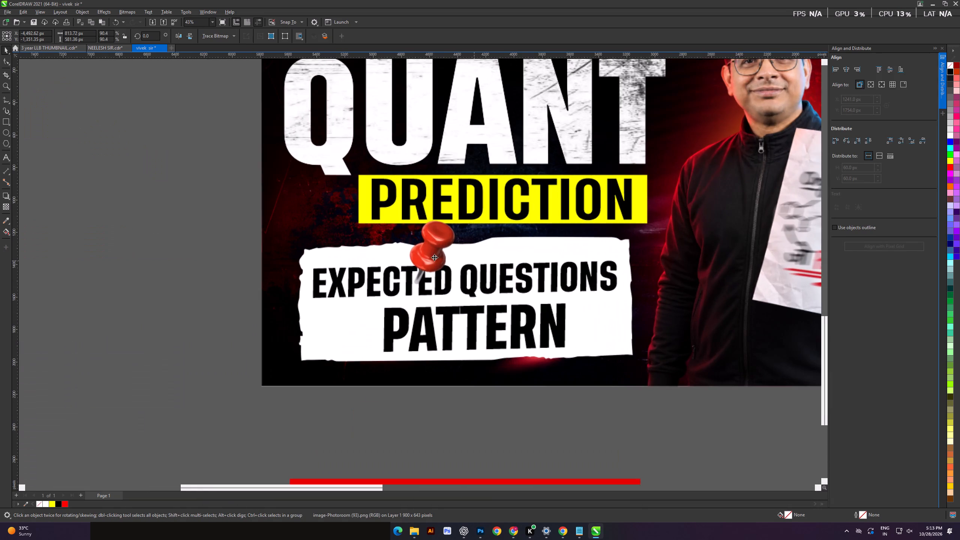
{"action": "left_click_drag", "start_coordinate": [434, 257], "coordinate": [462, 243]}
{"action": "left_click_drag", "start_coordinate": [537, 293], "coordinate": [518, 297], "text": "shift"}
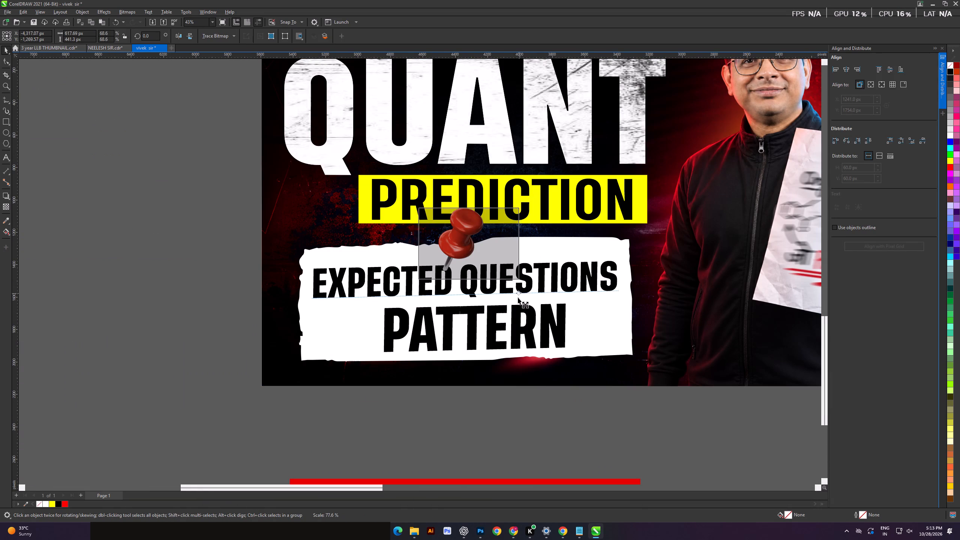
{"action": "left_click_drag", "start_coordinate": [518, 297], "coordinate": [508, 299], "text": "shift"}
{"action": "left_click_drag", "start_coordinate": [467, 246], "coordinate": [462, 250]}
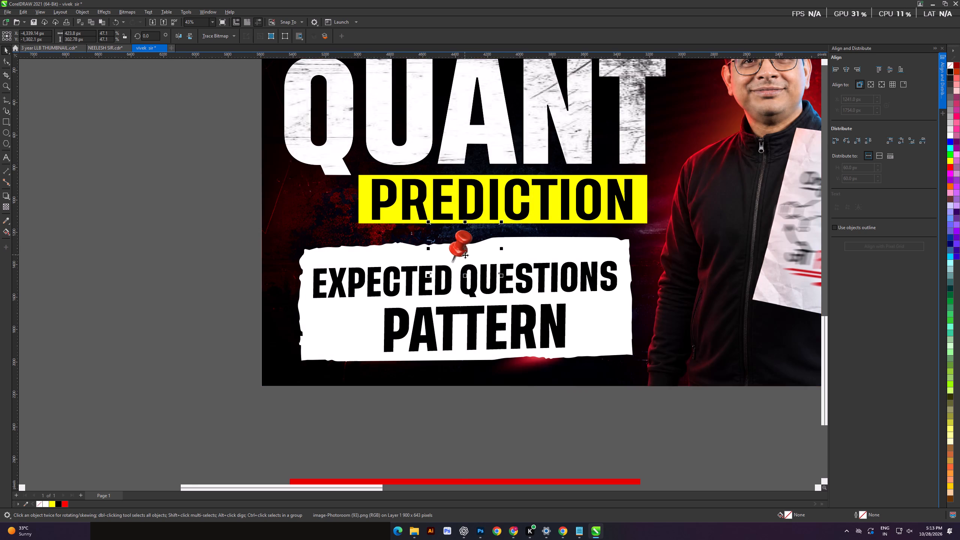
{"action": "scroll", "coordinate": [465, 255], "scroll_direction": "up", "scroll_amount": 5}
{"action": "left_click", "coordinate": [457, 248]}
{"action": "left_click_drag", "start_coordinate": [455, 246], "coordinate": [452, 241]}
{"action": "left_click_drag", "start_coordinate": [537, 286], "coordinate": [528, 288], "text": "shift"}
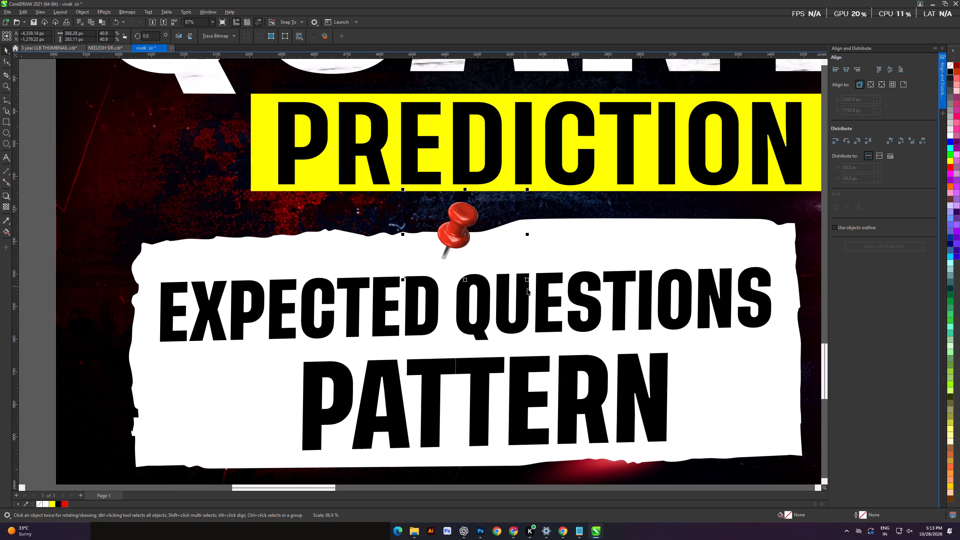
{"action": "left_click_drag", "start_coordinate": [466, 237], "coordinate": [460, 242]}
Add a perspective drop shadow extending right from the red pin and set the shadow opacity to 100.
{"action": "left_click", "coordinate": [460, 242]}
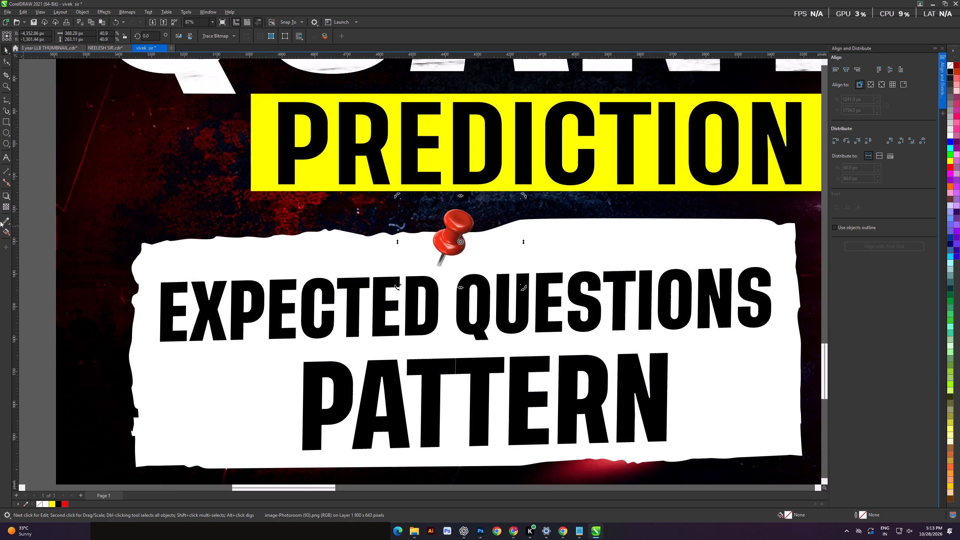
{"action": "left_click", "coordinate": [2, 196]}
{"action": "left_click_drag", "start_coordinate": [408, 240], "coordinate": [525, 232]}
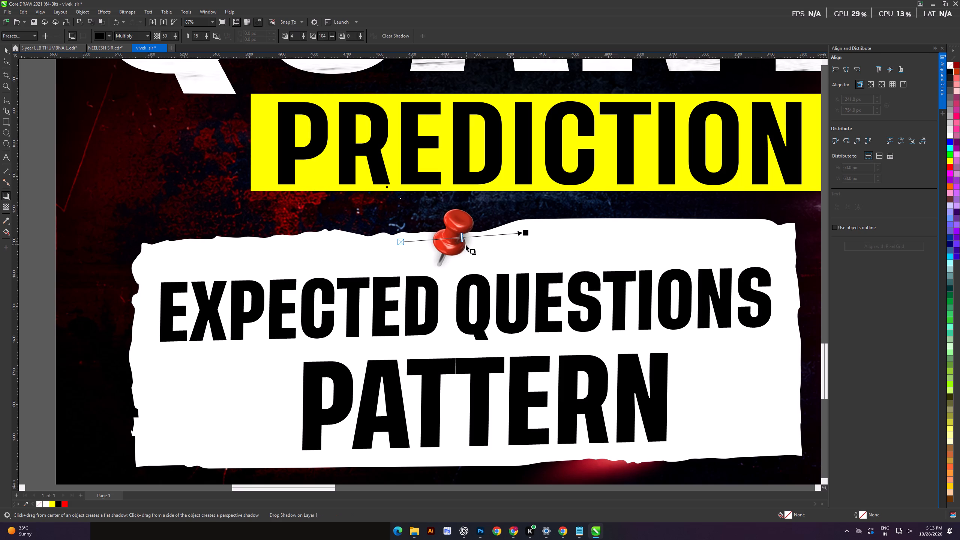
{"action": "left_click_drag", "start_coordinate": [462, 239], "coordinate": [532, 239]}
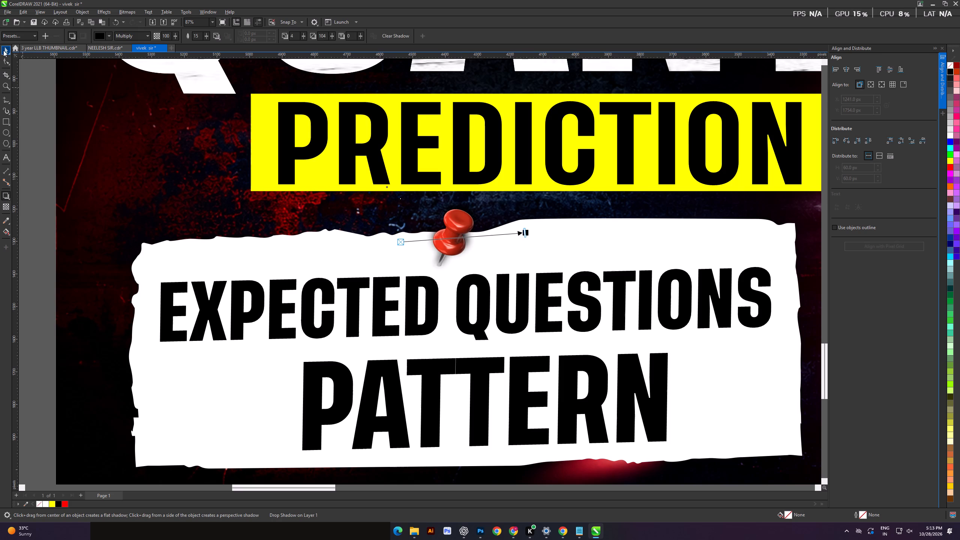
{"action": "left_click", "coordinate": [3, 50]}
{"action": "scroll", "coordinate": [238, 202], "scroll_direction": "down", "scroll_amount": 5}
{"action": "left_click", "coordinate": [109, 255]}
Apply a linear fountain transparency along the red pin's needle so its tip fades out into the torn strip.
{"action": "scroll", "coordinate": [268, 256], "scroll_direction": "down", "scroll_amount": 3}
{"action": "scroll", "coordinate": [288, 267], "scroll_direction": "up", "scroll_amount": 5, "text": "shift"}
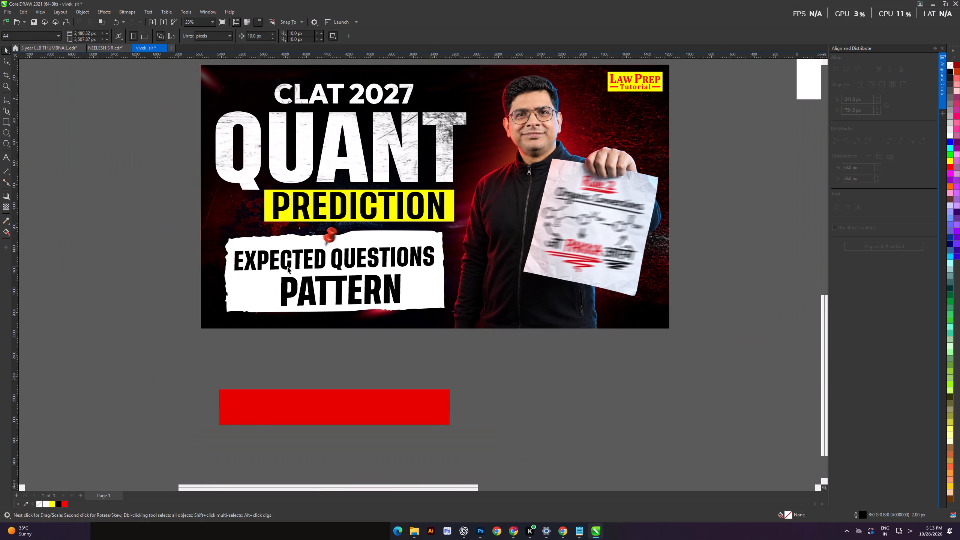
{"action": "scroll", "coordinate": [288, 267], "scroll_direction": "up", "scroll_amount": 6, "text": "shift"}
{"action": "left_click", "coordinate": [211, 262]}
{"action": "scroll", "coordinate": [282, 267], "scroll_direction": "up", "scroll_amount": 4, "text": "shift"}
{"action": "scroll", "coordinate": [424, 232], "scroll_direction": "up", "scroll_amount": 6}
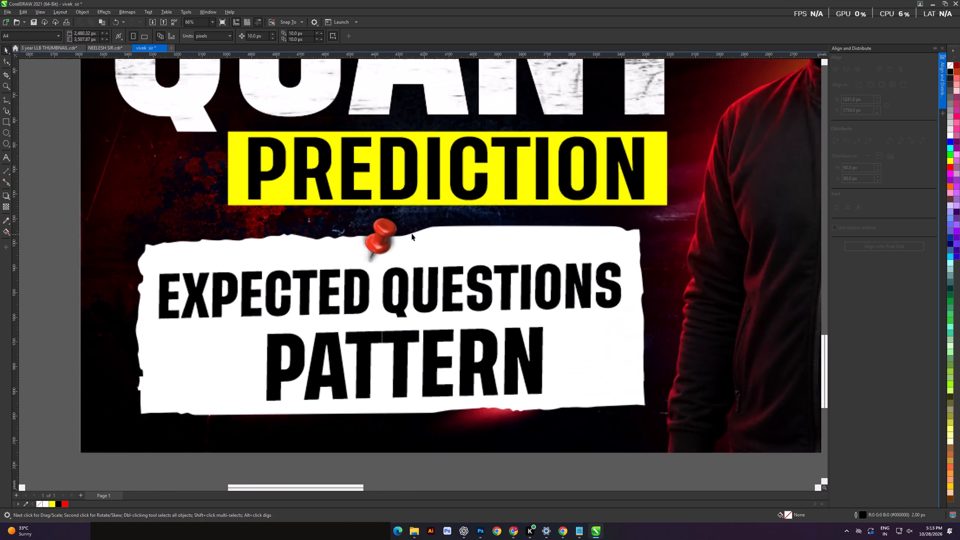
{"action": "scroll", "coordinate": [412, 234], "scroll_direction": "up", "scroll_amount": 5}
{"action": "left_click", "coordinate": [378, 253]}
{"action": "left_click", "coordinate": [3, 207]}
{"action": "scroll", "coordinate": [365, 274], "scroll_direction": "up", "scroll_amount": 6}
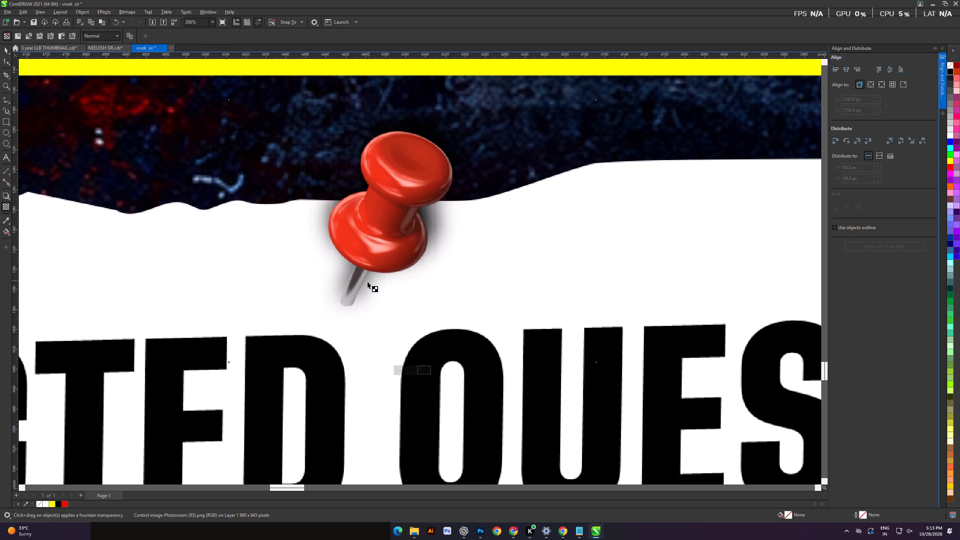
{"action": "left_click_drag", "start_coordinate": [360, 278], "coordinate": [348, 307]}
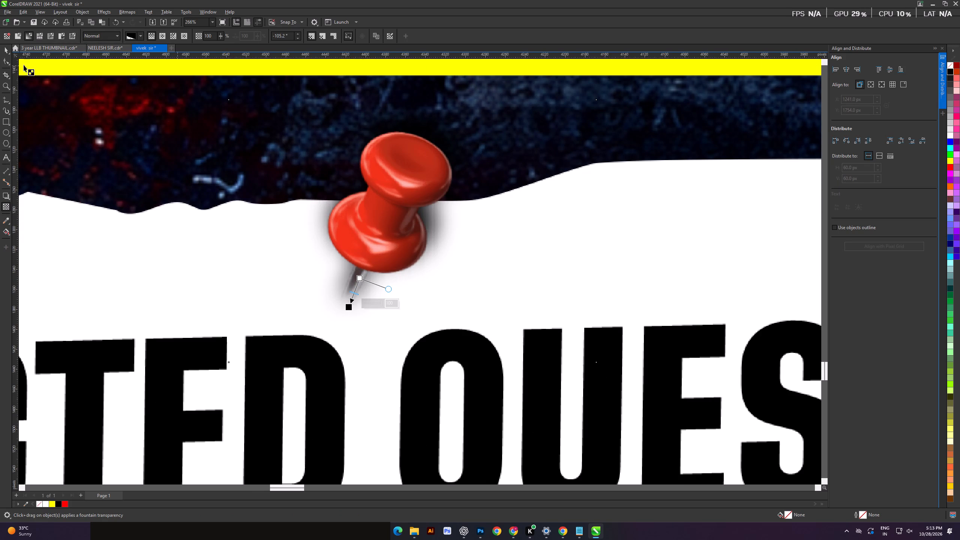
{"action": "left_click", "coordinate": [3, 51]}
{"action": "scroll", "coordinate": [418, 241], "scroll_direction": "down", "scroll_amount": 15}
{"action": "left_click", "coordinate": [155, 237]}
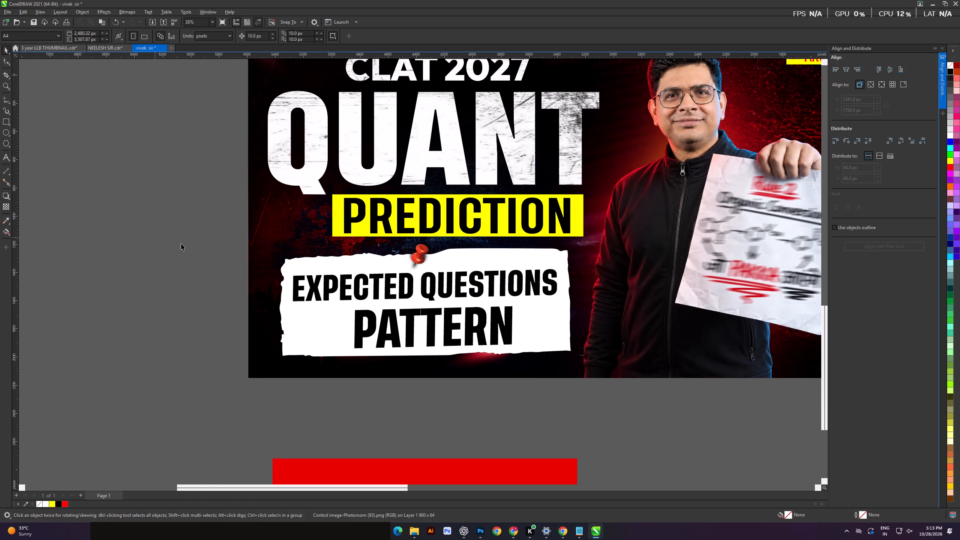
Reduce the opacity of the red pin's drop shadow to 40.
{"action": "scroll", "coordinate": [407, 265], "scroll_direction": "up", "scroll_amount": 4}
{"action": "left_click", "coordinate": [425, 252]}
{"action": "left_click", "coordinate": [1, 198]}
{"action": "left_click", "coordinate": [3, 195]}
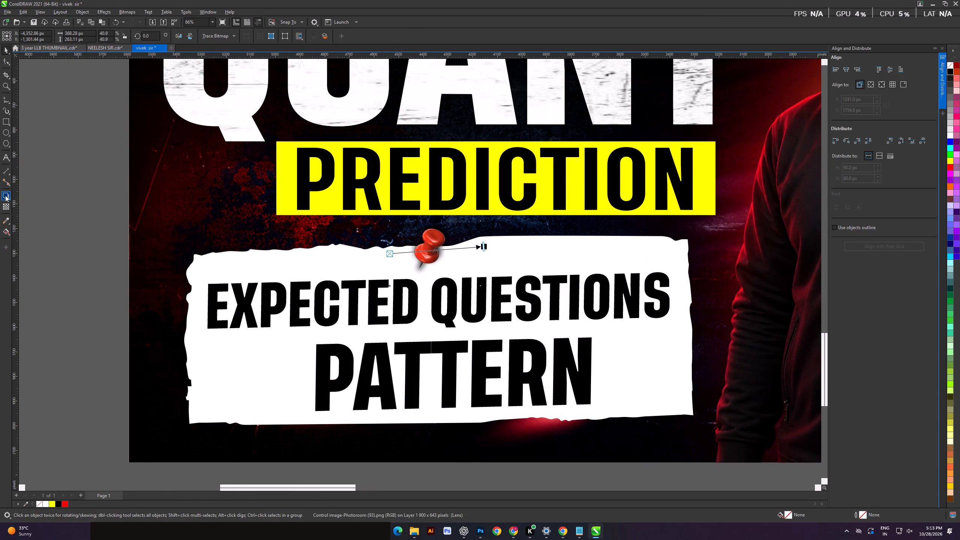
{"action": "scroll", "coordinate": [460, 253], "scroll_direction": "up", "scroll_amount": 5}
{"action": "left_click_drag", "start_coordinate": [505, 240], "coordinate": [391, 275]}
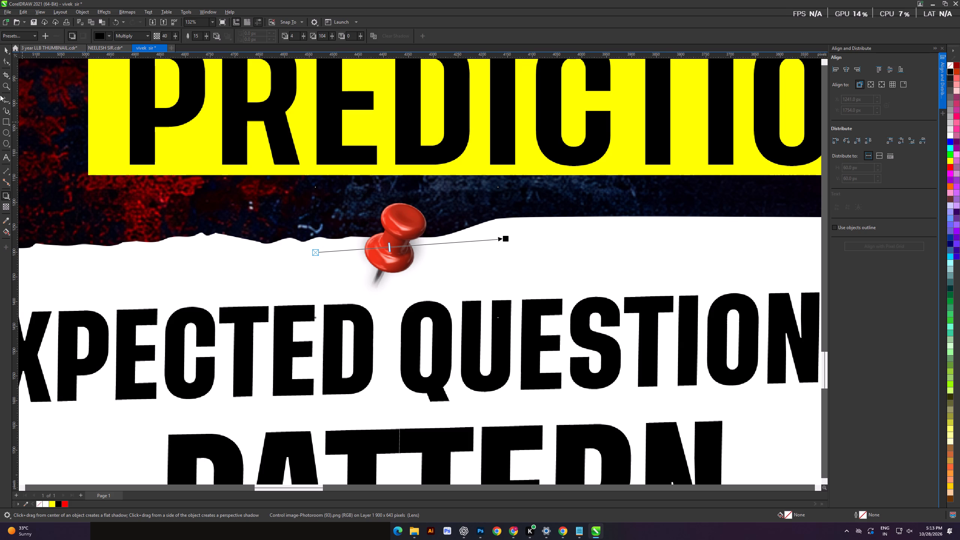
{"action": "left_click", "coordinate": [7, 48]}
{"action": "scroll", "coordinate": [384, 235], "scroll_direction": "down", "scroll_amount": 12}
{"action": "left_click", "coordinate": [213, 253]}
{"action": "scroll", "coordinate": [301, 277], "scroll_direction": "down", "scroll_amount": 3}
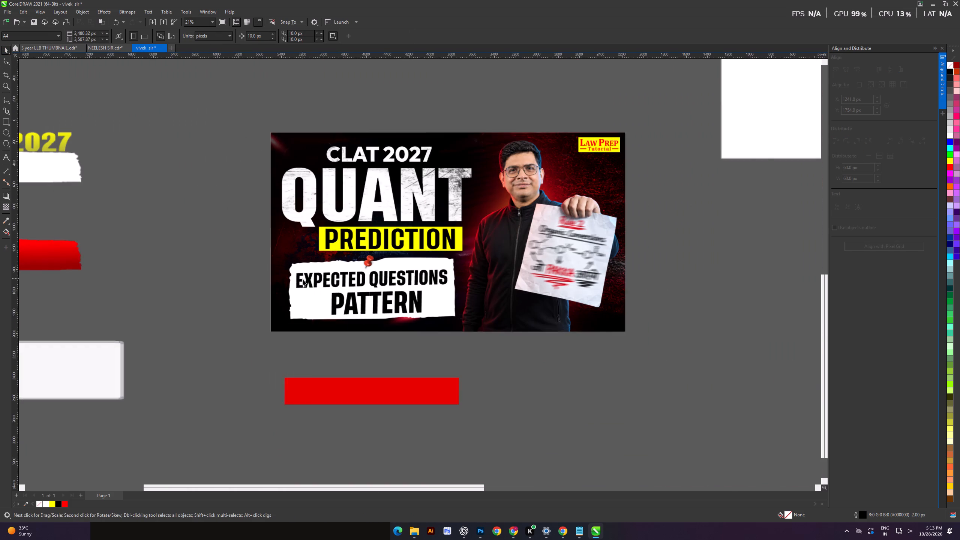
Fill the word PATTERN on the torn strip with red (#FF0000).
{"action": "scroll", "coordinate": [303, 279], "scroll_direction": "up", "scroll_amount": 4, "text": "shift"}
{"action": "left_click", "coordinate": [273, 279]}
{"action": "scroll", "coordinate": [350, 285], "scroll_direction": "up", "scroll_amount": 8, "text": "shift"}
{"action": "left_click", "coordinate": [438, 306]}
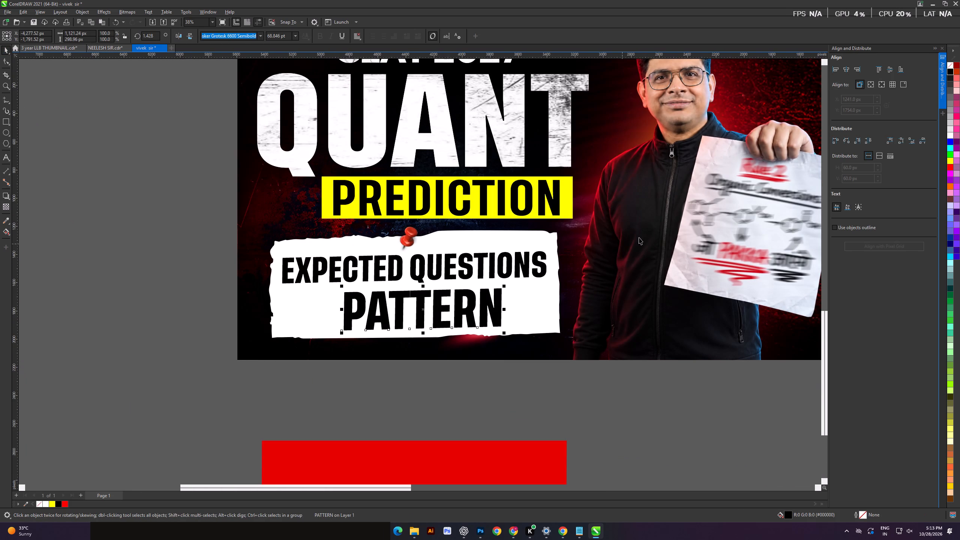
{"action": "left_click", "coordinate": [951, 168]}
{"action": "left_click", "coordinate": [166, 295]}
{"action": "scroll", "coordinate": [485, 355], "scroll_direction": "up", "scroll_amount": 4, "text": "shift"}
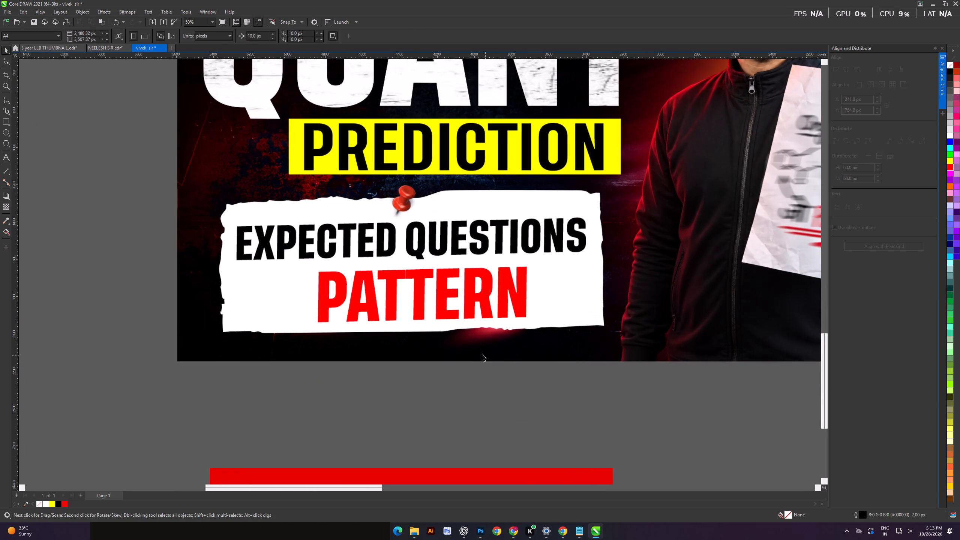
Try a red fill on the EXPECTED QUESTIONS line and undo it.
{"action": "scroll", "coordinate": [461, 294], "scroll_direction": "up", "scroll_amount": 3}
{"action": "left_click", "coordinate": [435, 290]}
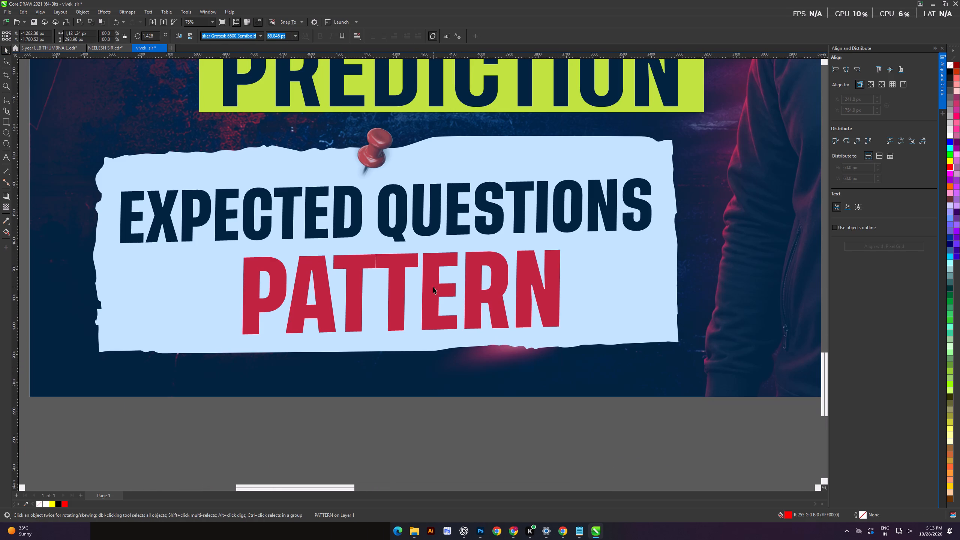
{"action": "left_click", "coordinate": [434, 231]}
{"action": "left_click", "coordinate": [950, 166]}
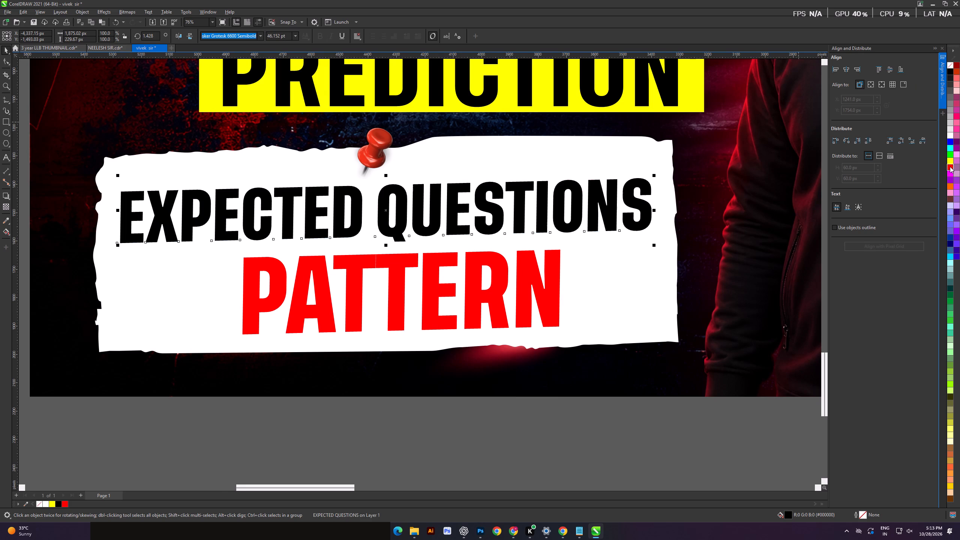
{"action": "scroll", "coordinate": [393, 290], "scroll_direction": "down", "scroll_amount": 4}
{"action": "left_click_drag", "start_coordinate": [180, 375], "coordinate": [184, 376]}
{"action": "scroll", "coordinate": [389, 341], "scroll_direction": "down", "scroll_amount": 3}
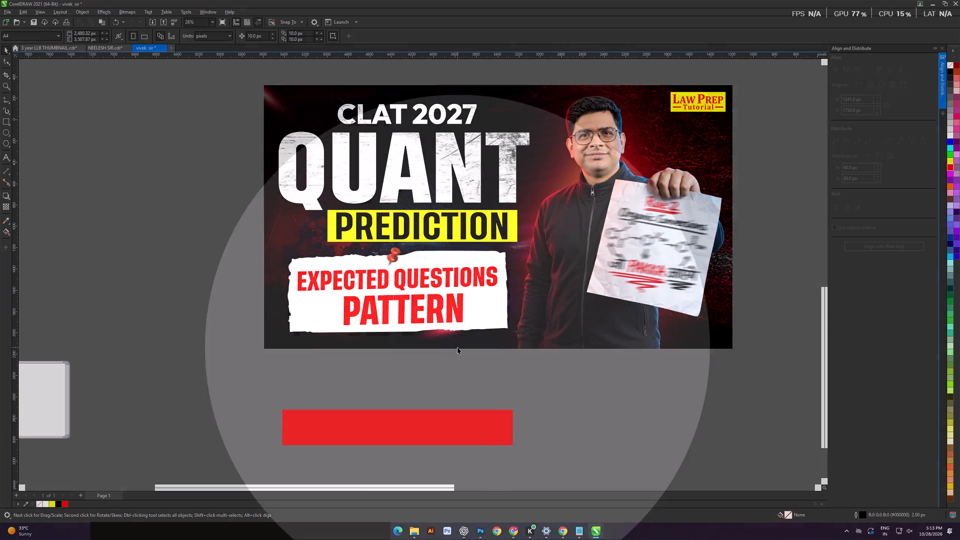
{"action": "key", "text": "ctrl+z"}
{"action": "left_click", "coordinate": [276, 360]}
Give the EXPECTED QUESTIONS and PATTERN texts a 16 px white outline with Scale with object, Behind fill and Overprint outline enabled.
{"action": "scroll", "coordinate": [443, 287], "scroll_direction": "up", "scroll_amount": 3}
{"action": "left_click", "coordinate": [401, 319]}
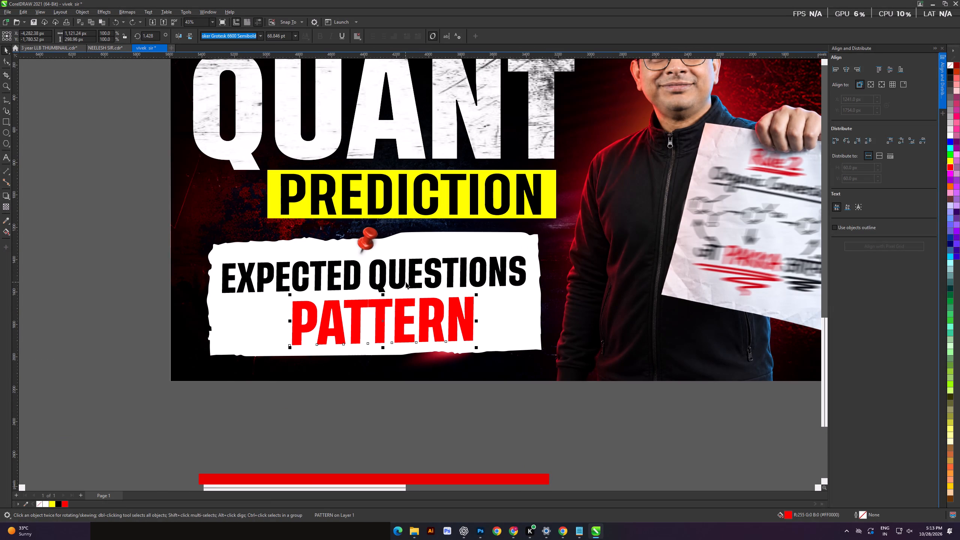
{"action": "left_click", "coordinate": [406, 282], "text": "shift"}
{"action": "key", "text": "F12"}
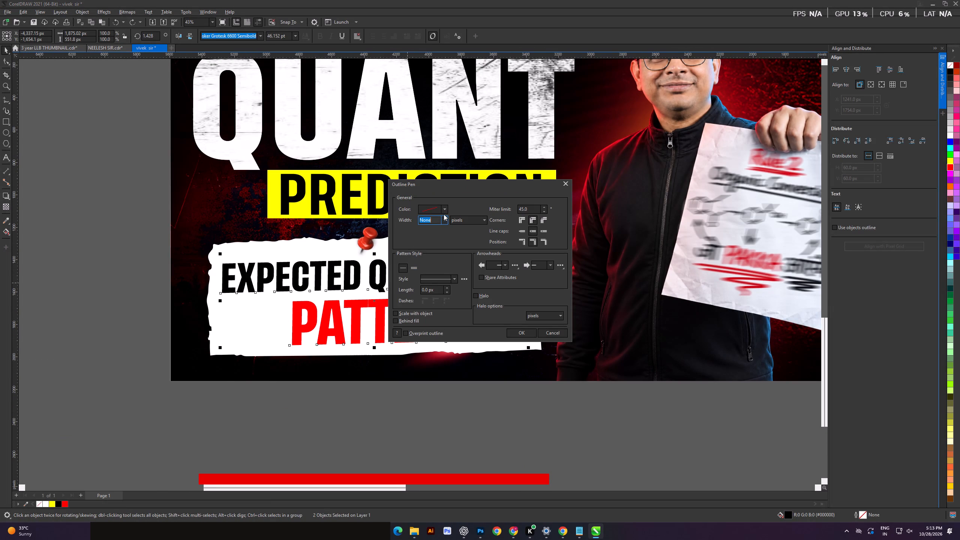
{"action": "left_click", "coordinate": [444, 214]}
{"action": "left_click", "coordinate": [446, 221]}
{"action": "left_click", "coordinate": [443, 277]}
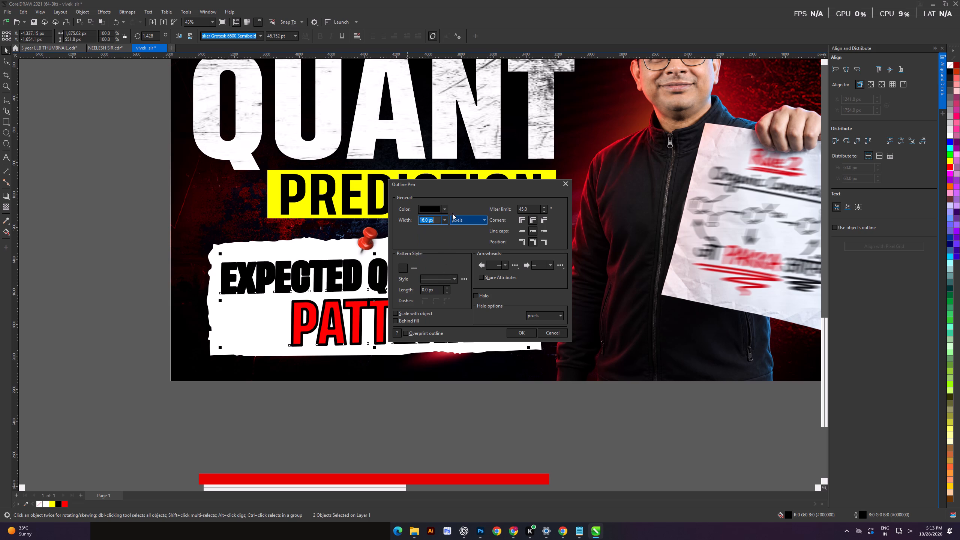
{"action": "left_click", "coordinate": [447, 207]}
{"action": "left_click_drag", "start_coordinate": [460, 261], "coordinate": [388, 229]}
{"action": "left_click", "coordinate": [398, 321]}
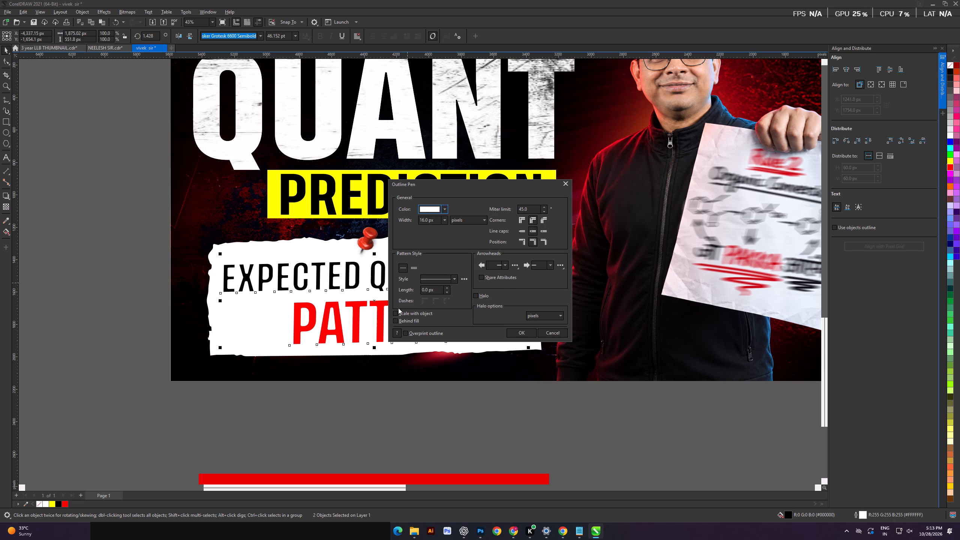
{"action": "left_click", "coordinate": [398, 308]}
{"action": "left_click", "coordinate": [405, 319]}
{"action": "left_click", "coordinate": [405, 316]}
{"action": "left_click", "coordinate": [420, 333]}
{"action": "left_click", "coordinate": [522, 334]}
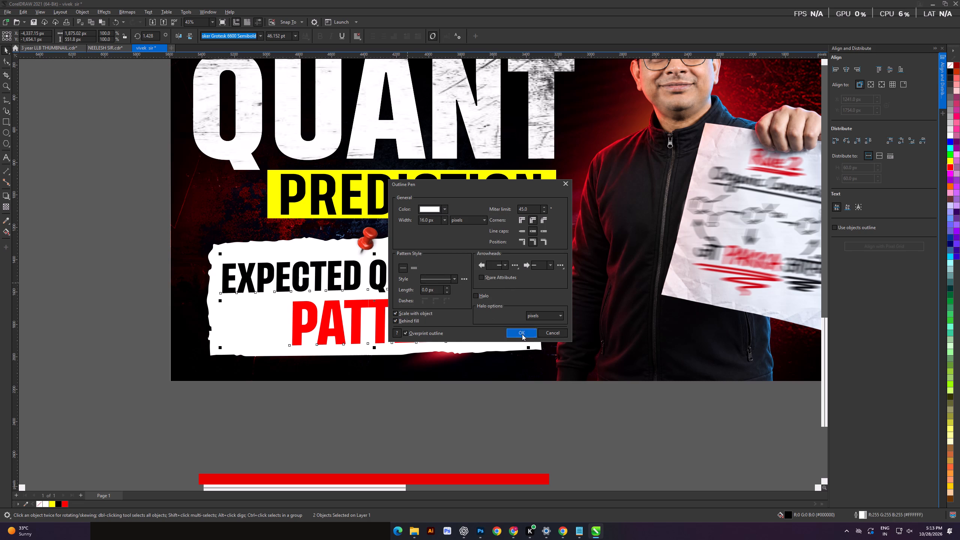
Add a black perspective drop shadow extending right from both subtitle text lines and reduce its opacity to a faint level.
{"action": "left_click", "coordinate": [3, 197]}
{"action": "left_click_drag", "start_coordinate": [249, 282], "coordinate": [335, 276]}
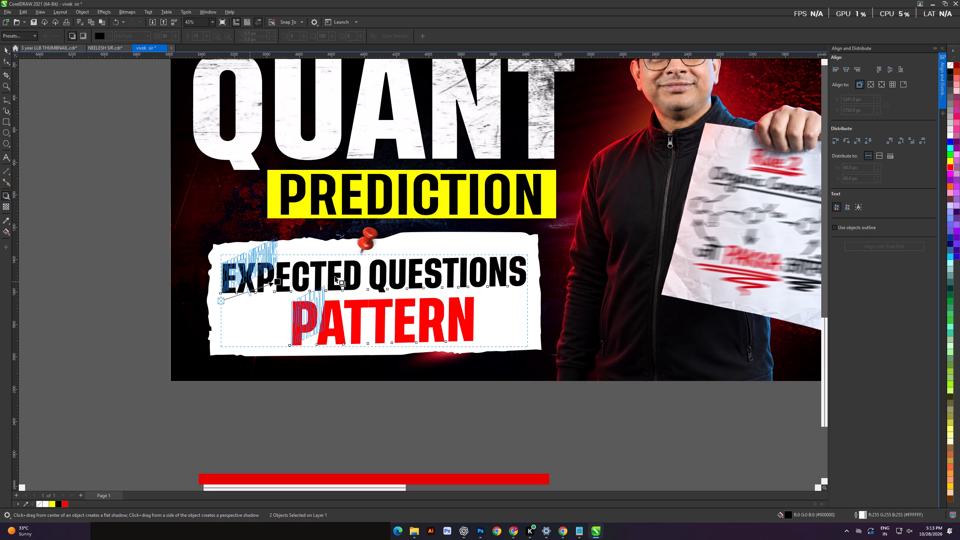
{"action": "left_click_drag", "start_coordinate": [335, 276], "coordinate": [528, 302]}
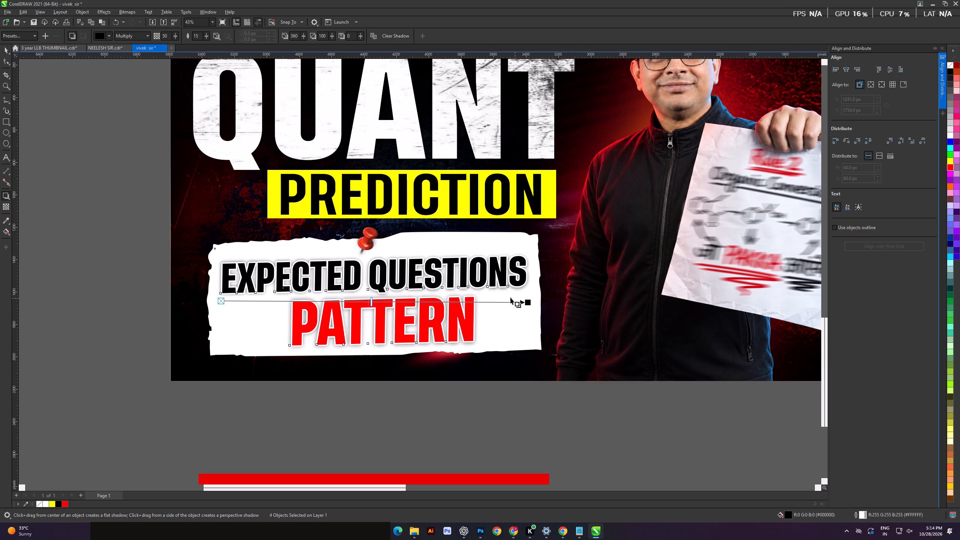
{"action": "left_click_drag", "start_coordinate": [371, 301], "coordinate": [292, 303]}
{"action": "left_click_drag", "start_coordinate": [293, 299], "coordinate": [257, 301]}
{"action": "left_click", "coordinate": [10, 47]}
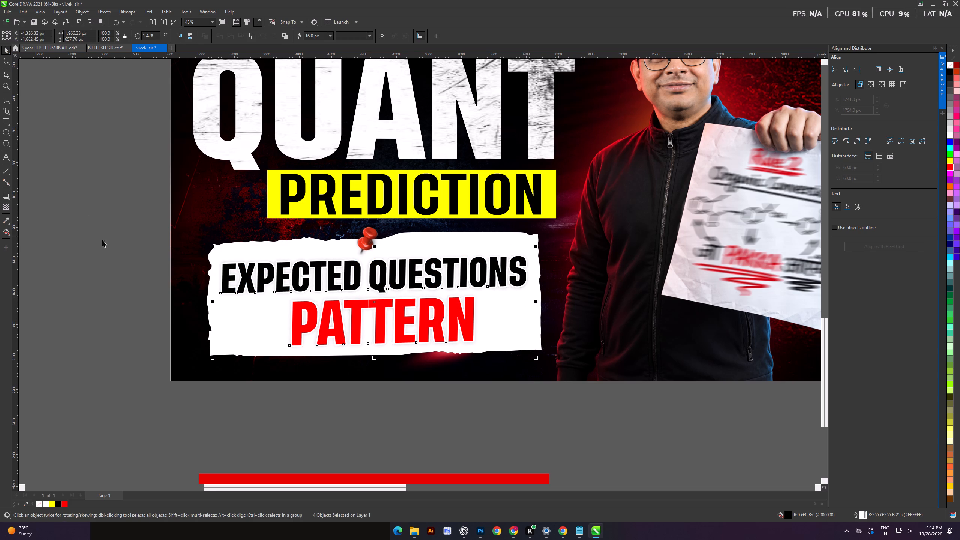
{"action": "left_click", "coordinate": [102, 240]}
Save the drawing as vivek sir.cdr in the OCT folder inside FILE.
{"action": "key", "text": "ctrl+s"}
{"action": "key", "text": "ctrl+s"}
{"action": "key", "text": "ctrl+s"}
{"action": "scroll", "coordinate": [227, 273], "scroll_direction": "up", "scroll_amount": 4}
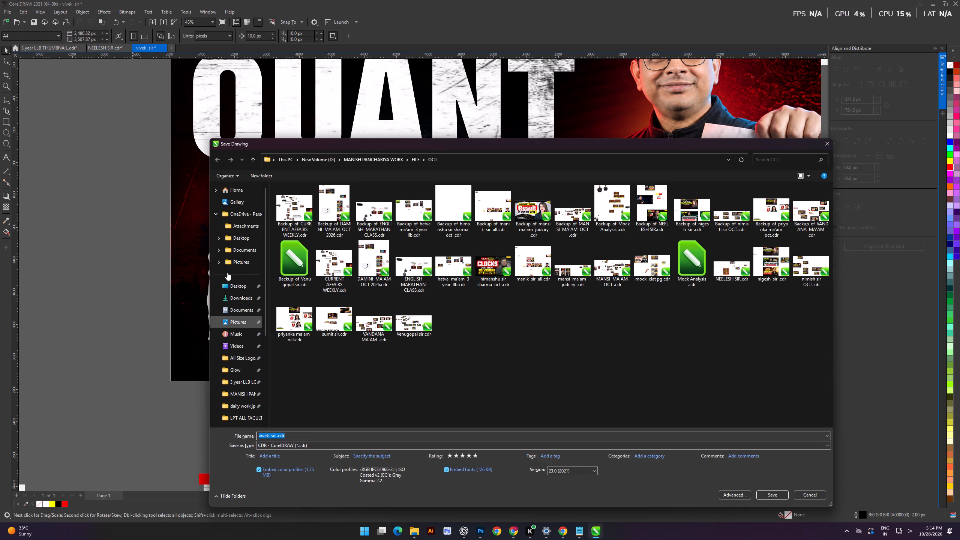
{"action": "scroll", "coordinate": [227, 272], "scroll_direction": "up", "scroll_amount": 3}
{"action": "left_click", "coordinate": [236, 297]}
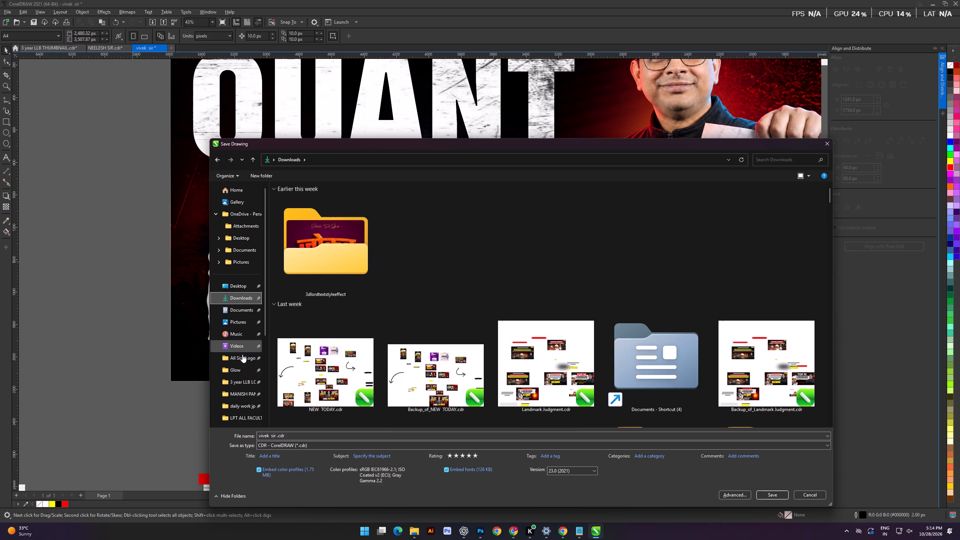
{"action": "left_click", "coordinate": [243, 392]}
{"action": "double_click", "coordinate": [340, 214]}
{"action": "double_click", "coordinate": [296, 205]}
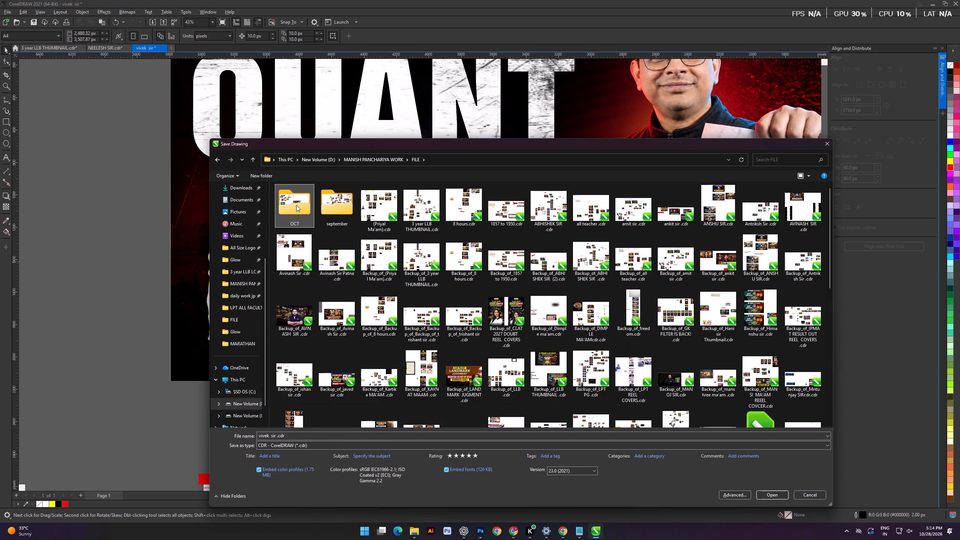
{"action": "left_click", "coordinate": [764, 493]}
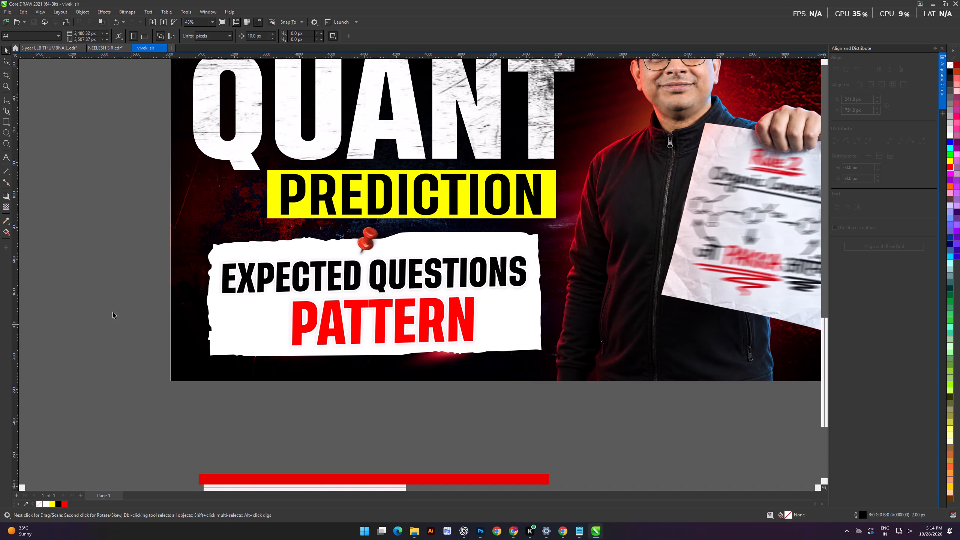
Change the white outline width of the EXPECTED QUESTIONS and PATTERN texts together.
{"action": "left_click", "coordinate": [113, 312]}
{"action": "left_click", "coordinate": [281, 277]}
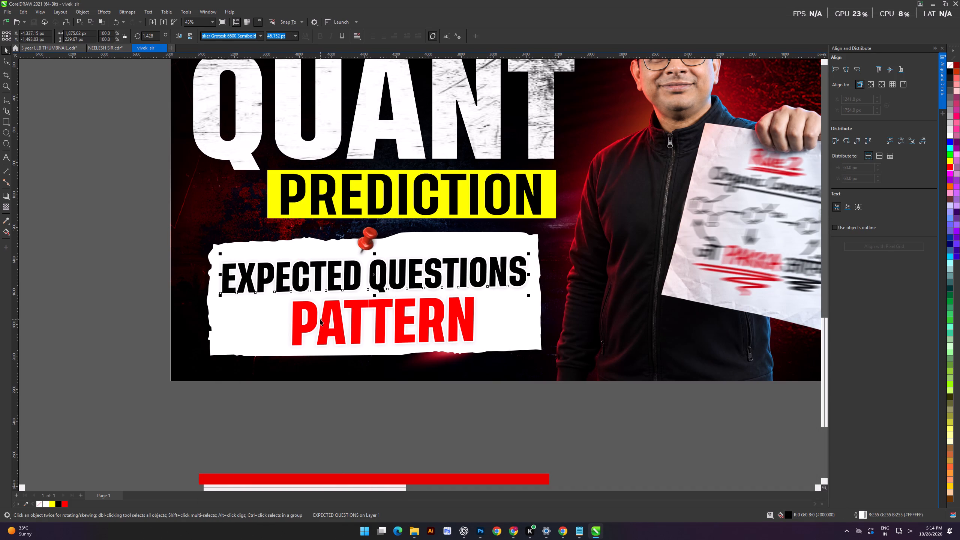
{"action": "left_click", "coordinate": [319, 318], "text": "shift"}
{"action": "key", "text": "F12"}
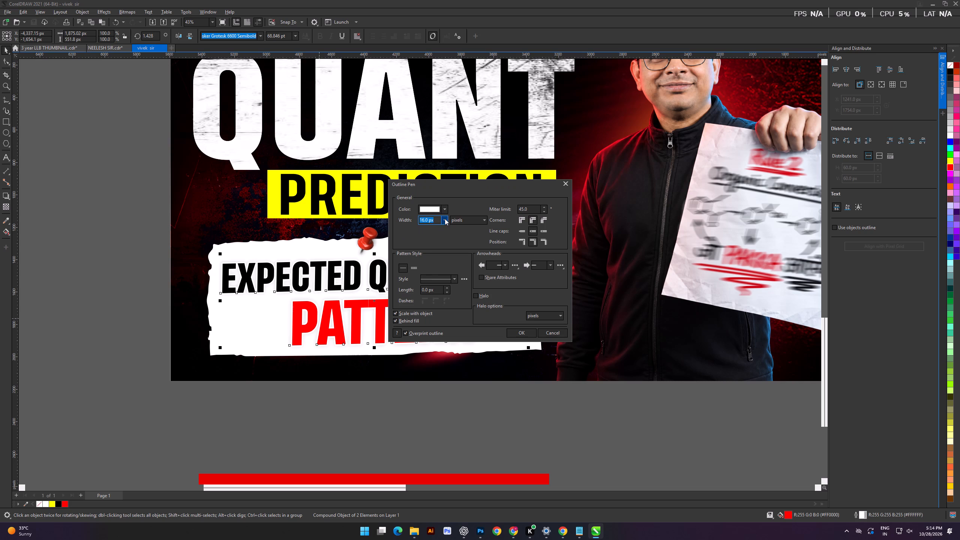
{"action": "left_click", "coordinate": [445, 219]}
{"action": "left_click", "coordinate": [433, 288]}
{"action": "left_click", "coordinate": [519, 329]}
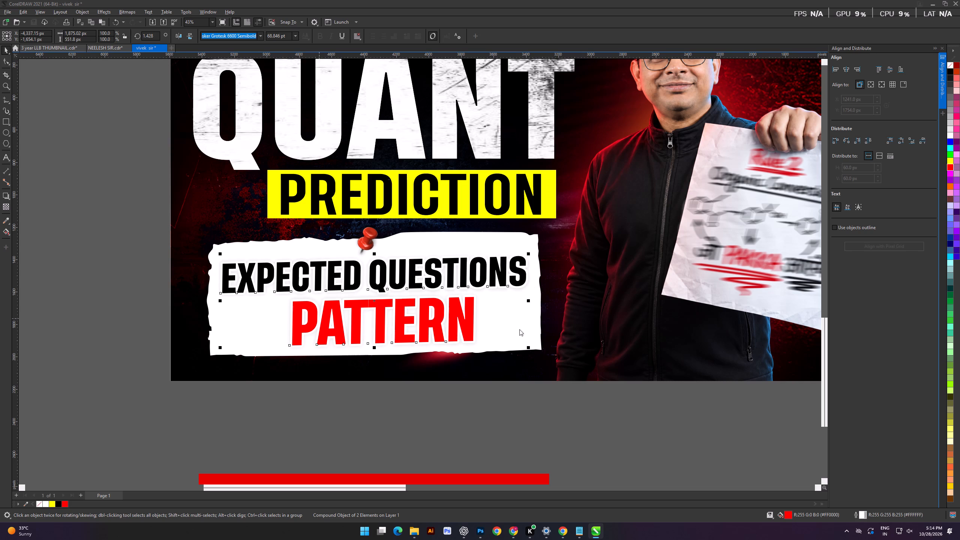
{"action": "left_click", "coordinate": [140, 285]}
{"action": "scroll", "coordinate": [344, 273], "scroll_direction": "down", "scroll_amount": 4}
{"action": "left_click", "coordinate": [205, 302]}
{"action": "scroll", "coordinate": [297, 288], "scroll_direction": "down", "scroll_amount": 2}
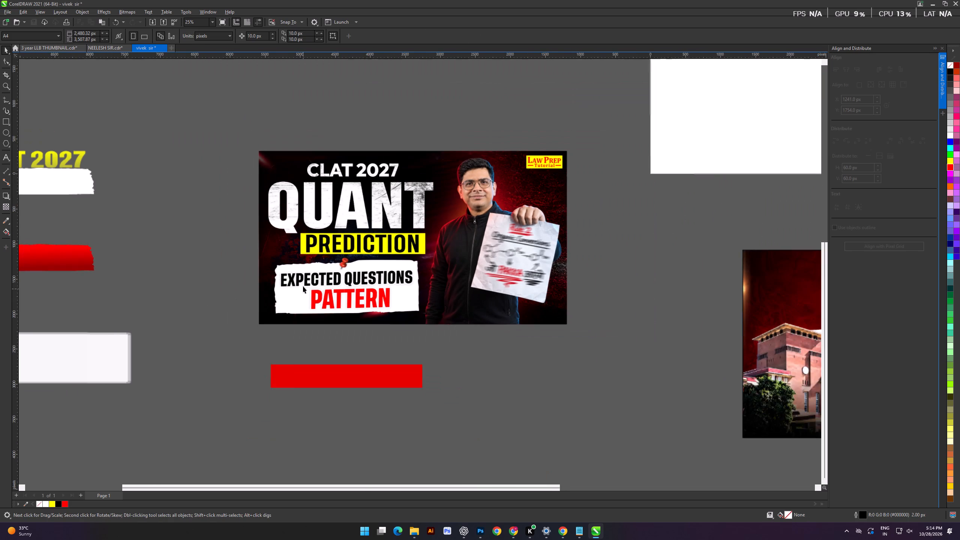
Import Kopia av Flare 25 BY NINJA 3.0.png from the nested Glow folder and place it about 1317 px wide beside the thumbnail's left edge.
{"action": "scroll", "coordinate": [305, 281], "scroll_direction": "up", "scroll_amount": 4, "text": "shift"}
{"action": "left_click", "coordinate": [250, 187]}
{"action": "scroll", "coordinate": [248, 156], "scroll_direction": "up", "scroll_amount": 5, "text": "shift"}
{"action": "scroll", "coordinate": [328, 187], "scroll_direction": "up", "scroll_amount": 1}
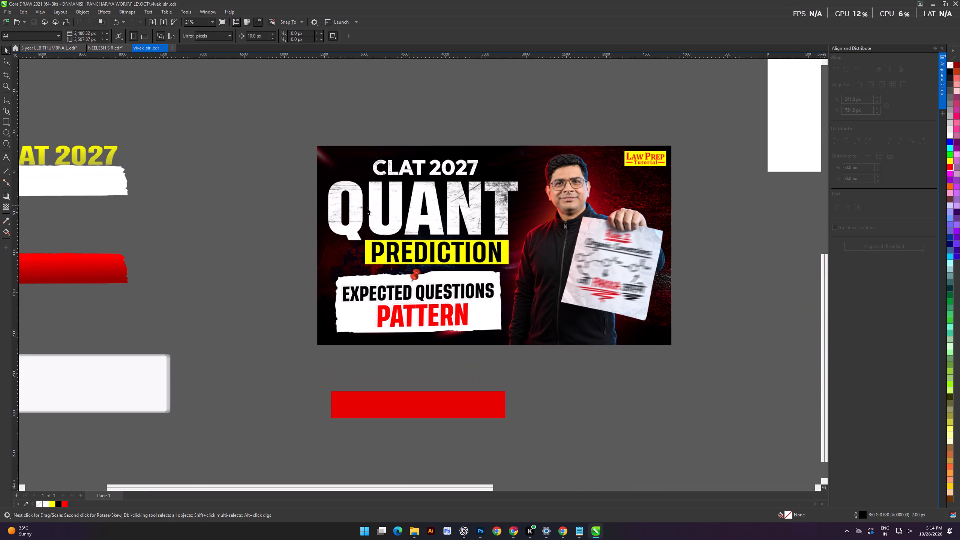
{"action": "key", "text": "ctrl+i"}
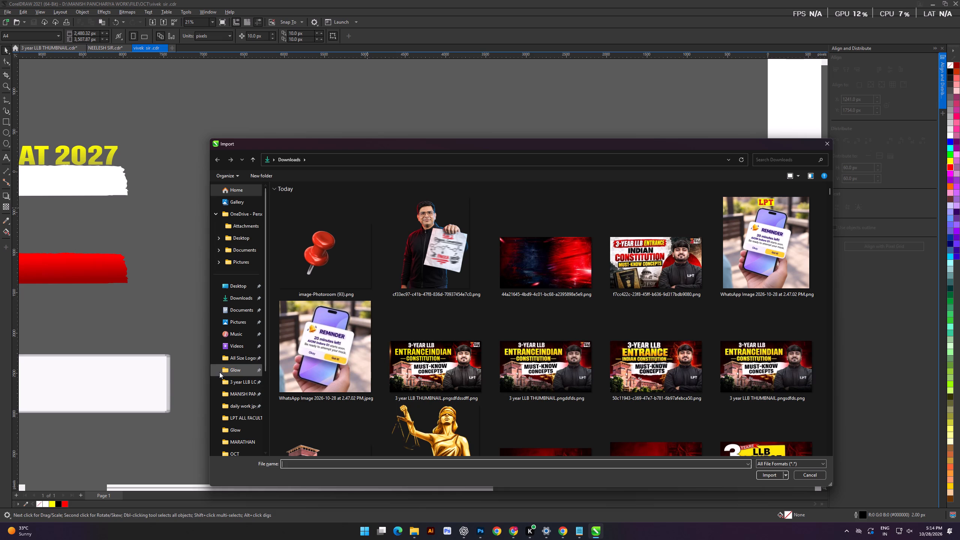
{"action": "left_click", "coordinate": [219, 372]}
{"action": "double_click", "coordinate": [242, 372]}
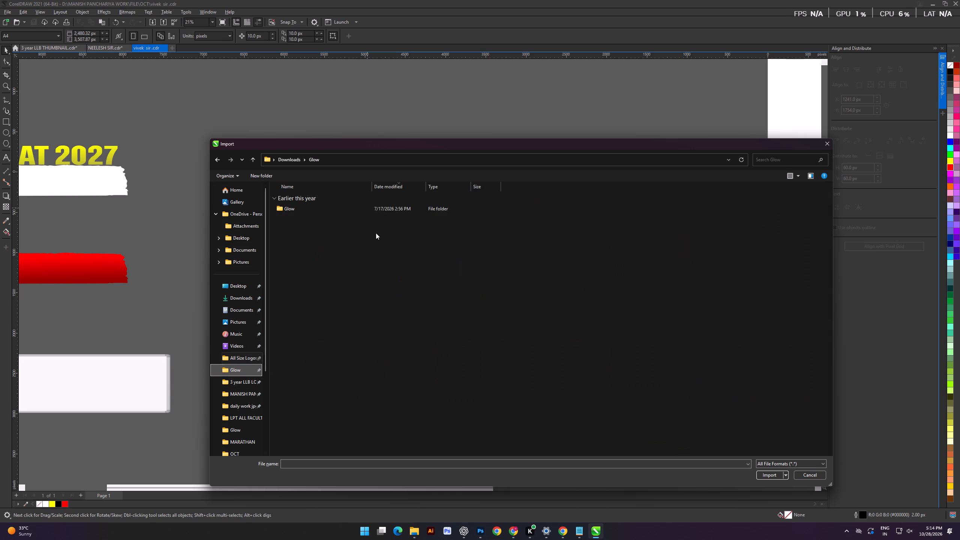
{"action": "double_click", "coordinate": [335, 208]}
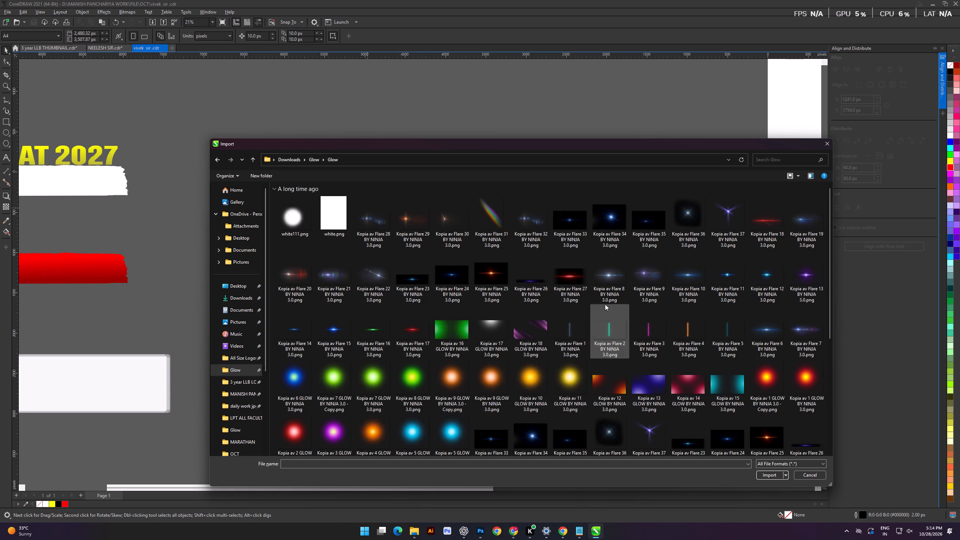
{"action": "double_click", "coordinate": [493, 270]}
{"action": "left_click_drag", "start_coordinate": [178, 228], "coordinate": [285, 321]}
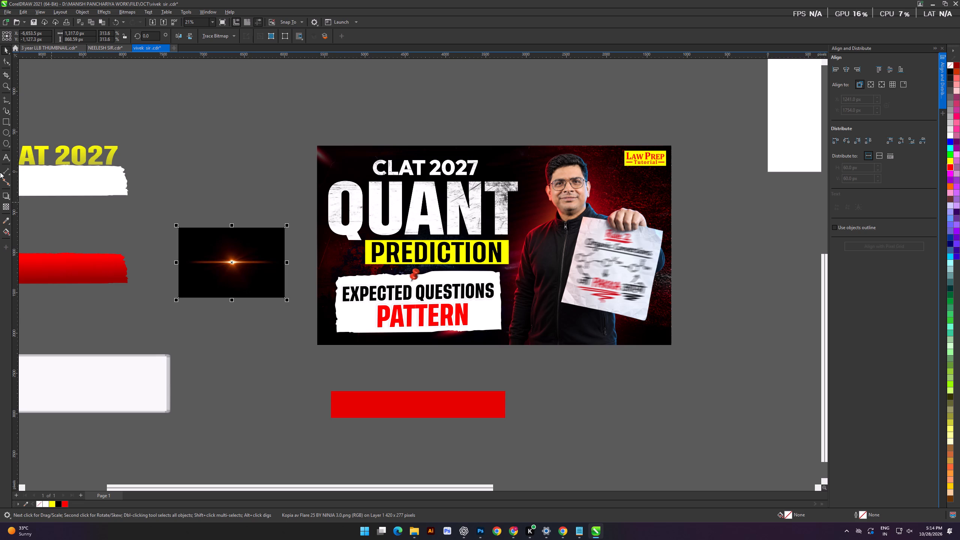
Set the imported flare image's transparency merge mode to Screen so its black background drops out.
{"action": "left_click", "coordinate": [4, 205]}
{"action": "left_click", "coordinate": [94, 36]}
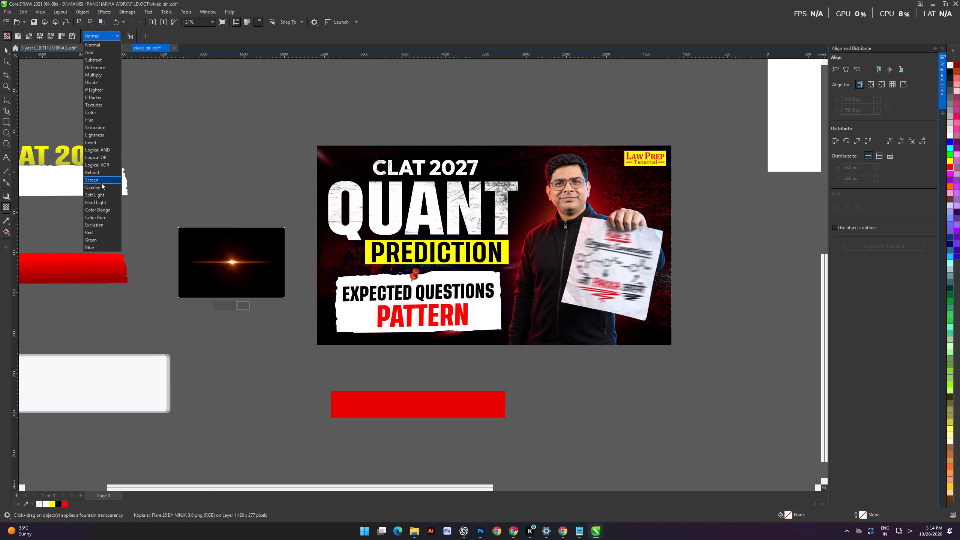
{"action": "left_click", "coordinate": [99, 181]}
{"action": "left_click", "coordinate": [193, 299]}
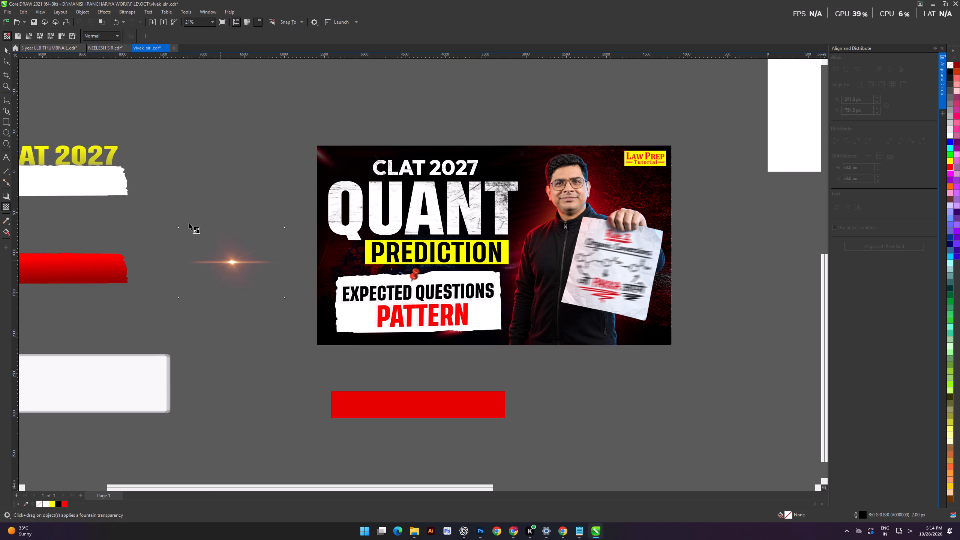
Move the flare onto the top edge of the yellow PREDICTION bar and squash its height to about 377 px.
{"action": "left_click", "coordinate": [5, 52]}
{"action": "left_click", "coordinate": [196, 138]}
{"action": "left_click_drag", "start_coordinate": [231, 259], "coordinate": [441, 241]}
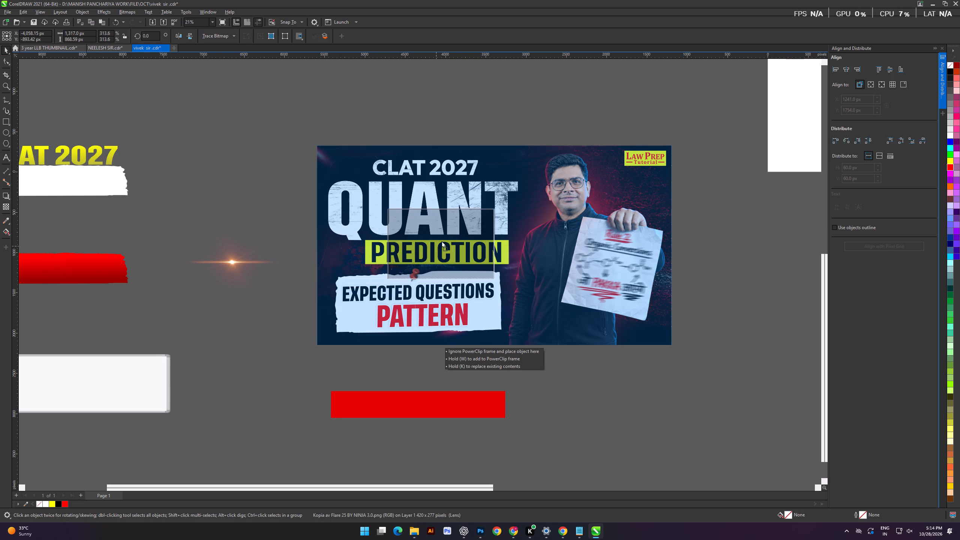
{"action": "left_click_drag", "start_coordinate": [441, 241], "coordinate": [441, 239]}
{"action": "scroll", "coordinate": [441, 245], "scroll_direction": "up", "scroll_amount": 5}
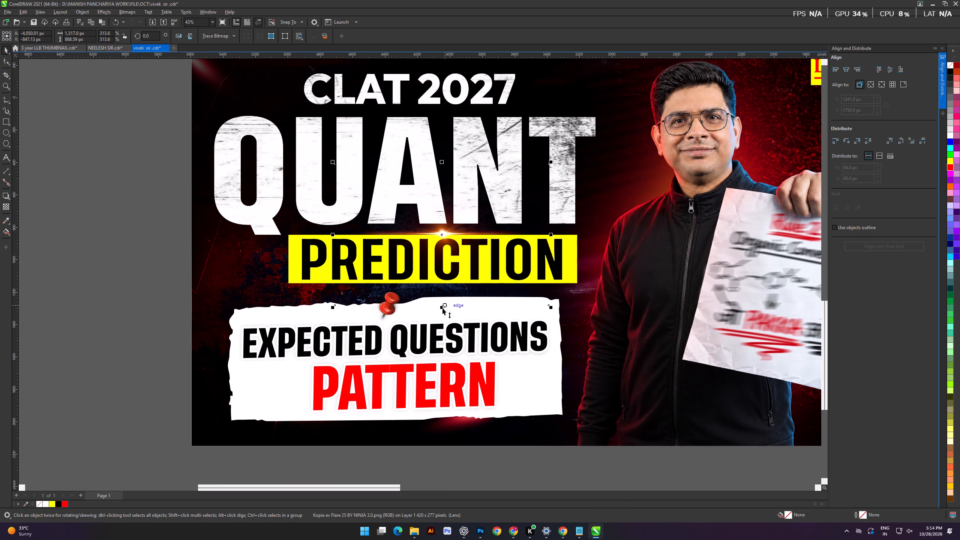
{"action": "left_click_drag", "start_coordinate": [442, 308], "coordinate": [441, 270], "text": "shift"}
{"action": "scroll", "coordinate": [441, 235], "scroll_direction": "up", "scroll_amount": 4}
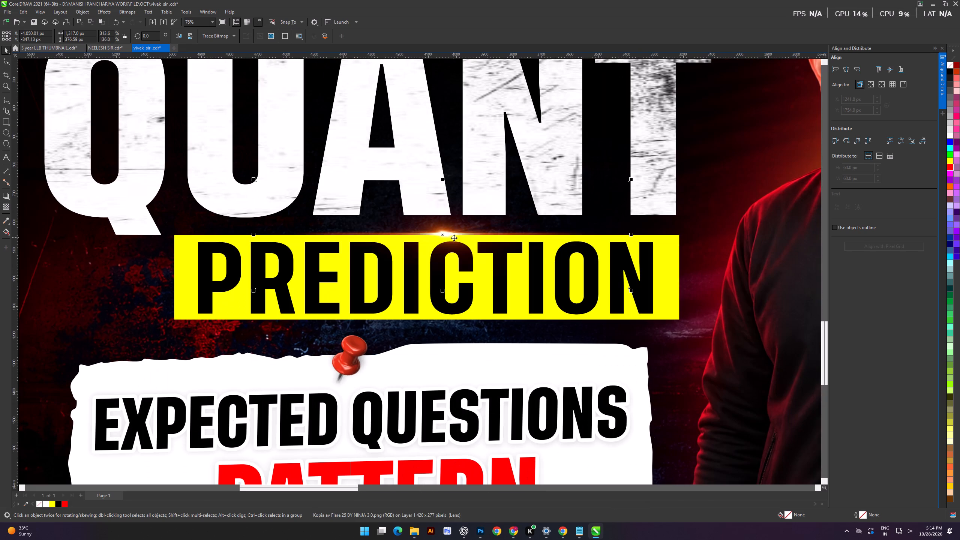
{"action": "left_click_drag", "start_coordinate": [453, 235], "coordinate": [436, 235]}
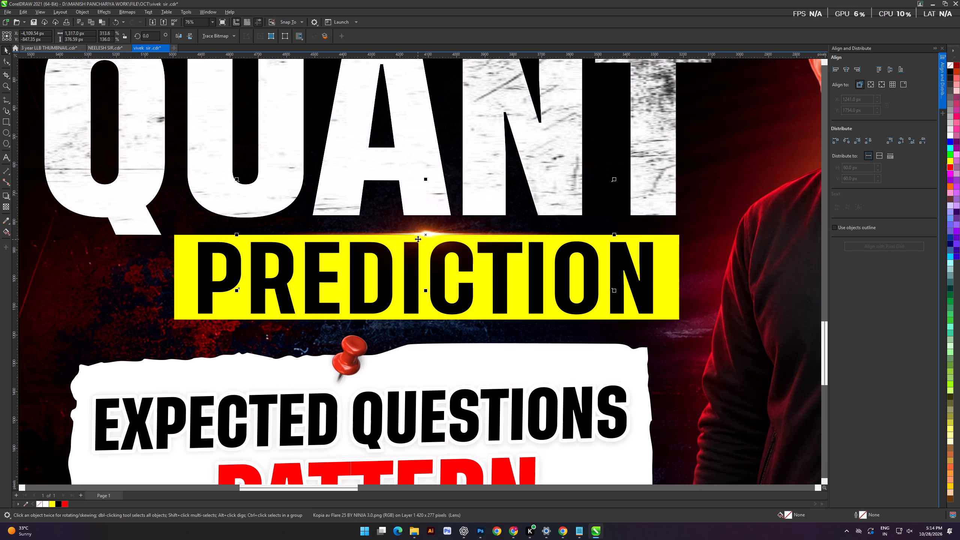
{"action": "scroll", "coordinate": [417, 235], "scroll_direction": "up", "scroll_amount": 4}
{"action": "left_click_drag", "start_coordinate": [427, 236], "coordinate": [423, 238]}
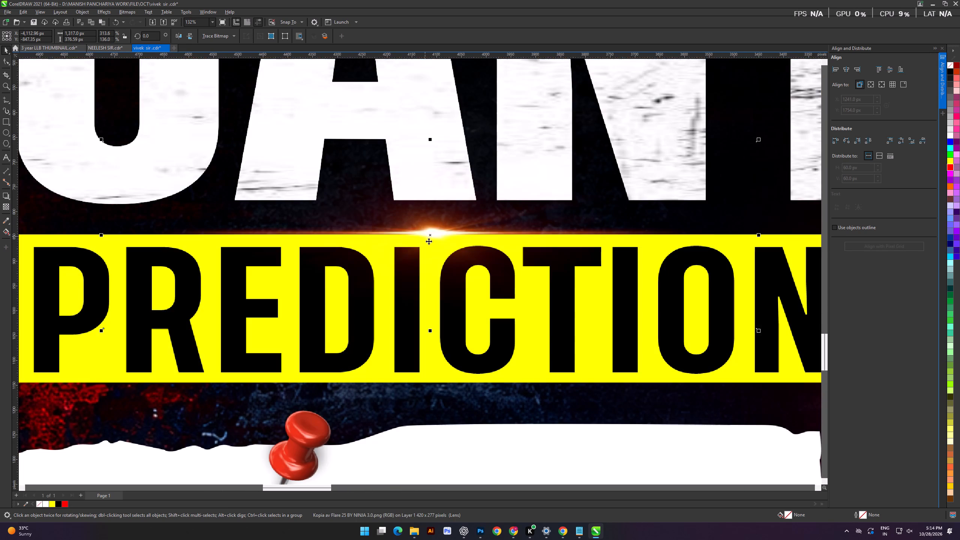
{"action": "left_click_drag", "start_coordinate": [436, 231], "coordinate": [433, 235]}
{"action": "scroll", "coordinate": [481, 254], "scroll_direction": "down", "scroll_amount": 11}
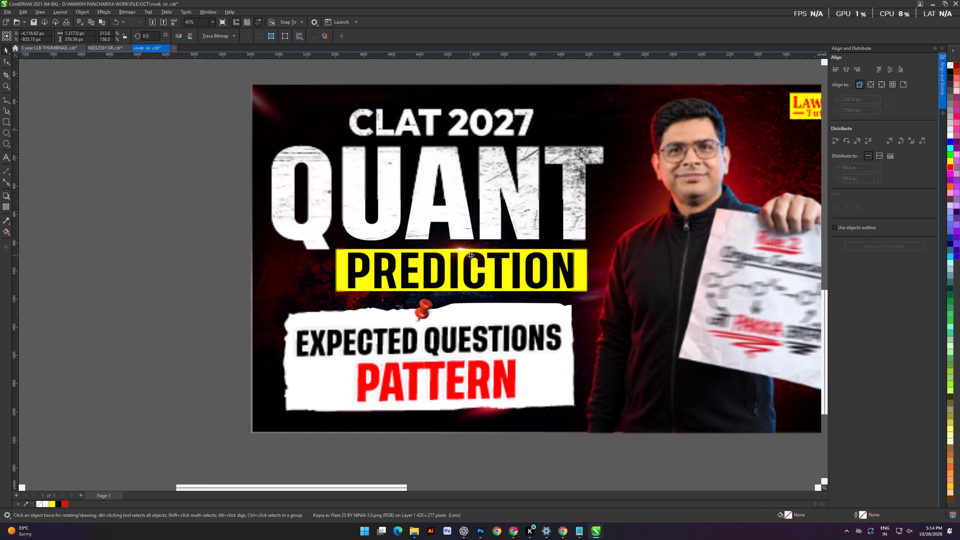
Copy the flare to the lower edge of the yellow PREDICTION bar, nearer the bar's left end.
{"action": "left_click", "coordinate": [152, 224]}
{"action": "left_click", "coordinate": [464, 247]}
{"action": "right_click_drag", "start_coordinate": [462, 249], "coordinate": [393, 291]}
{"action": "left_click", "coordinate": [412, 303]}
{"action": "left_click", "coordinate": [187, 307]}
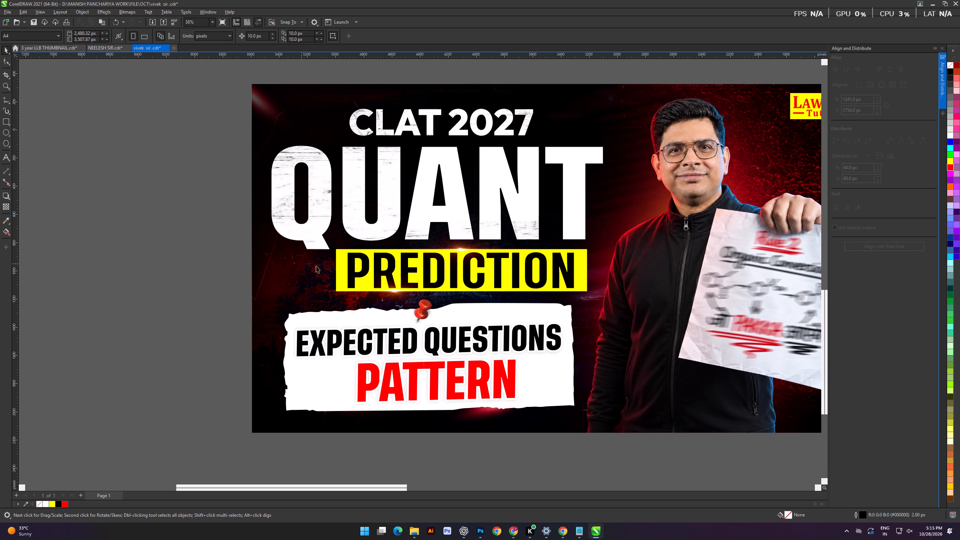
Review the whole thumbnail composition with the two flares in place.
{"action": "scroll", "coordinate": [325, 261], "scroll_direction": "down", "scroll_amount": 5}
{"action": "left_click", "coordinate": [217, 239]}
{"action": "scroll", "coordinate": [376, 264], "scroll_direction": "up", "scroll_amount": 10, "text": "shift"}
{"action": "left_click", "coordinate": [276, 230]}
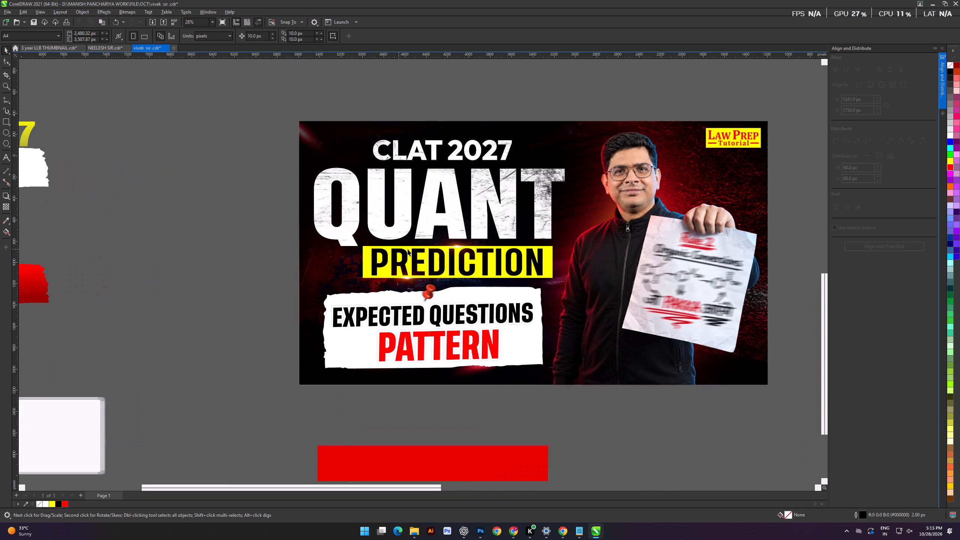
{"action": "scroll", "coordinate": [408, 249], "scroll_direction": "up", "scroll_amount": 4, "text": "shift"}
{"action": "scroll", "coordinate": [408, 249], "scroll_direction": "down", "scroll_amount": 2}
{"action": "left_click", "coordinate": [240, 220]}
{"action": "scroll", "coordinate": [338, 214], "scroll_direction": "up", "scroll_amount": 2, "text": "alt"}
{"action": "left_click", "coordinate": [214, 214]}
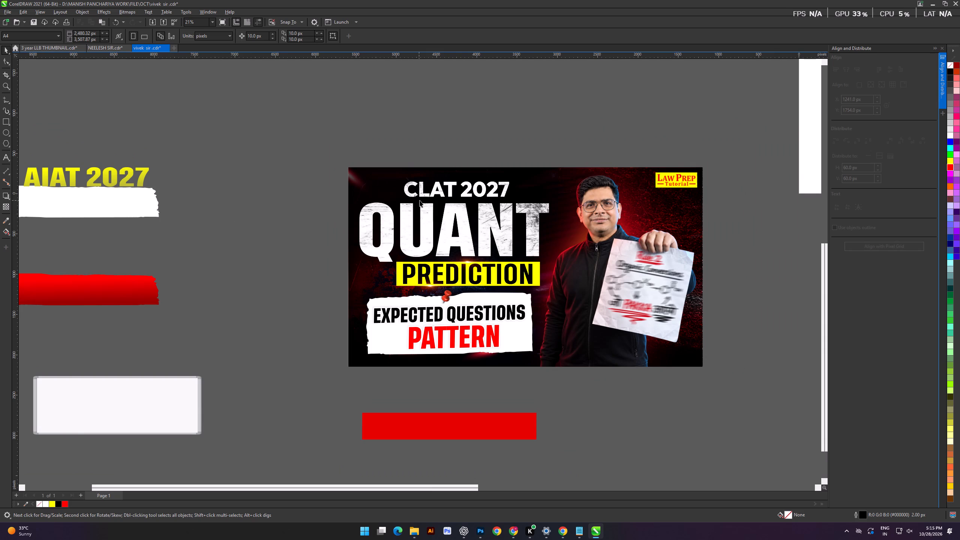
{"action": "scroll", "coordinate": [478, 230], "scroll_direction": "down", "scroll_amount": 2, "text": "alt"}
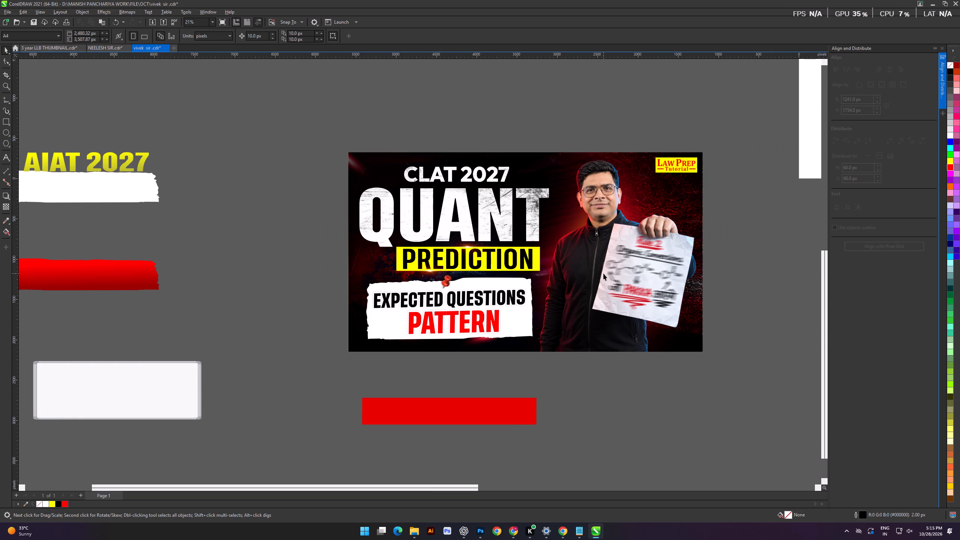
{"action": "scroll", "coordinate": [588, 272], "scroll_direction": "down", "scroll_amount": 3, "text": "shift"}
Place the heading texts, flares and pinned subtitle strip inside the thumbnail's background PowerClip rectangle.
{"action": "left_click", "coordinate": [246, 204]}
{"action": "left_click", "coordinate": [266, 142]}
{"action": "left_click_drag", "start_coordinate": [252, 127], "coordinate": [553, 344]}
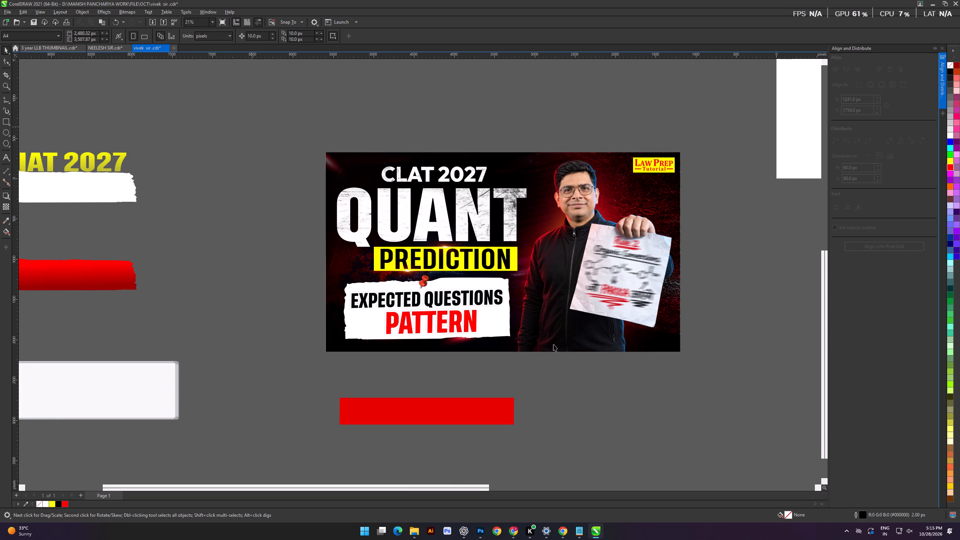
{"action": "left_click_drag", "start_coordinate": [553, 344], "coordinate": [570, 364]}
{"action": "key", "text": "d"}
{"action": "left_click", "coordinate": [603, 277]}
{"action": "left_click_drag", "start_coordinate": [580, 450], "coordinate": [584, 447]}
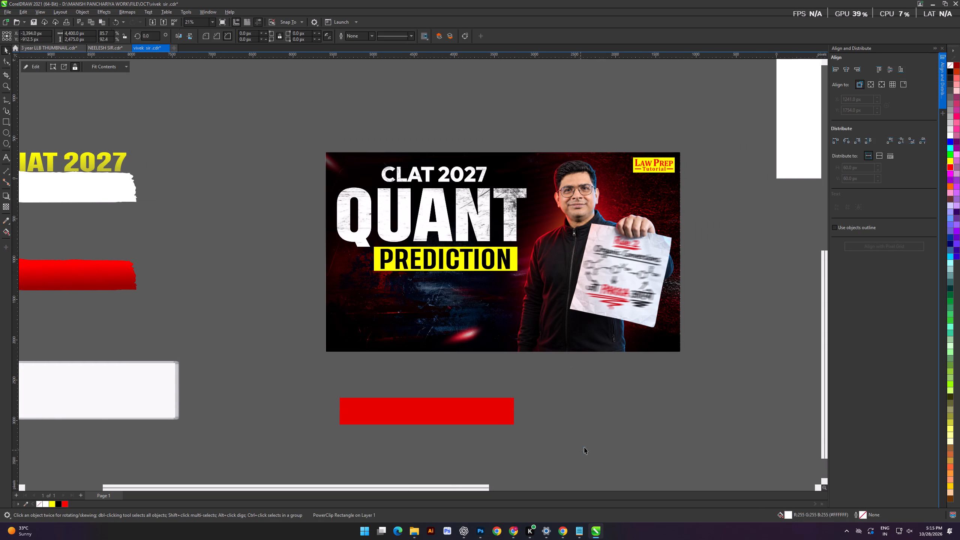
{"action": "left_click_drag", "start_coordinate": [584, 447], "coordinate": [585, 433]}
{"action": "scroll", "coordinate": [573, 338], "scroll_direction": "down", "scroll_amount": 3, "text": "shift"}
{"action": "left_click", "coordinate": [583, 390]}
{"action": "scroll", "coordinate": [515, 328], "scroll_direction": "up", "scroll_amount": 2, "text": "alt"}
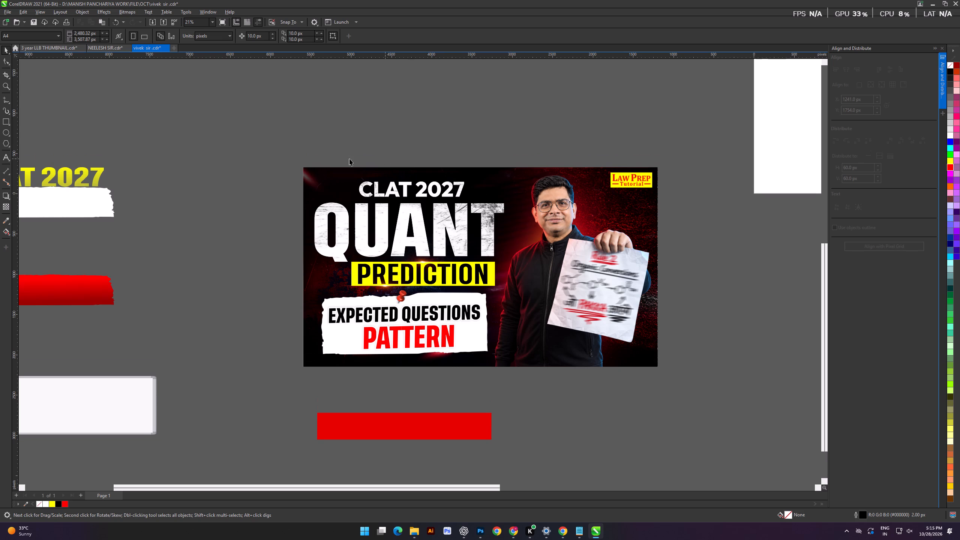
Export the selected thumbnail as a PNG, appending sdfsd to the suggested file name.
{"action": "left_click", "coordinate": [255, 151]}
{"action": "left_click_drag", "start_coordinate": [250, 148], "coordinate": [681, 363]}
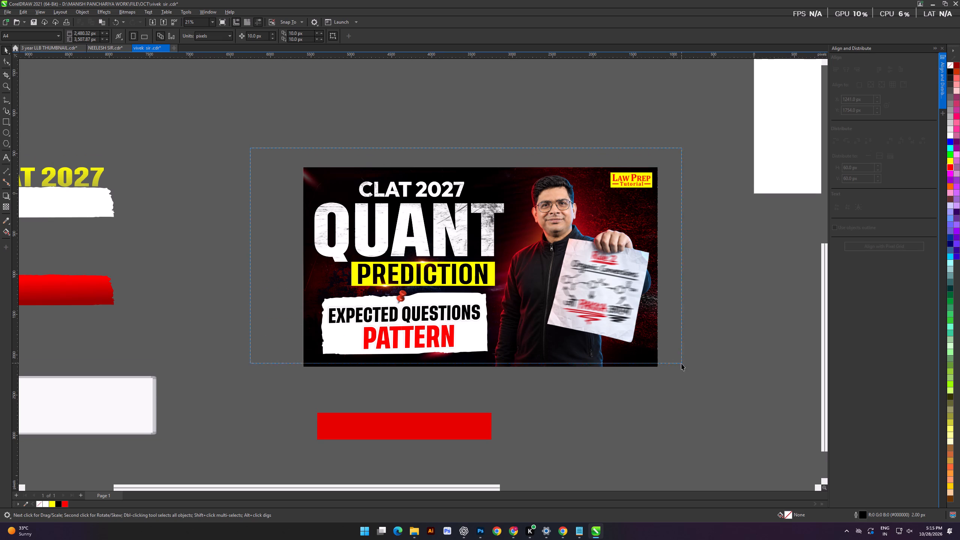
{"action": "left_click_drag", "start_coordinate": [681, 363], "coordinate": [690, 386]}
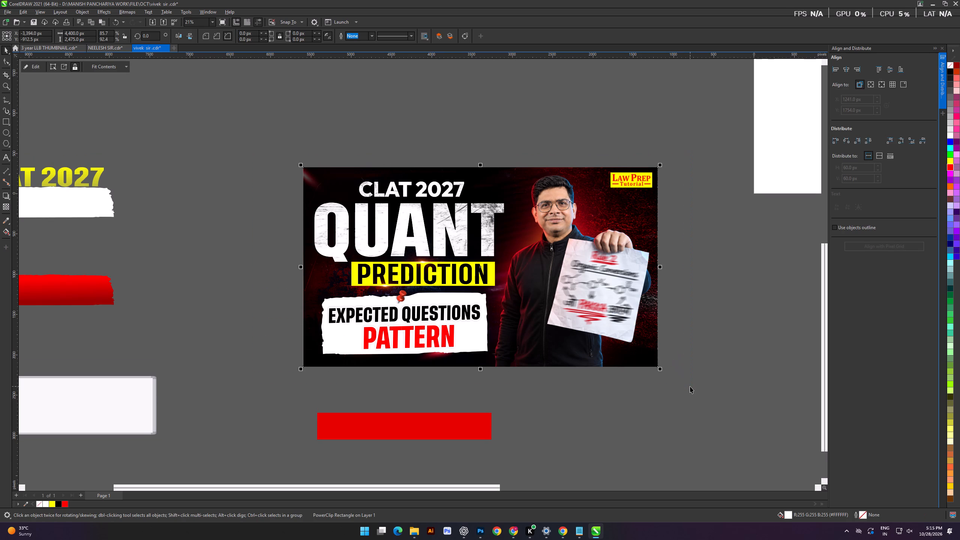
{"action": "key", "text": "ctrl+e"}
{"action": "left_click", "coordinate": [377, 438]}
{"action": "type", "text": "sdfsd"}
{"action": "key", "text": "Return"}
{"action": "key", "text": "Return"}
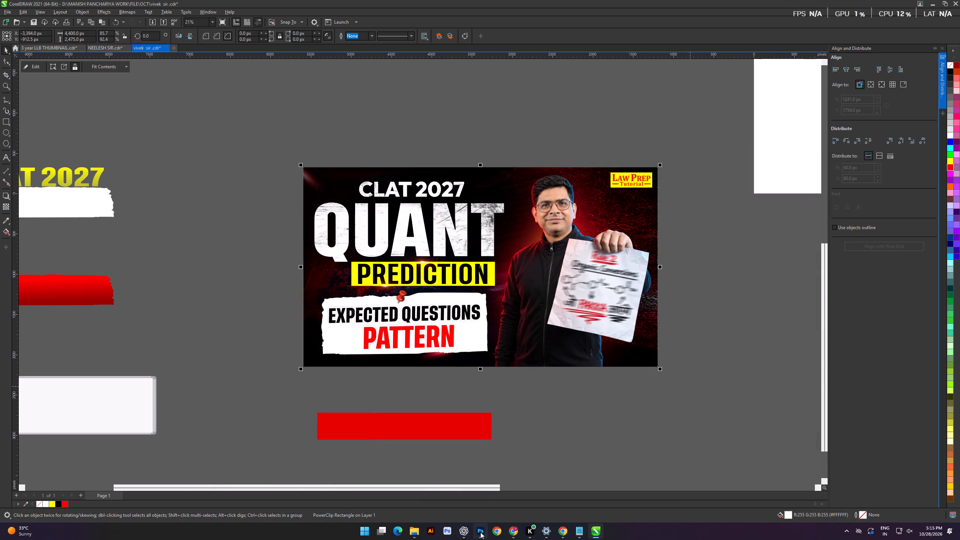
Switch to Photoshop and open the exported vivek sir .pngsdfsd.png thumbnail.
{"action": "left_click", "coordinate": [480, 532]}
{"action": "left_click", "coordinate": [11, 17]}
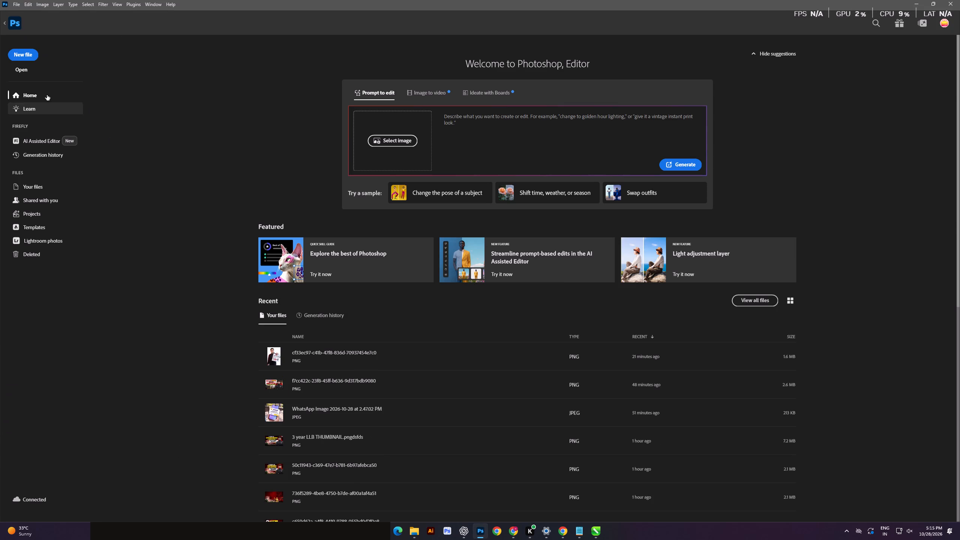
{"action": "left_click", "coordinate": [21, 73]}
{"action": "double_click", "coordinate": [102, 119]}
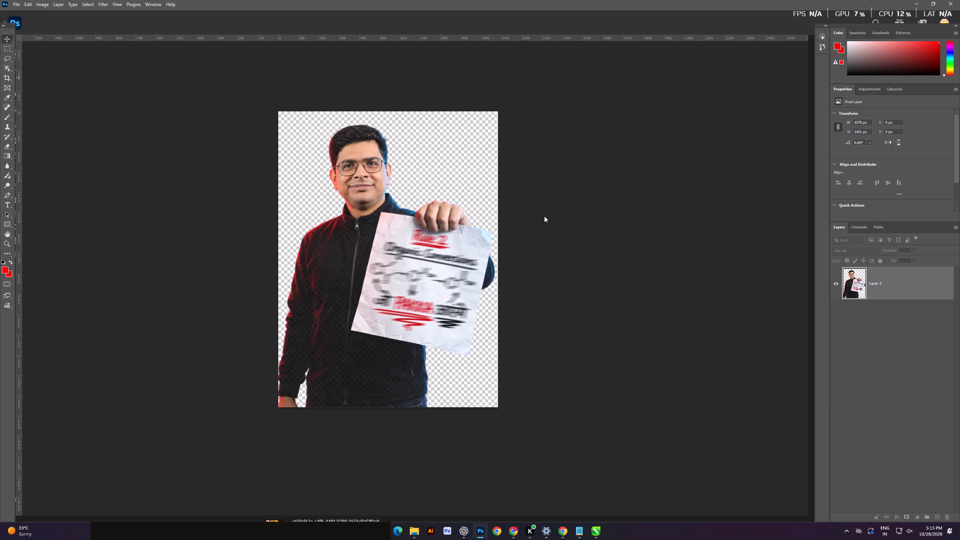
Convert the thumbnail's Background layer to a Smart Object.
{"action": "right_click", "coordinate": [884, 282]}
{"action": "left_click", "coordinate": [908, 367]}
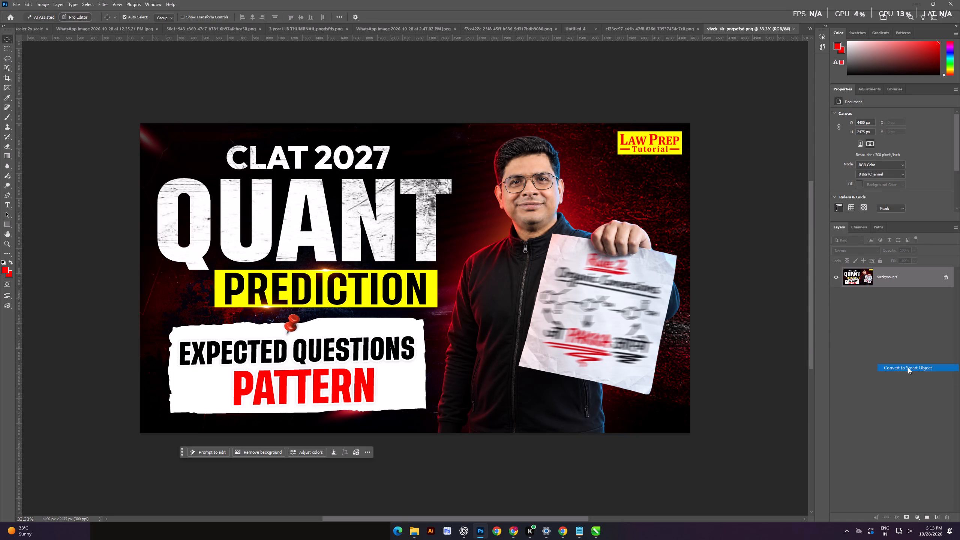
Open the Camera Raw Filter on the thumbnail and set Texture to +45 and Clarity to +13.
{"action": "key", "text": "ctrl+shift+a"}
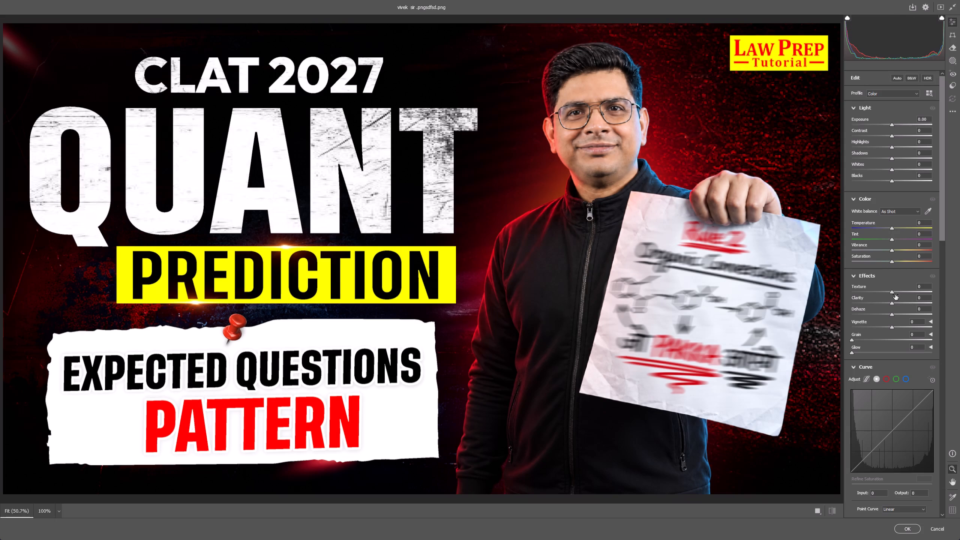
{"action": "left_click_drag", "start_coordinate": [892, 294], "coordinate": [910, 294]}
{"action": "left_click_drag", "start_coordinate": [893, 303], "coordinate": [898, 303]}
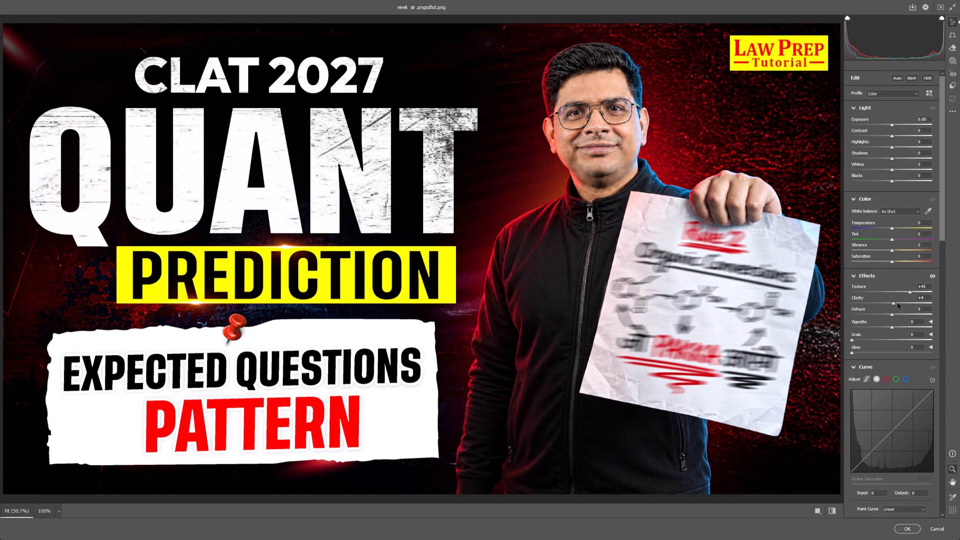
{"action": "left_click_drag", "start_coordinate": [898, 303], "coordinate": [898, 304]}
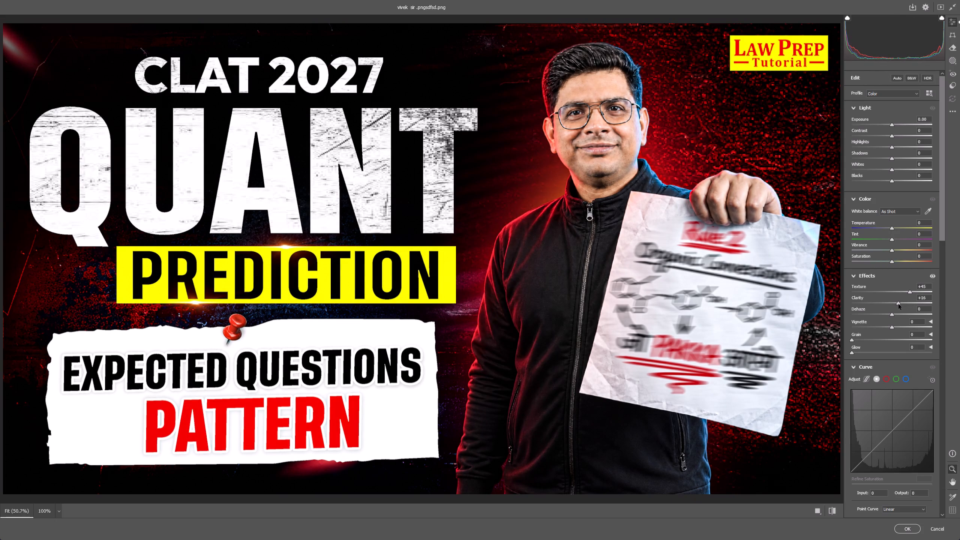
{"action": "left_click_drag", "start_coordinate": [898, 304], "coordinate": [898, 304]}
Set the Camera Raw Temperature to +2 and Vibrance to +12.
{"action": "left_click", "coordinate": [890, 228]}
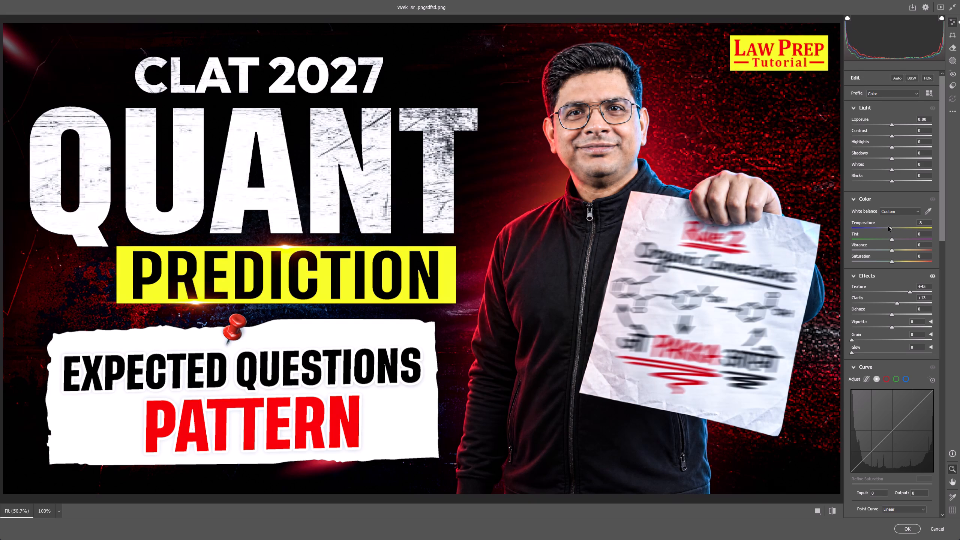
{"action": "left_click_drag", "start_coordinate": [892, 250], "coordinate": [896, 250]}
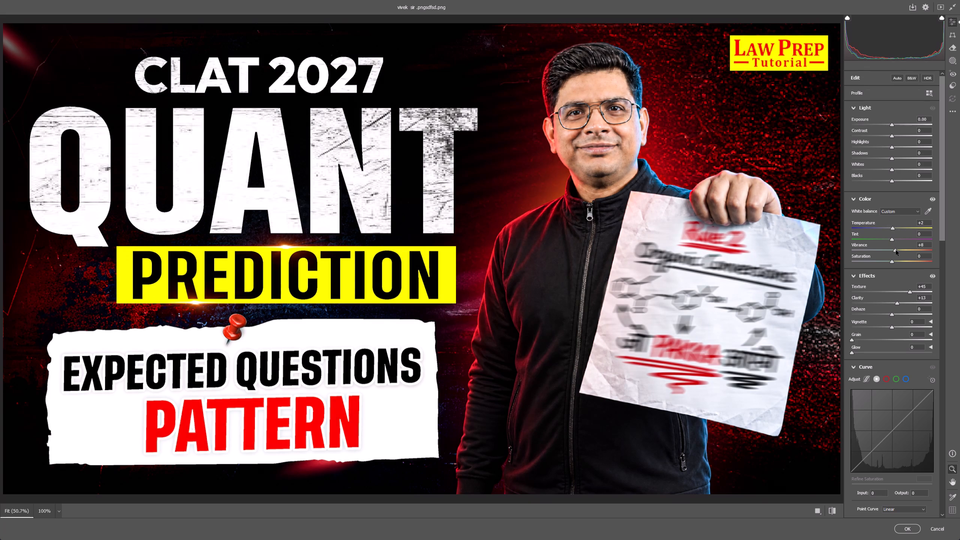
{"action": "left_click_drag", "start_coordinate": [896, 250], "coordinate": [897, 250]}
Adjust the Camera Raw light: Whites +17, Blacks +22, Exposure +0.10 and Shadows -4.
{"action": "left_click_drag", "start_coordinate": [892, 168], "coordinate": [899, 168]}
{"action": "left_click_drag", "start_coordinate": [893, 179], "coordinate": [902, 180]}
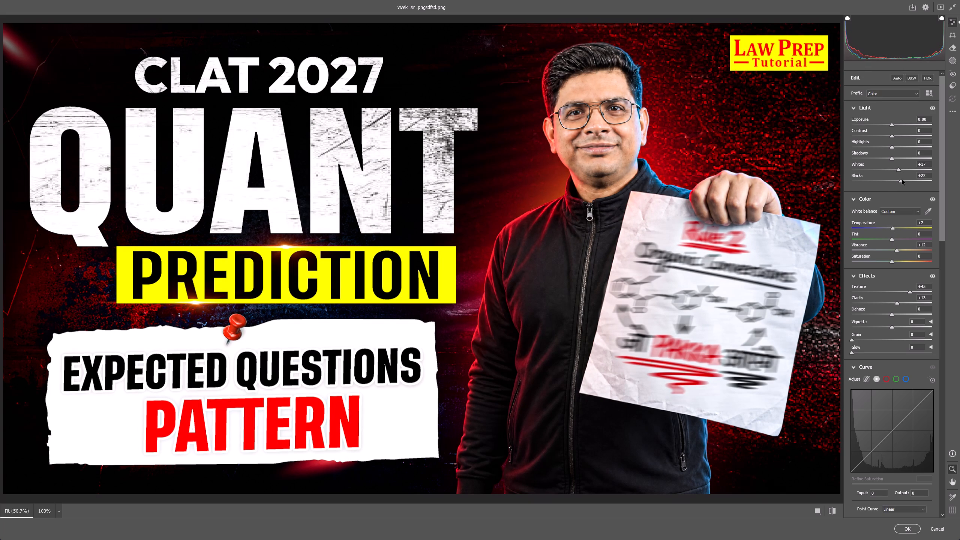
{"action": "left_click", "coordinate": [892, 123]}
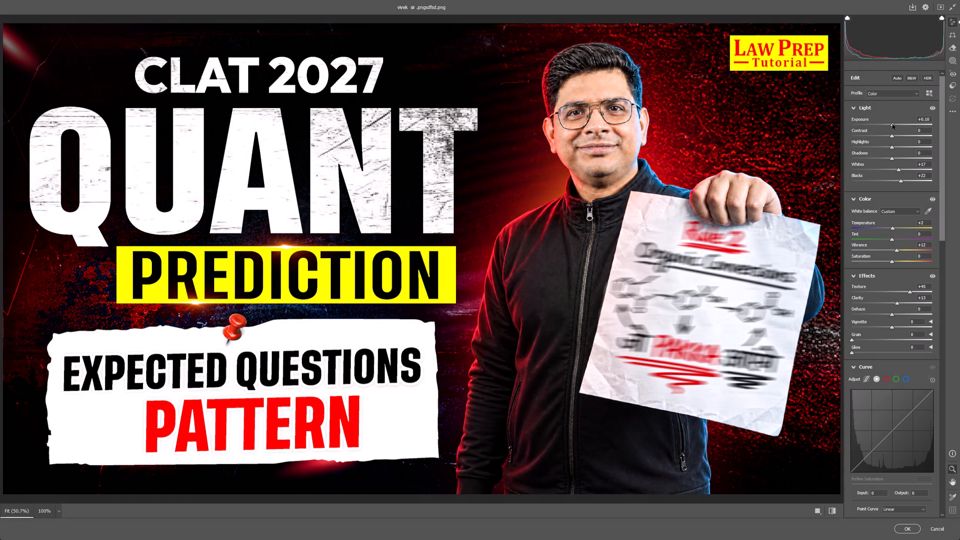
{"action": "left_click_drag", "start_coordinate": [891, 157], "coordinate": [888, 155]}
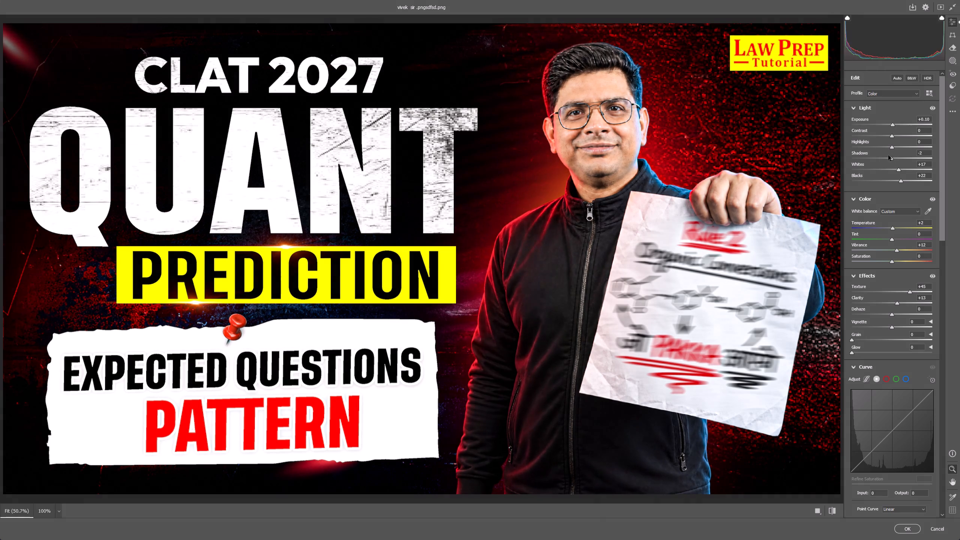
{"action": "left_click_drag", "start_coordinate": [888, 155], "coordinate": [887, 155]}
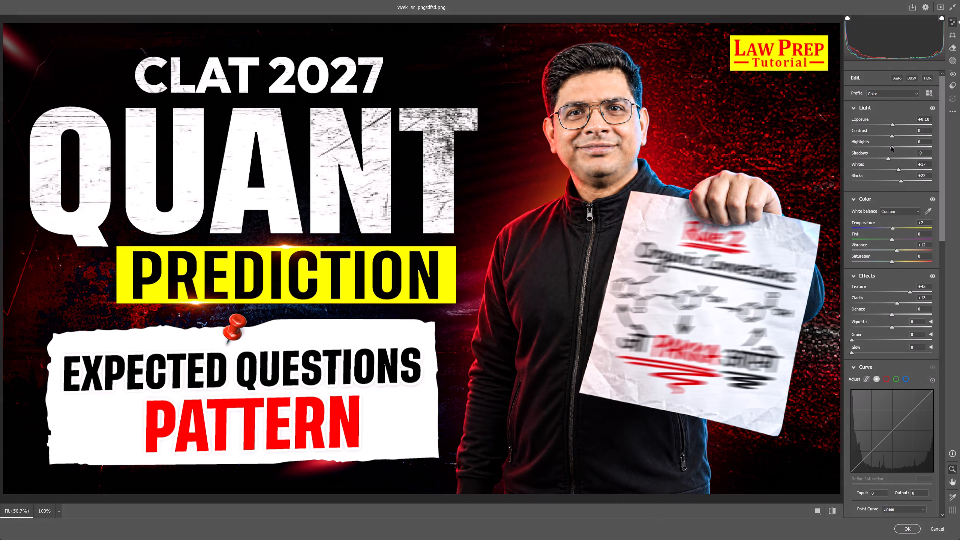
{"action": "left_click", "coordinate": [888, 157]}
Add Grain of 18 and a slight Glow in the Camera Raw effects.
{"action": "left_click_drag", "start_coordinate": [860, 337], "coordinate": [867, 338]}
{"action": "left_click_drag", "start_coordinate": [855, 352], "coordinate": [861, 351]}
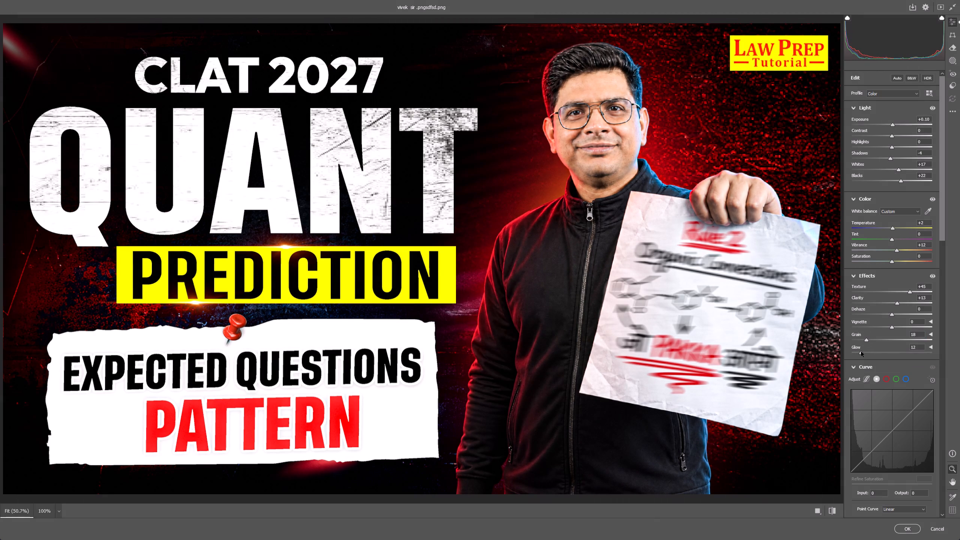
{"action": "left_click_drag", "start_coordinate": [861, 351], "coordinate": [859, 351]}
Set Camera Raw Sharpening to 16, add slight Noise Reduction, and apply the filter to the thumbnail.
{"action": "scroll", "coordinate": [859, 351], "scroll_direction": "down", "scroll_amount": 13}
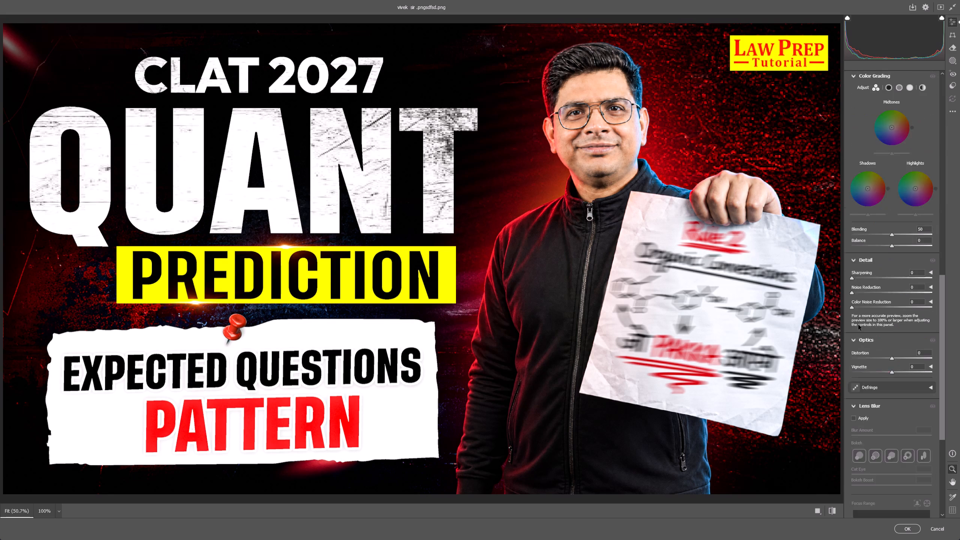
{"action": "left_click_drag", "start_coordinate": [855, 231], "coordinate": [860, 232]}
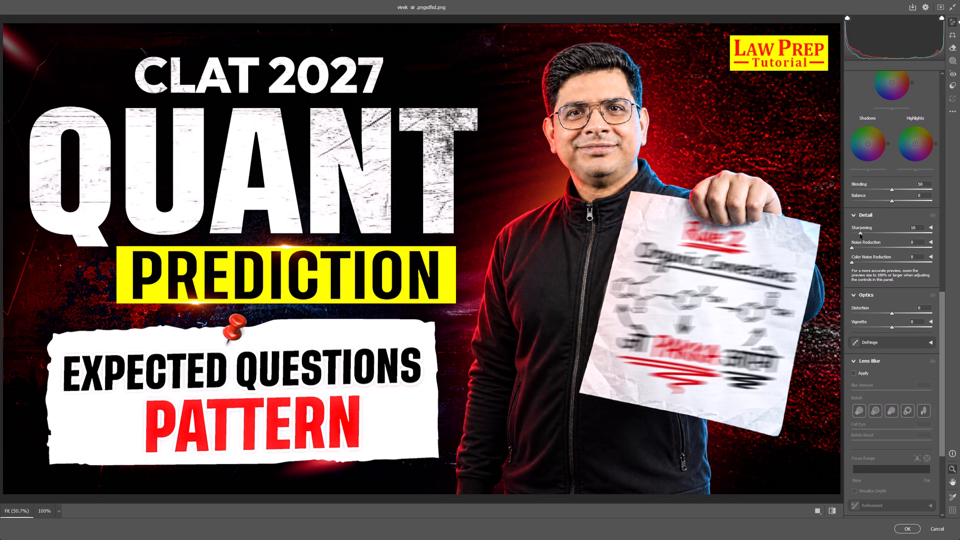
{"action": "left_click_drag", "start_coordinate": [857, 247], "coordinate": [861, 248]}
{"action": "left_click", "coordinate": [904, 528]}
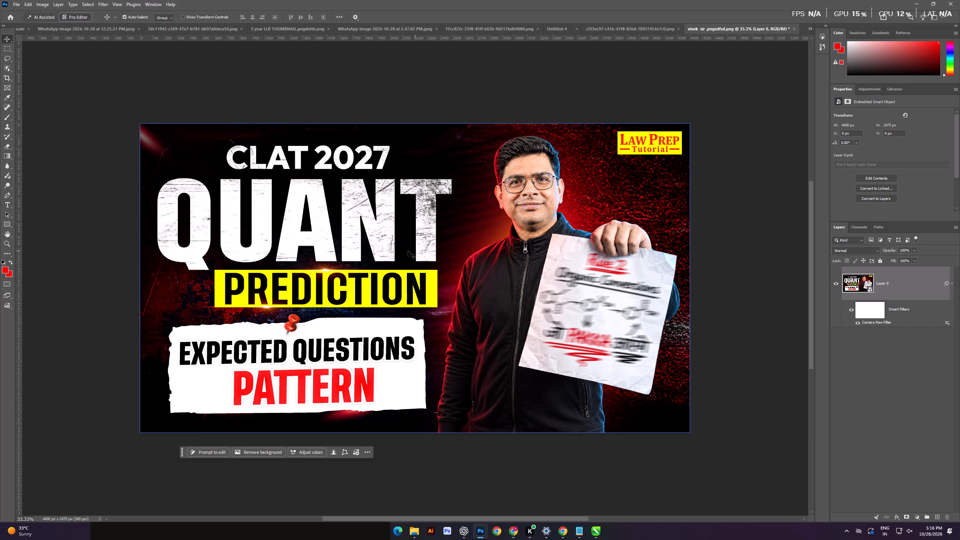
Reopen the thumbnail's Camera Raw smart filter, check its Light settings at Shadows and reapply the filter.
{"action": "double_click", "coordinate": [882, 323]}
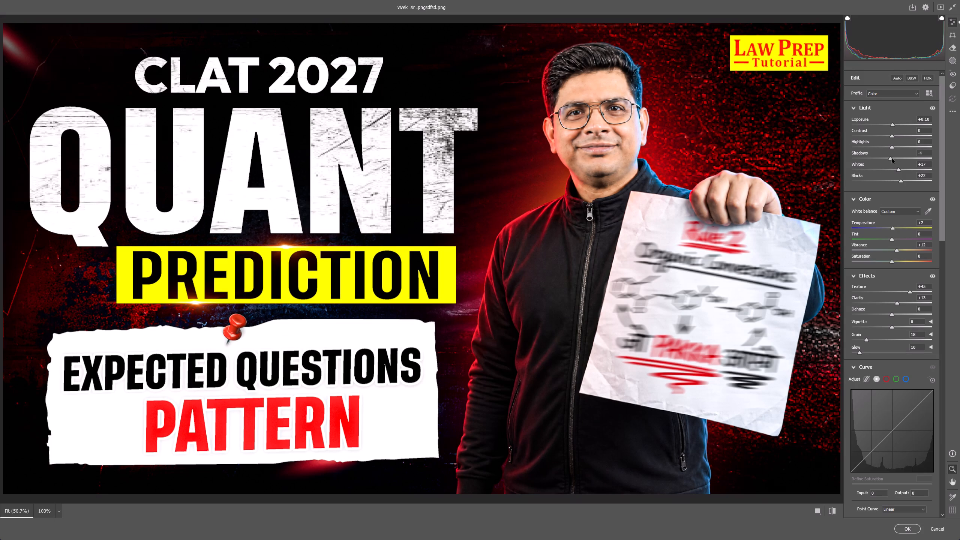
{"action": "left_click", "coordinate": [892, 158]}
{"action": "left_click", "coordinate": [907, 530]}
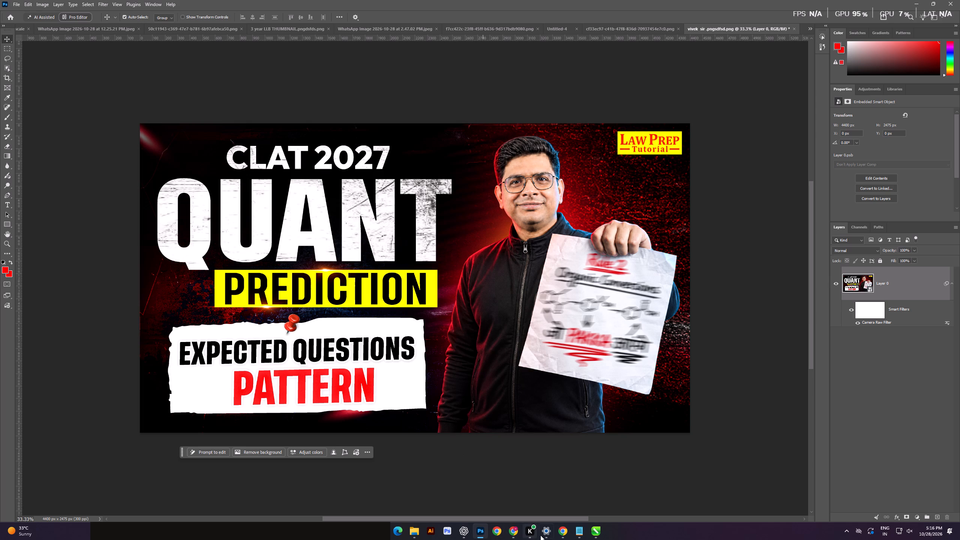
Switch to Chrome and search Google Images for "fire png" in a new tab.
{"action": "left_click", "coordinate": [515, 532]}
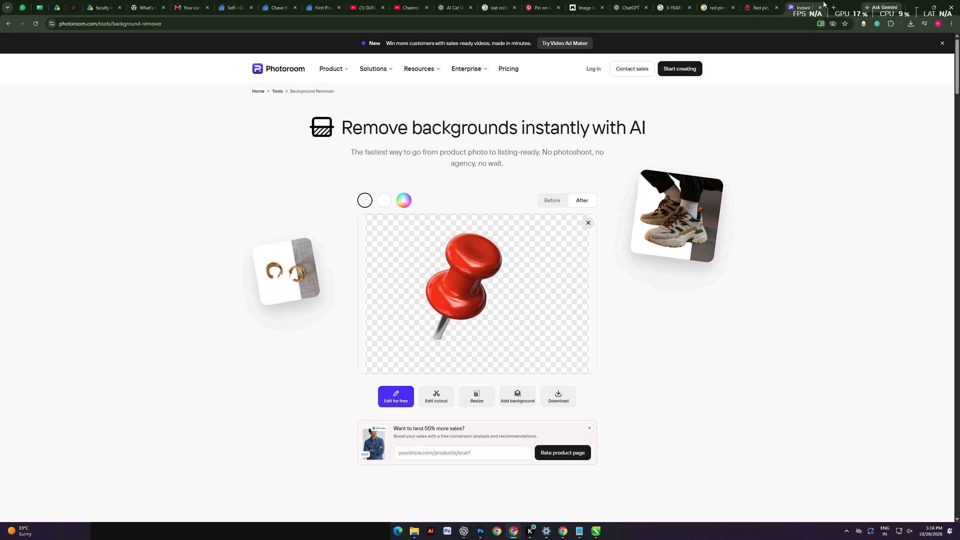
{"action": "left_click", "coordinate": [834, 6]}
{"action": "type", "text": "fire png"}
{"action": "key", "text": "Return"}
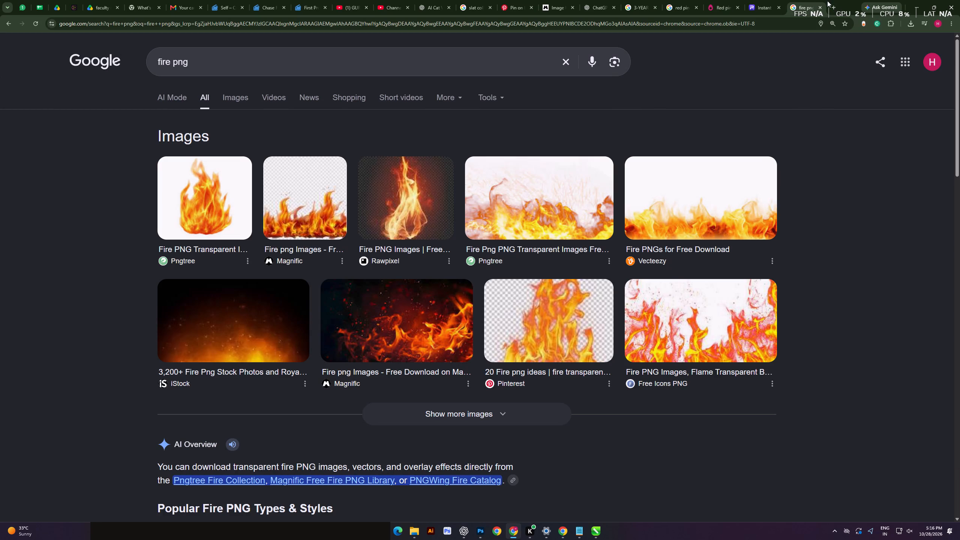
{"action": "left_click", "coordinate": [232, 98]}
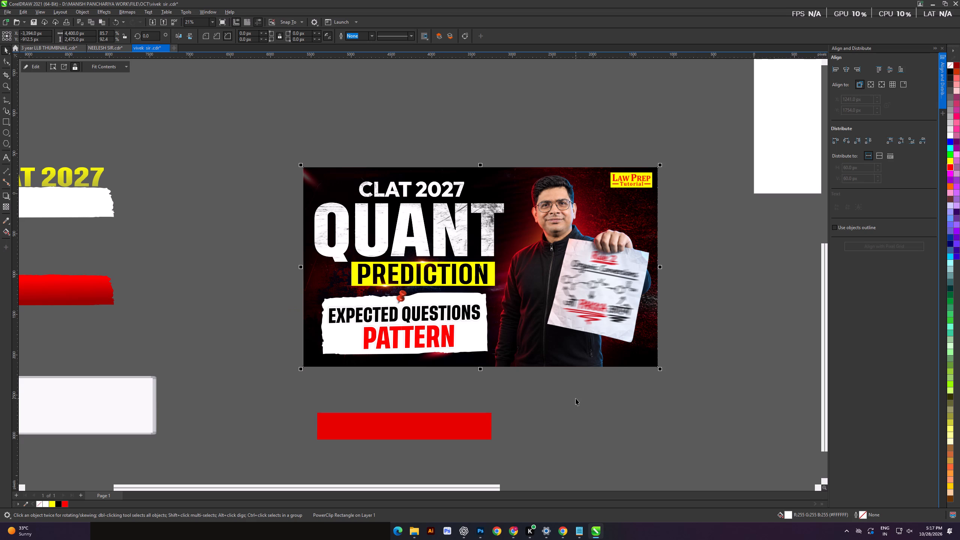
{"action": "key", "text": "ctrl+i"}
{"action": "left_click", "coordinate": [234, 301]}
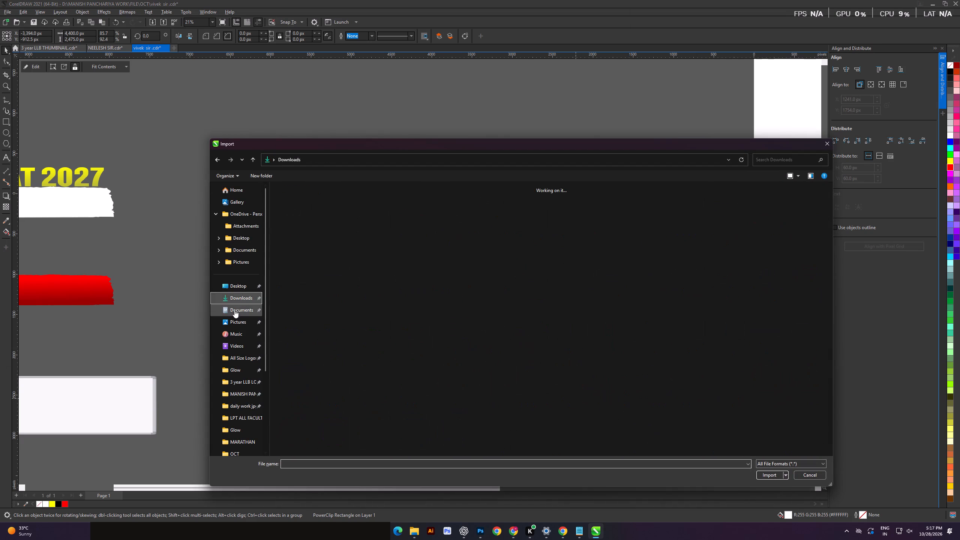
{"action": "left_click", "coordinate": [234, 310]}
{"action": "left_click", "coordinate": [235, 295]}
{"action": "left_click", "coordinate": [339, 256]}
{"action": "left_click", "coordinate": [537, 263], "text": "shift"}
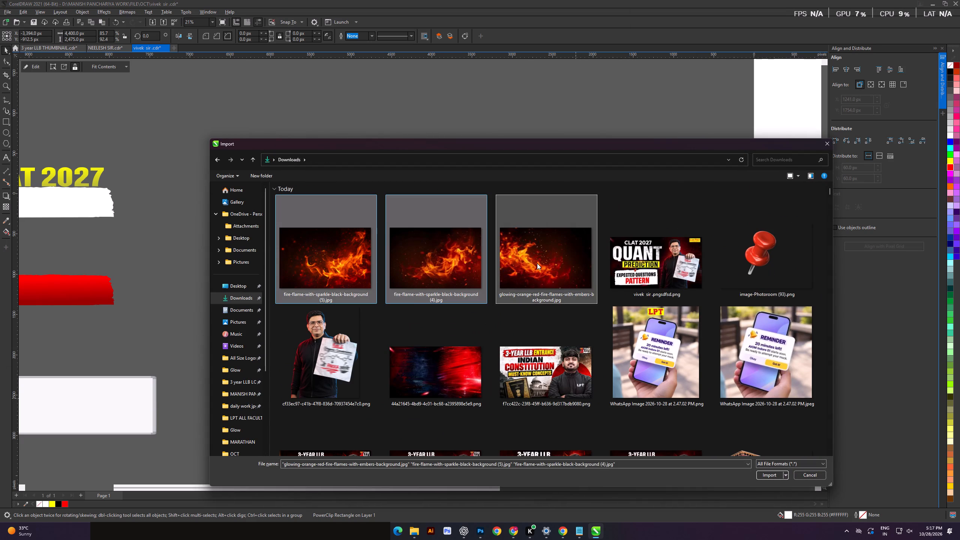
{"action": "key", "text": "Return"}
{"action": "scroll", "coordinate": [471, 288], "scroll_direction": "down", "scroll_amount": 4}
{"action": "left_click_drag", "start_coordinate": [293, 355], "coordinate": [374, 444]}
{"action": "left_click_drag", "start_coordinate": [295, 374], "coordinate": [310, 393]}
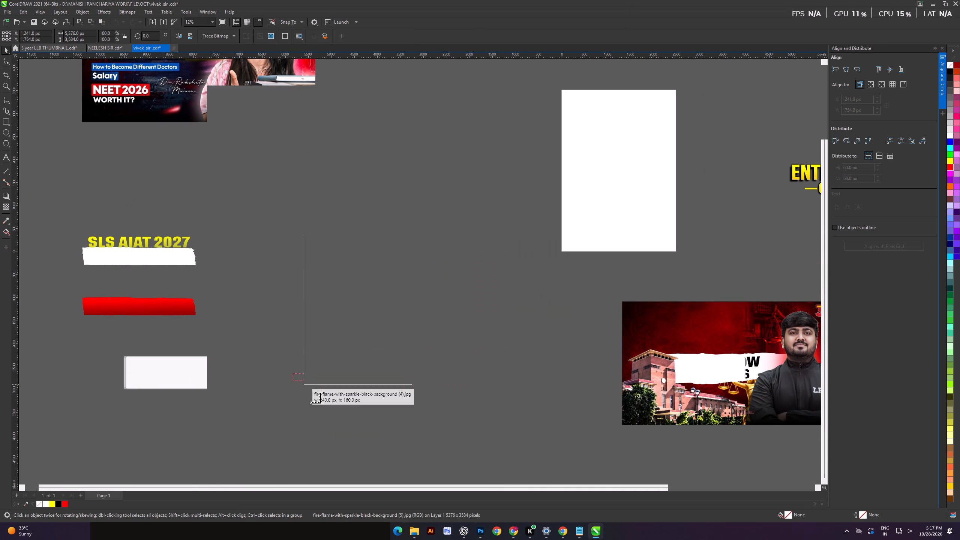
{"action": "left_click_drag", "start_coordinate": [310, 393], "coordinate": [360, 434]}
{"action": "left_click_drag", "start_coordinate": [289, 371], "coordinate": [373, 447]}
{"action": "left_click", "coordinate": [244, 396]}
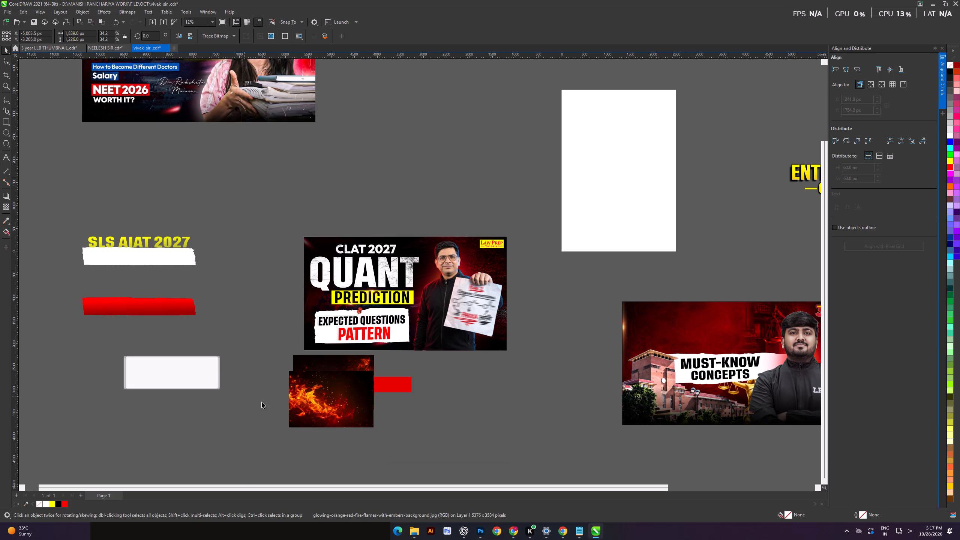
Spread the overlapping fire images apart, moving the glowing orange-red one to the right of the red bar.
{"action": "scroll", "coordinate": [312, 399], "scroll_direction": "down", "scroll_amount": 3, "text": "alt"}
{"action": "left_click_drag", "start_coordinate": [313, 382], "coordinate": [485, 420]}
{"action": "left_click_drag", "start_coordinate": [343, 349], "coordinate": [327, 393]}
{"action": "scroll", "coordinate": [355, 359], "scroll_direction": "up", "scroll_amount": 2}
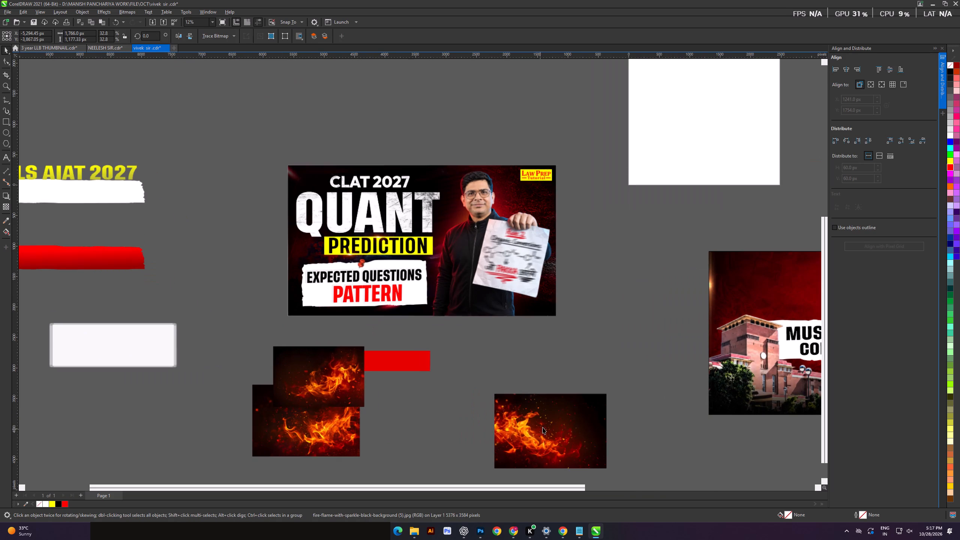
{"action": "left_click_drag", "start_coordinate": [543, 427], "coordinate": [522, 381]}
Apply the Screen merge mode to the glowing orange-red fire image with the Transparency tool.
{"action": "left_click", "coordinate": [5, 207]}
{"action": "left_click", "coordinate": [89, 36]}
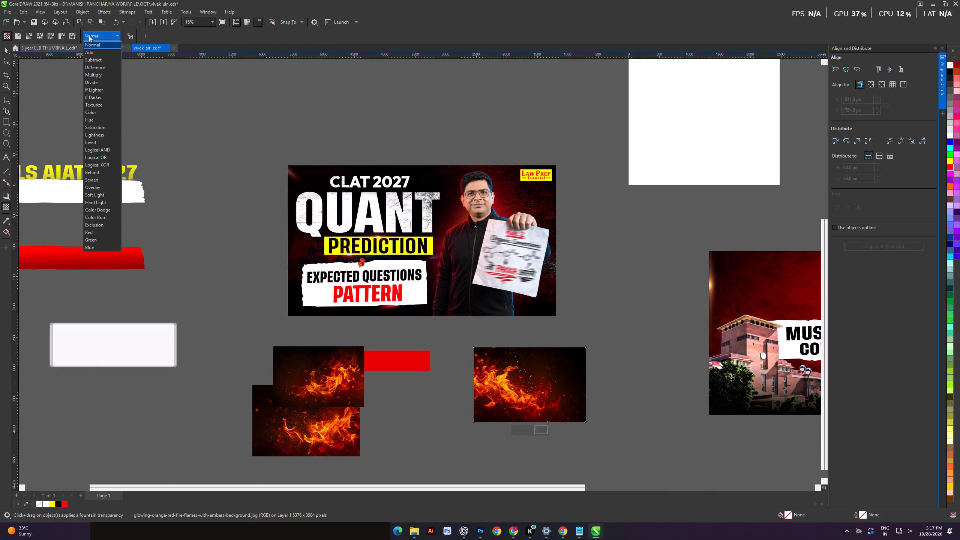
{"action": "left_click", "coordinate": [100, 181]}
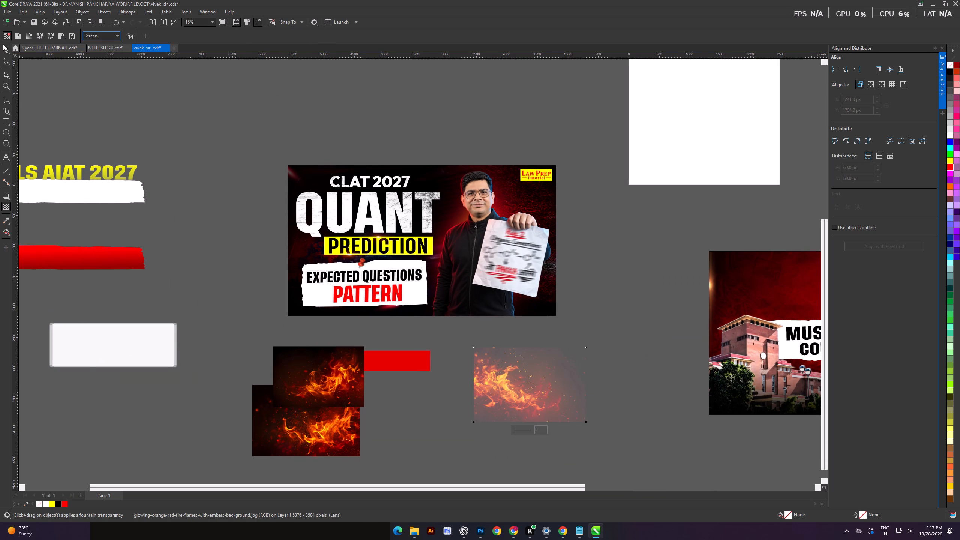
{"action": "left_click", "coordinate": [8, 46]}
{"action": "left_click", "coordinate": [130, 160]}
Separate the two overlapping sparkle fire images below the thumbnail, shifting the smaller one left beside the white box.
{"action": "scroll", "coordinate": [530, 365], "scroll_direction": "up", "scroll_amount": 2}
{"action": "scroll", "coordinate": [513, 362], "scroll_direction": "down", "scroll_amount": 2}
{"action": "scroll", "coordinate": [515, 347], "scroll_direction": "up", "scroll_amount": 1, "text": "alt"}
{"action": "scroll", "coordinate": [515, 347], "scroll_direction": "down", "scroll_amount": 3, "text": "alt"}
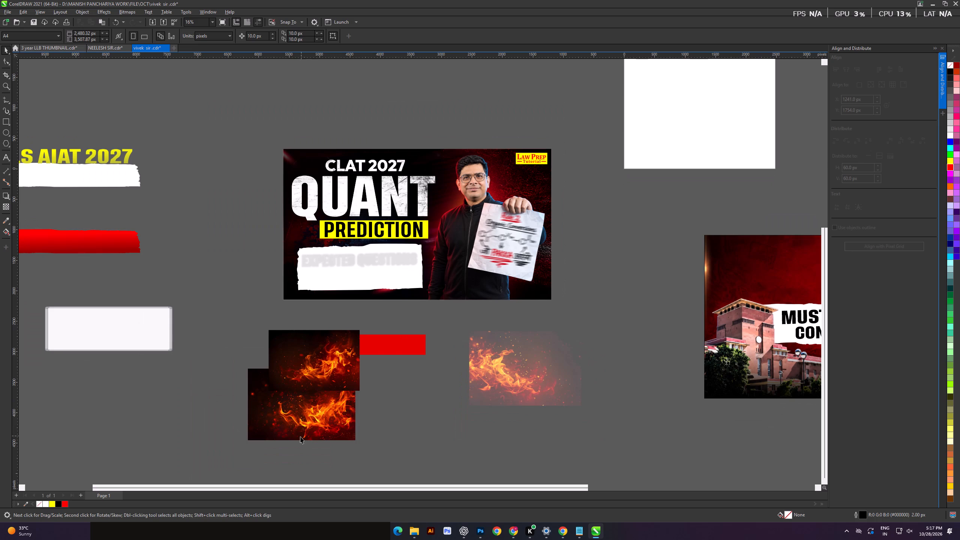
{"action": "left_click_drag", "start_coordinate": [305, 419], "coordinate": [310, 420]}
{"action": "left_click_drag", "start_coordinate": [331, 359], "coordinate": [214, 356]}
{"action": "left_click_drag", "start_coordinate": [328, 414], "coordinate": [333, 408]}
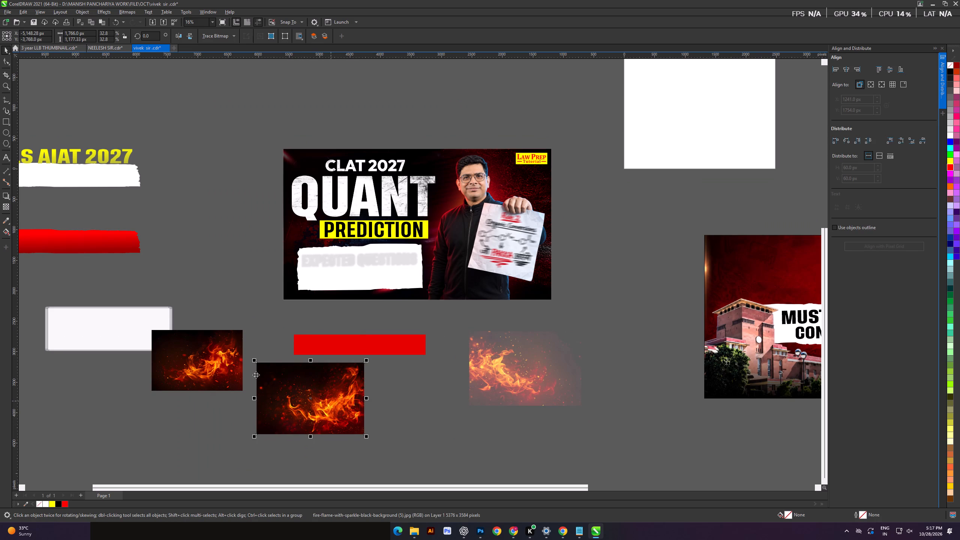
Apply the Screen merge mode to the smaller sparkle fire image with the Transparency tool.
{"action": "left_click", "coordinate": [229, 371]}
{"action": "left_click", "coordinate": [4, 204]}
{"action": "left_click", "coordinate": [98, 38]}
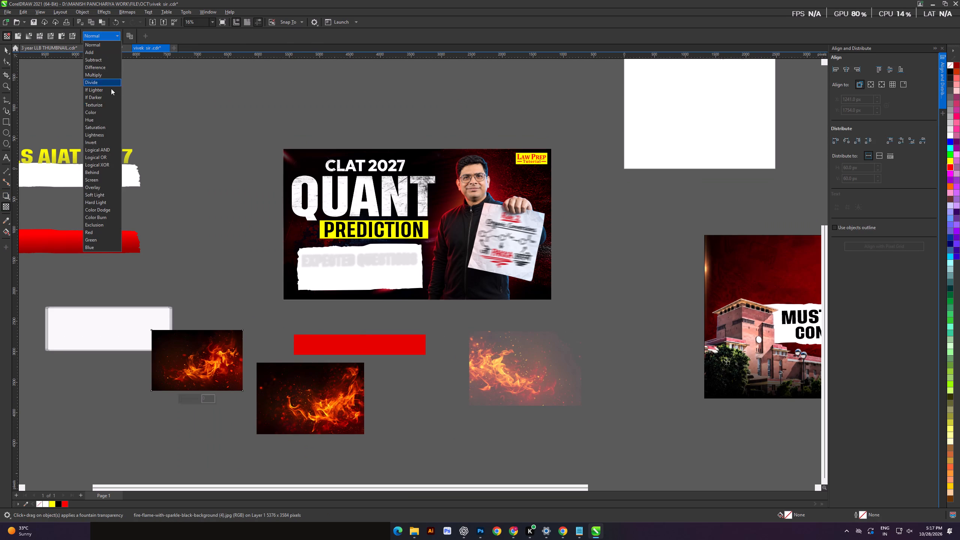
{"action": "left_click", "coordinate": [104, 181]}
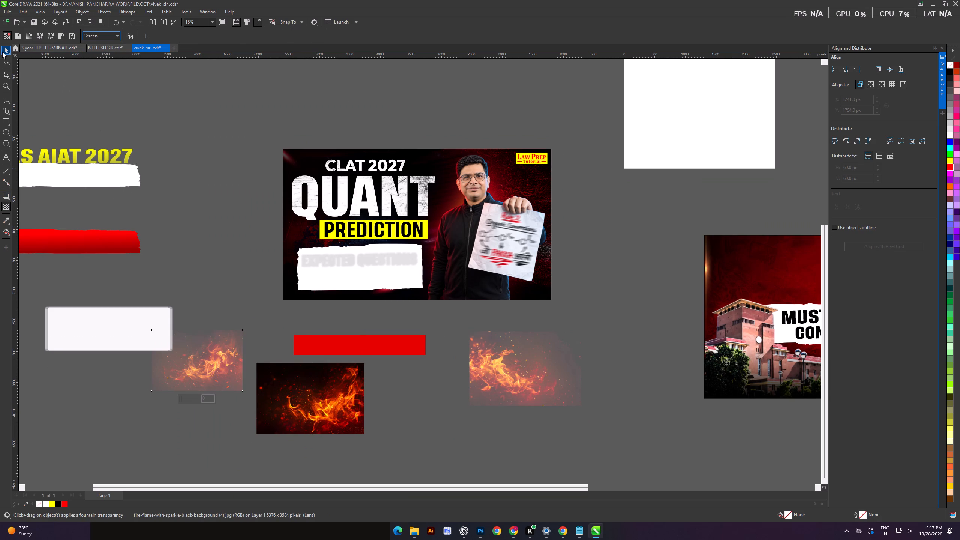
{"action": "left_click", "coordinate": [2, 52]}
{"action": "left_click_drag", "start_coordinate": [181, 153], "coordinate": [182, 157]}
Place the smaller sparkle fire image over the thumbnail's lower-right corner, scaled to about 18.6% and rotated to about 331°.
{"action": "left_click_drag", "start_coordinate": [223, 371], "coordinate": [548, 298]}
{"action": "scroll", "coordinate": [548, 298], "scroll_direction": "up", "scroll_amount": 5}
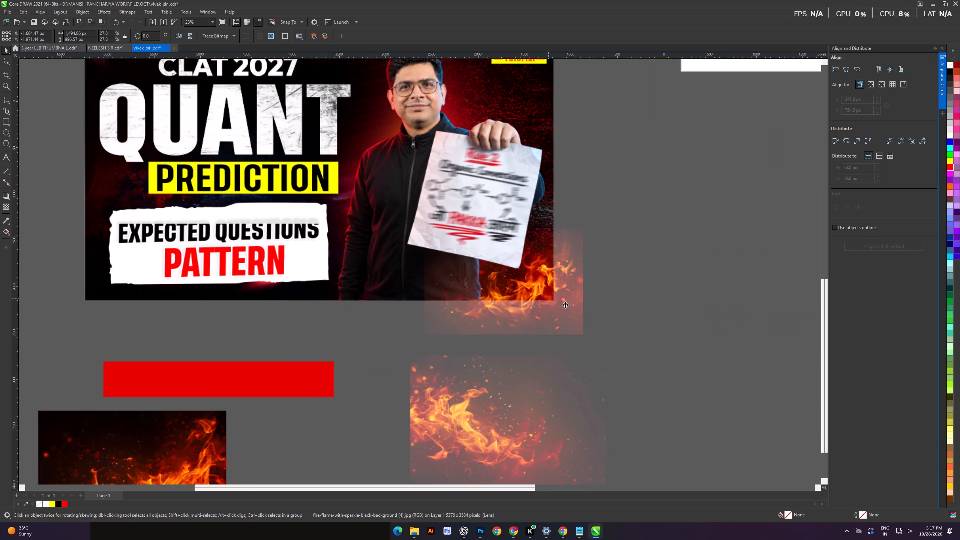
{"action": "left_click_drag", "start_coordinate": [594, 343], "coordinate": [579, 347], "text": "shift"}
{"action": "left_click_drag", "start_coordinate": [557, 297], "coordinate": [560, 289]}
{"action": "left_click_drag", "start_coordinate": [580, 326], "coordinate": [564, 330], "text": "shift"}
{"action": "left_click_drag", "start_coordinate": [550, 297], "coordinate": [562, 309]}
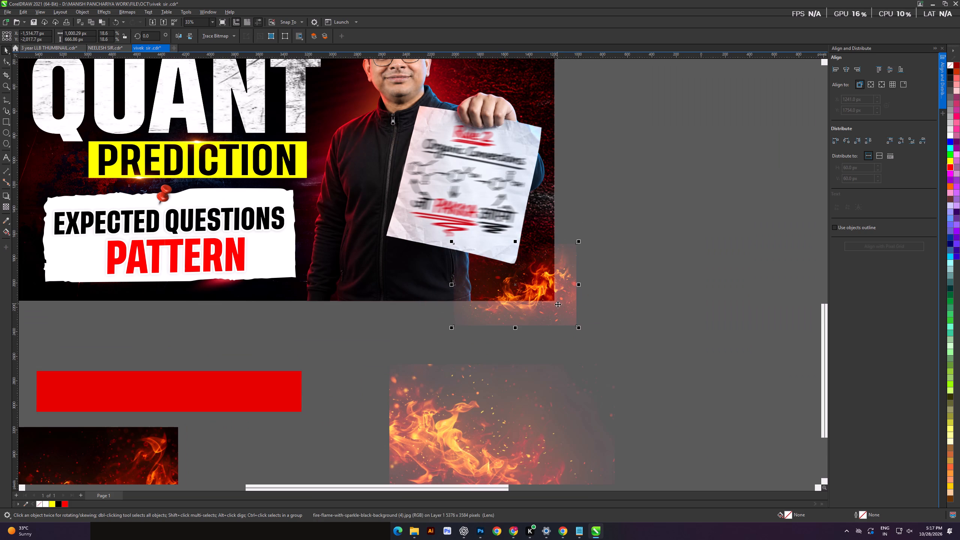
{"action": "left_click_drag", "start_coordinate": [558, 304], "coordinate": [549, 299]}
{"action": "left_click", "coordinate": [549, 299]}
{"action": "left_click_drag", "start_coordinate": [573, 323], "coordinate": [562, 332]}
{"action": "left_click_drag", "start_coordinate": [542, 298], "coordinate": [551, 304]}
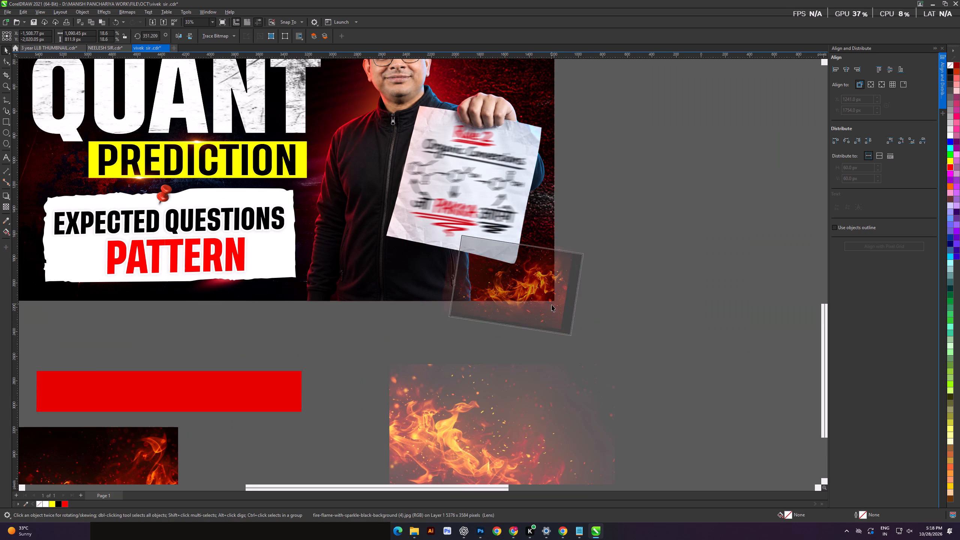
Fade the left edge of the corner fire image with a linear transparency and convert it to a bitmap.
{"action": "scroll", "coordinate": [530, 282], "scroll_direction": "up", "scroll_amount": 3}
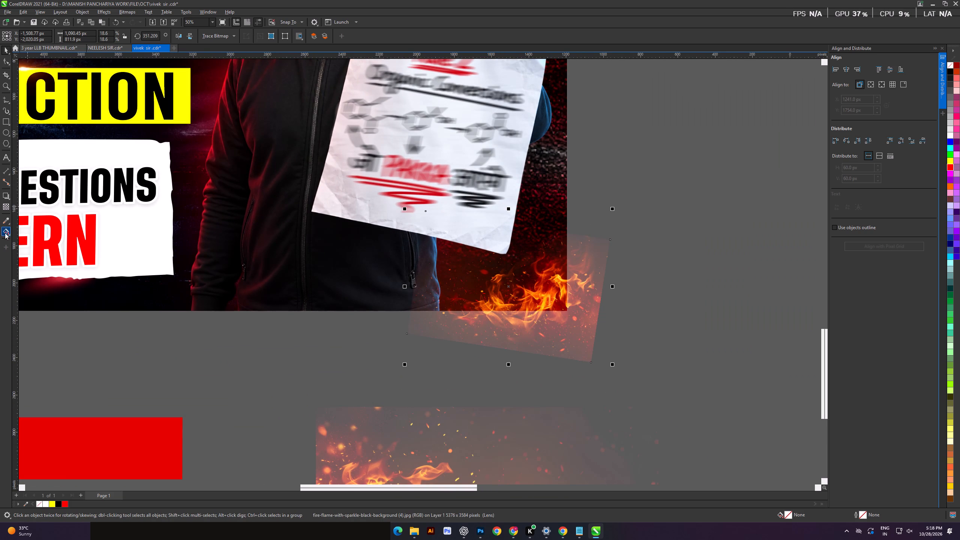
{"action": "left_click", "coordinate": [8, 206]}
{"action": "scroll", "coordinate": [490, 251], "scroll_direction": "up", "scroll_amount": 3}
{"action": "left_click_drag", "start_coordinate": [480, 268], "coordinate": [396, 273]}
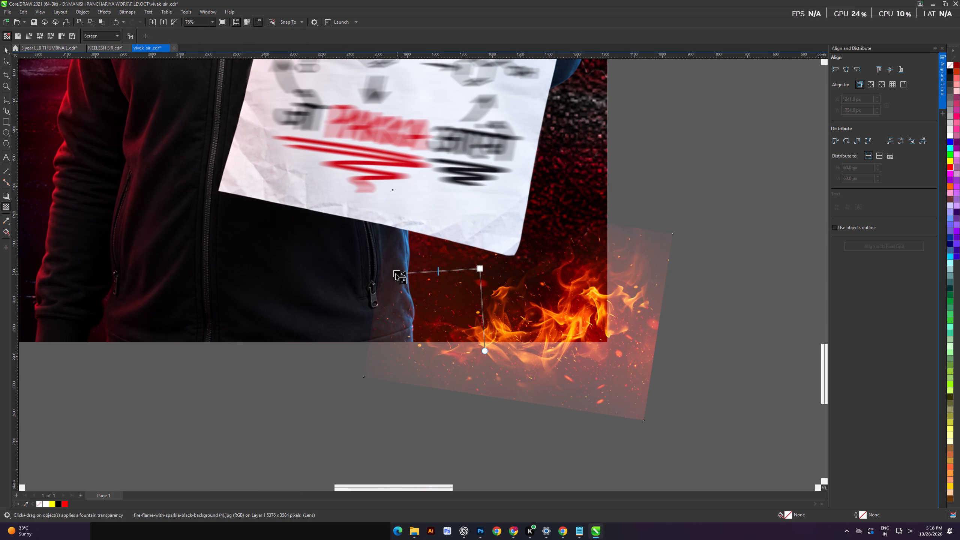
{"action": "left_click_drag", "start_coordinate": [396, 273], "coordinate": [393, 272]}
{"action": "left_click", "coordinate": [120, 12]}
{"action": "left_click", "coordinate": [135, 21]}
{"action": "key", "text": "Return"}
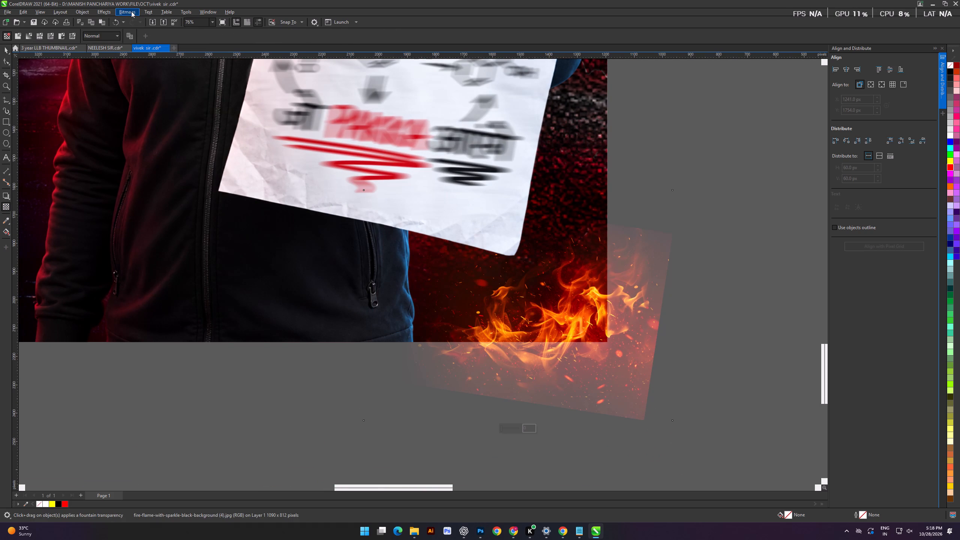
{"action": "left_click", "coordinate": [131, 11]}
{"action": "left_click", "coordinate": [137, 24]}
{"action": "key", "text": "Return"}
Apply the Screen merge mode to the converted corner fire image with the Transparency tool.
{"action": "left_click", "coordinate": [7, 207]}
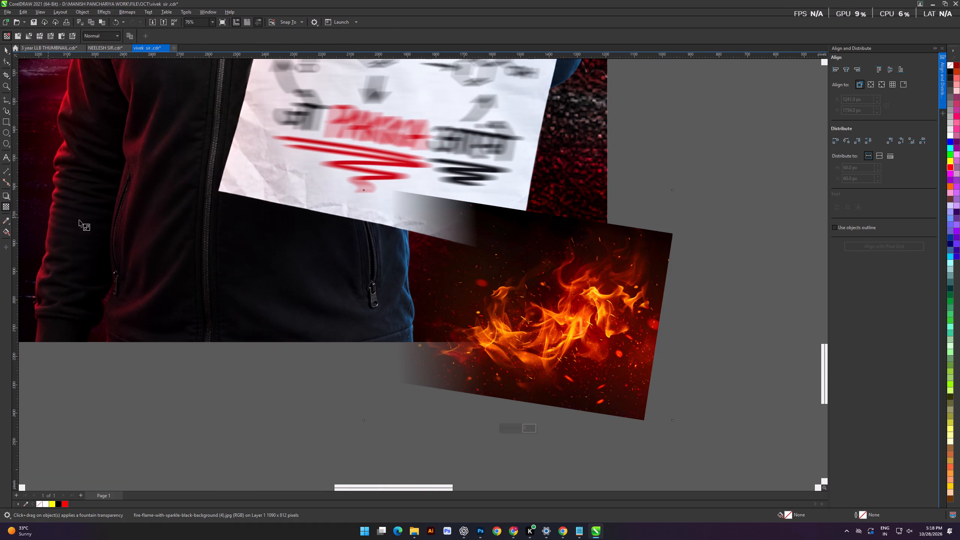
{"action": "left_click", "coordinate": [87, 36]}
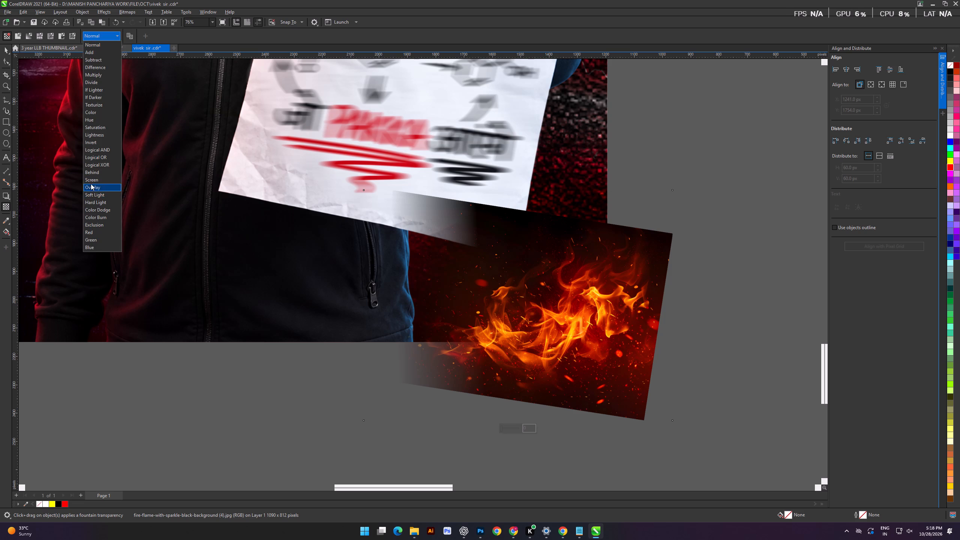
{"action": "left_click", "coordinate": [91, 181]}
{"action": "left_click", "coordinate": [7, 51]}
{"action": "left_click_drag", "start_coordinate": [265, 367], "coordinate": [270, 367]}
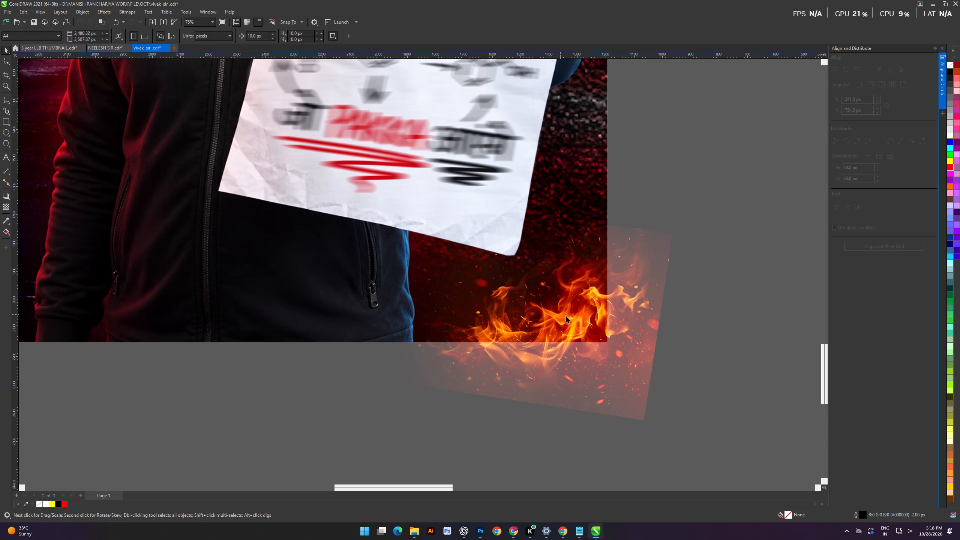
Duplicate the corner fire image and set the copy aside to the right of the thumbnail.
{"action": "left_click", "coordinate": [566, 316]}
{"action": "right_click_drag", "start_coordinate": [579, 320], "coordinate": [408, 321]}
{"action": "left_click", "coordinate": [434, 335]}
{"action": "scroll", "coordinate": [481, 338], "scroll_direction": "down", "scroll_amount": 4}
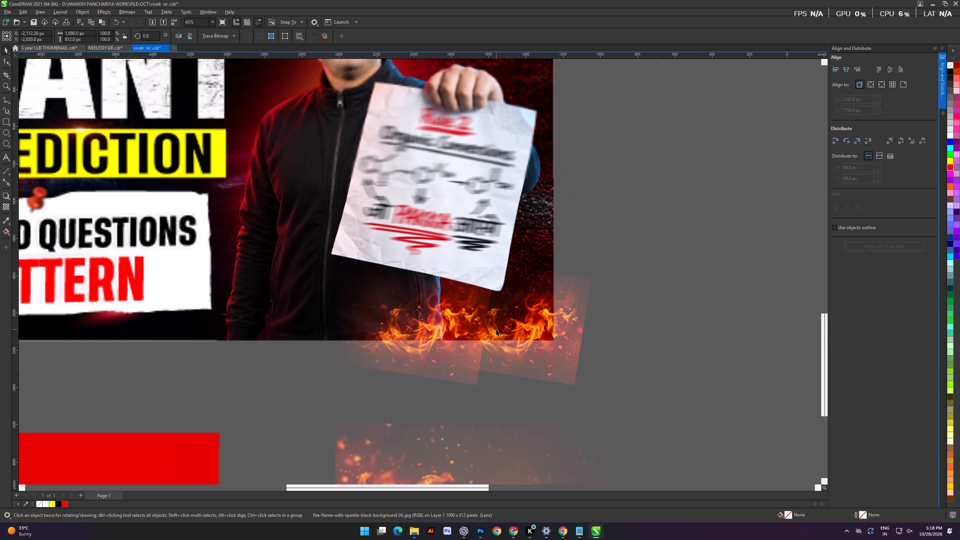
{"action": "scroll", "coordinate": [453, 334], "scroll_direction": "down", "scroll_amount": 5}
{"action": "scroll", "coordinate": [453, 333], "scroll_direction": "up", "scroll_amount": 1}
{"action": "left_click_drag", "start_coordinate": [447, 340], "coordinate": [677, 389]}
Move the black-background fire image up over the red bar and apply the Screen merge mode to it.
{"action": "scroll", "coordinate": [498, 345], "scroll_direction": "down", "scroll_amount": 6}
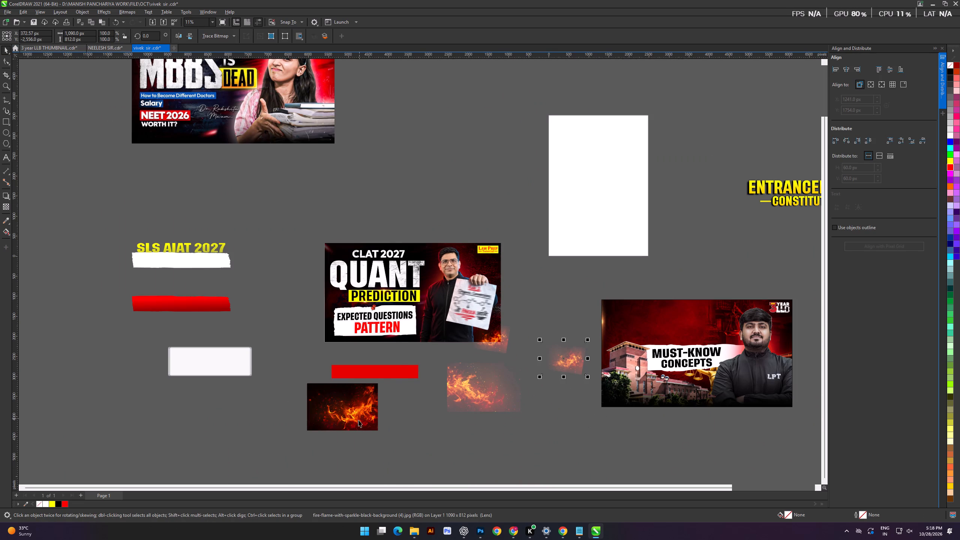
{"action": "left_click_drag", "start_coordinate": [357, 420], "coordinate": [379, 399]}
{"action": "left_click", "coordinate": [2, 209]}
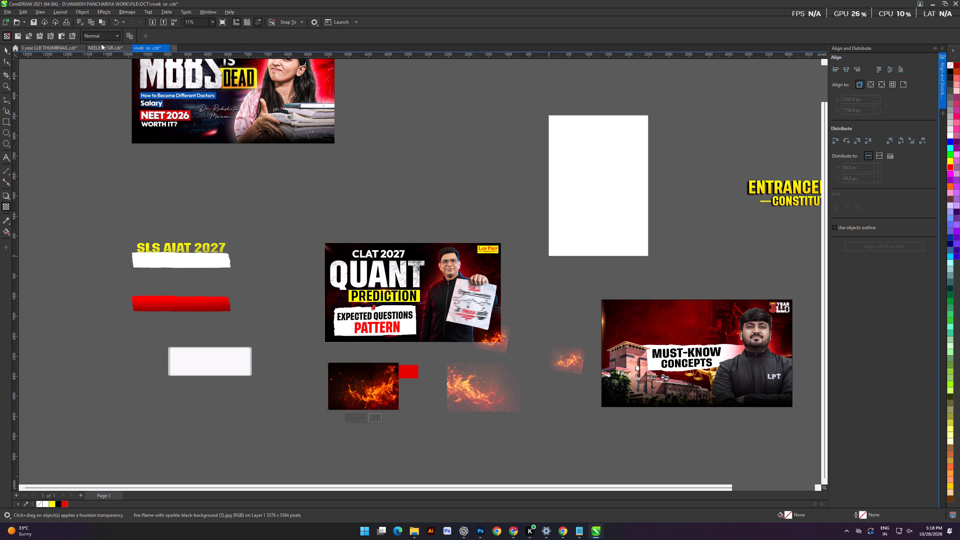
{"action": "left_click", "coordinate": [108, 33]}
{"action": "left_click", "coordinate": [97, 179]}
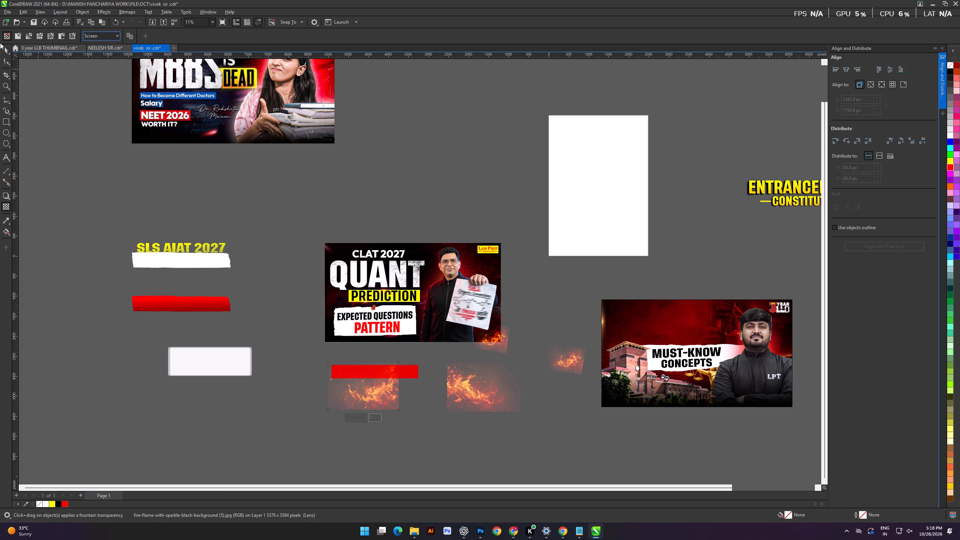
{"action": "left_click", "coordinate": [6, 48]}
{"action": "left_click_drag", "start_coordinate": [149, 207], "coordinate": [155, 210]}
Move the glowing orange-red fire image onto the thumbnail's bottom edge beside the corner fire and rotate it to about 64°.
{"action": "scroll", "coordinate": [445, 377], "scroll_direction": "up", "scroll_amount": 4}
{"action": "left_click_drag", "start_coordinate": [519, 405], "coordinate": [487, 327]}
{"action": "scroll", "coordinate": [487, 319], "scroll_direction": "up", "scroll_amount": 4}
{"action": "left_click", "coordinate": [434, 334]}
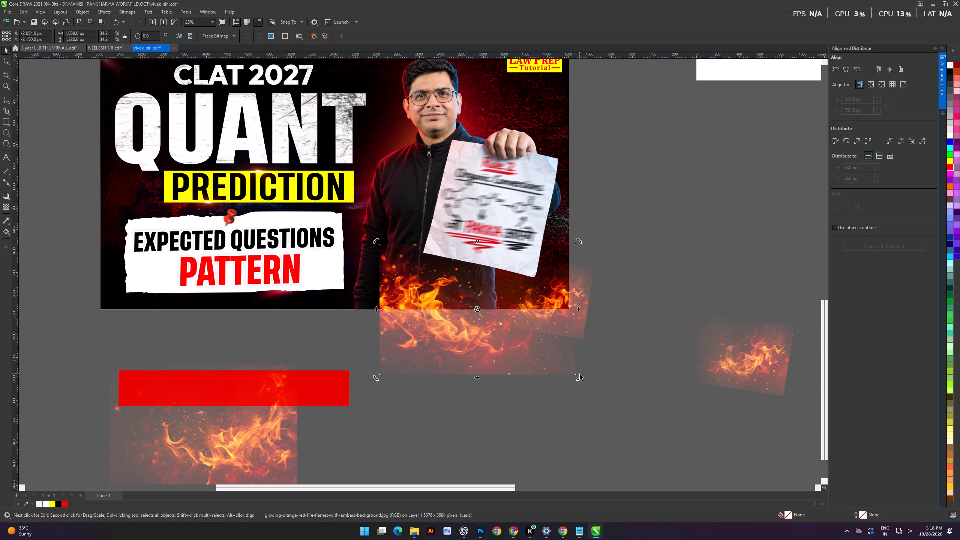
{"action": "left_click_drag", "start_coordinate": [579, 378], "coordinate": [575, 253]}
{"action": "left_click_drag", "start_coordinate": [489, 360], "coordinate": [513, 343]}
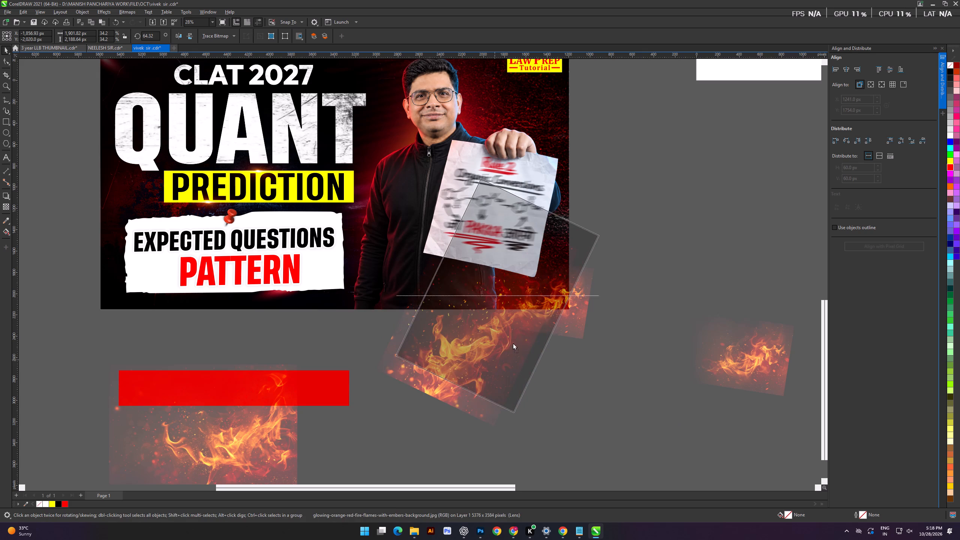
{"action": "left_click_drag", "start_coordinate": [513, 343], "coordinate": [517, 338]}
{"action": "left_click_drag", "start_coordinate": [498, 340], "coordinate": [492, 326]}
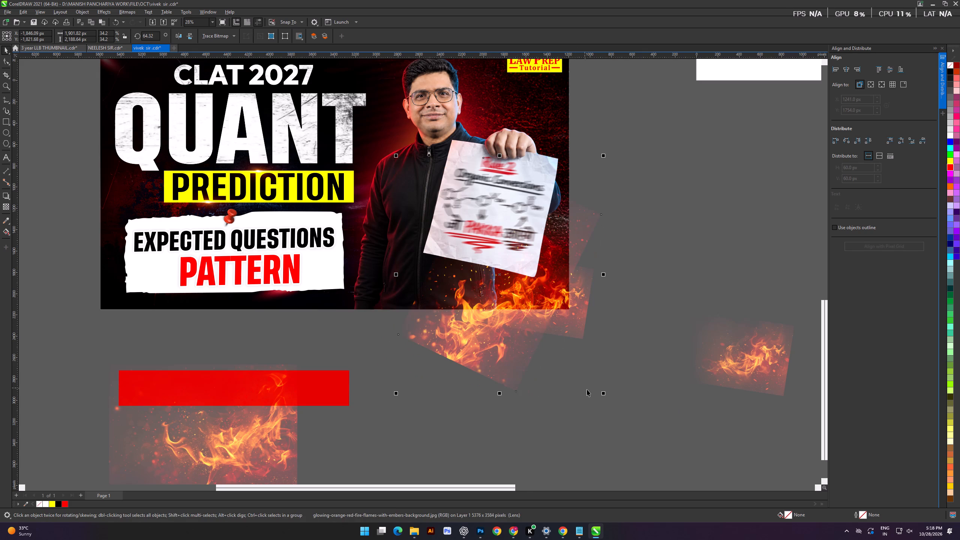
Shrink the glowing orange-red fire image to about 21.5% and position it below the paper, overlapping the corner fire.
{"action": "left_click_drag", "start_coordinate": [604, 393], "coordinate": [566, 396], "text": "shift"}
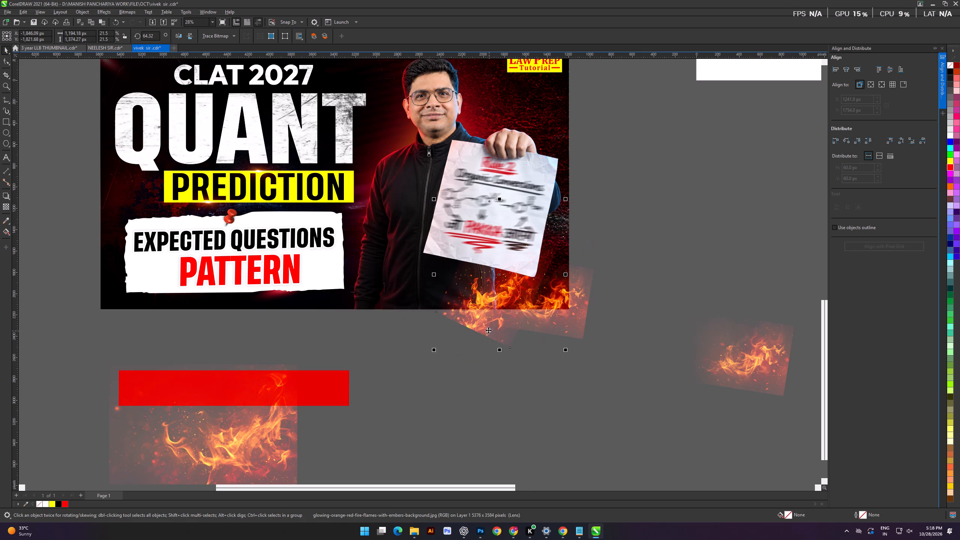
{"action": "left_click_drag", "start_coordinate": [488, 329], "coordinate": [481, 336]}
{"action": "left_click_drag", "start_coordinate": [500, 310], "coordinate": [506, 311]}
{"action": "left_click_drag", "start_coordinate": [488, 306], "coordinate": [490, 318]}
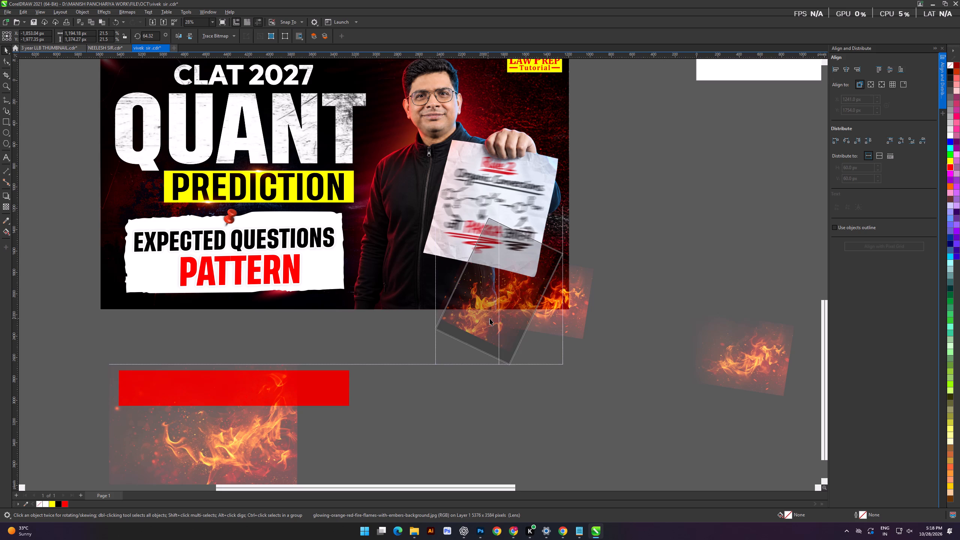
{"action": "left_click", "coordinate": [498, 315]}
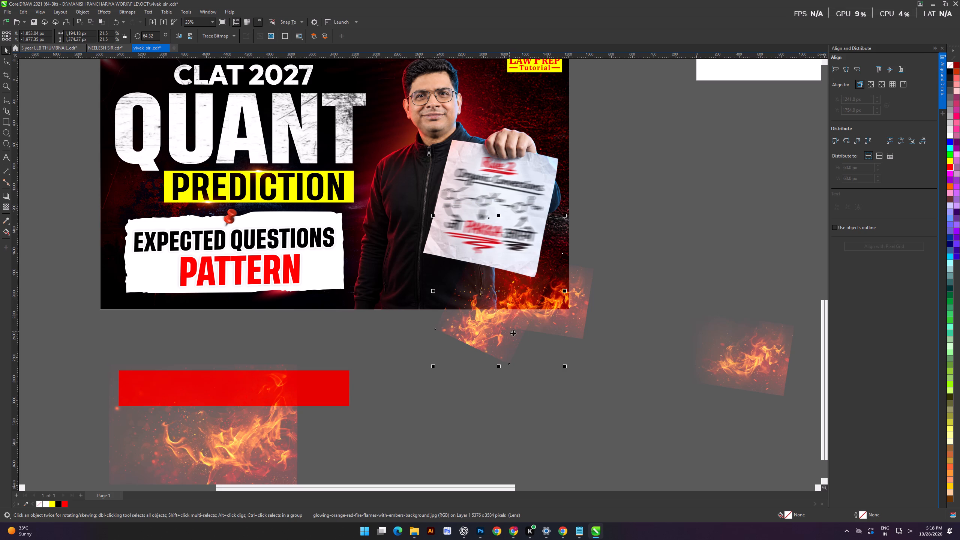
{"action": "left_click", "coordinate": [550, 411]}
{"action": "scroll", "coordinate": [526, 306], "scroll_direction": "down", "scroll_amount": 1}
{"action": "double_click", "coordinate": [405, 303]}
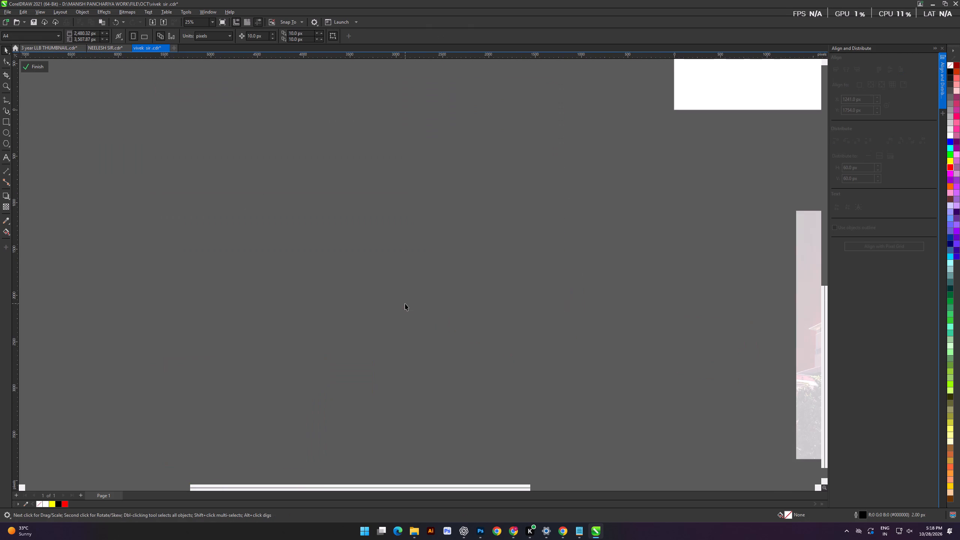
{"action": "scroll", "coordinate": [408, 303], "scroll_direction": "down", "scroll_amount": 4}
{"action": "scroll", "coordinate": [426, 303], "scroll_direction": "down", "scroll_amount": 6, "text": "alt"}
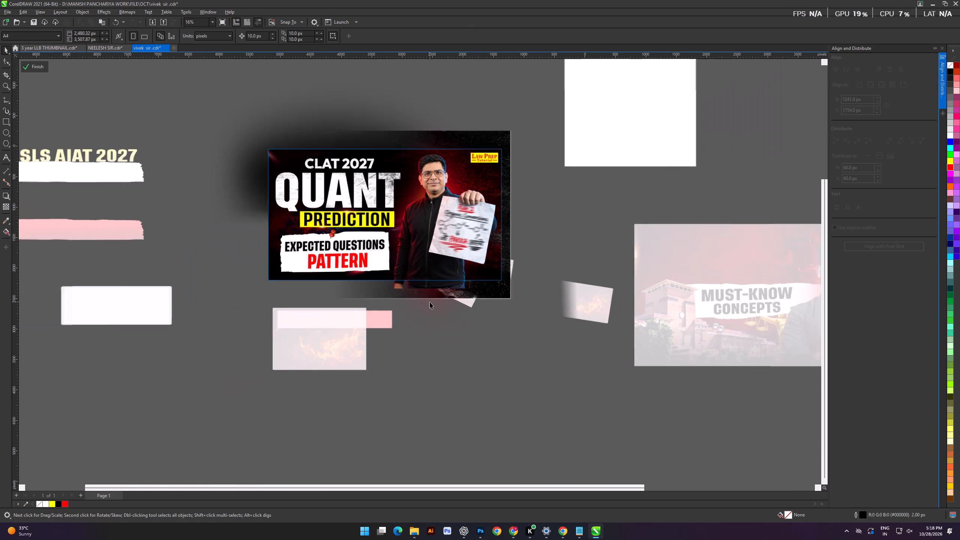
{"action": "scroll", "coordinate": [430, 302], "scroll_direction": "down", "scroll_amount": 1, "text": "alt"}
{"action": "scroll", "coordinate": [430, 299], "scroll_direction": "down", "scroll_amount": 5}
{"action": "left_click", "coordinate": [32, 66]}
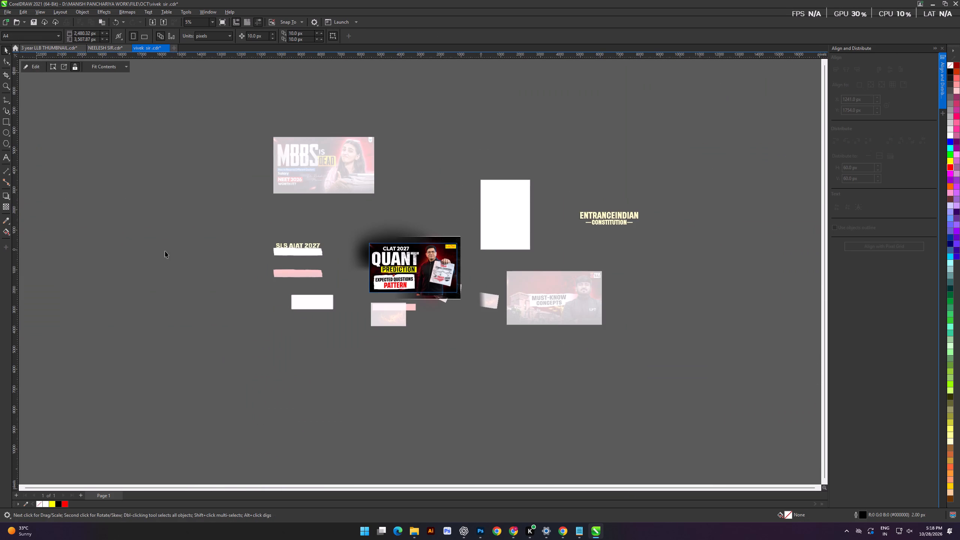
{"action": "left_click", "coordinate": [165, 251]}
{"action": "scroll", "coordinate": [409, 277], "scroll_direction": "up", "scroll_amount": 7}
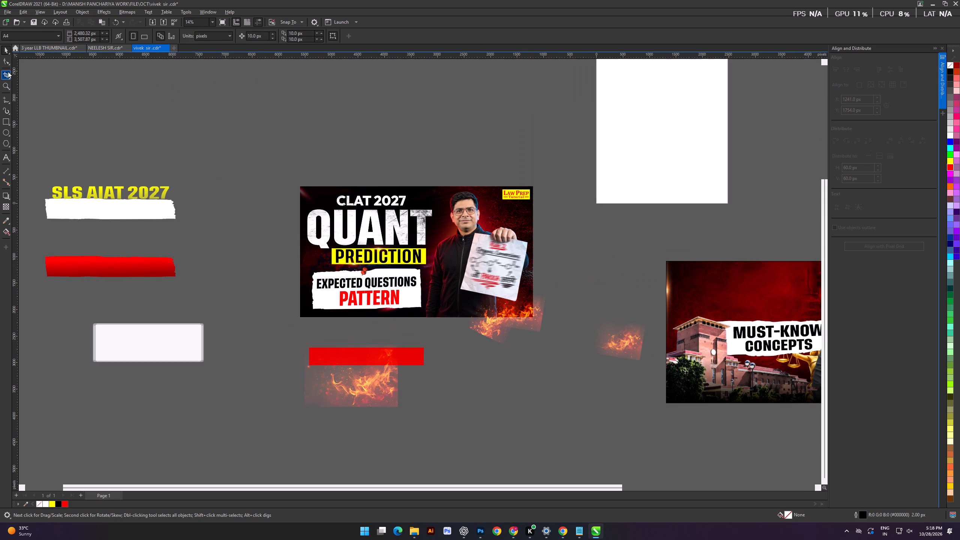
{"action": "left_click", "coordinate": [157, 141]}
Inside the thumbnail's PowerClip, draw a black, outline-free rectangle about 1875 × 2110 px over the lower-right corner.
{"action": "double_click", "coordinate": [478, 255]}
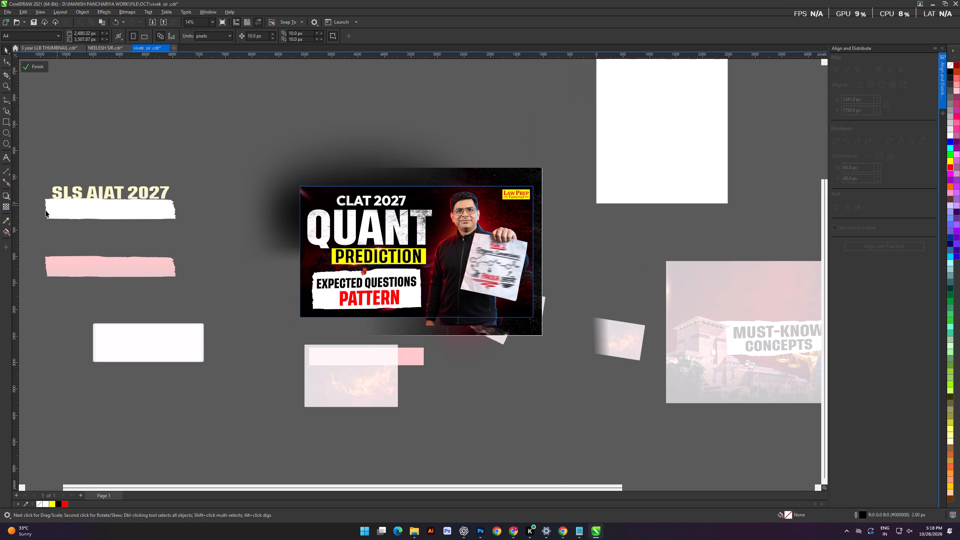
{"action": "left_click", "coordinate": [0, 118]}
{"action": "left_click", "coordinate": [3, 118]}
{"action": "left_click_drag", "start_coordinate": [466, 391], "coordinate": [565, 279]}
{"action": "left_click", "coordinate": [951, 67]}
{"action": "left_click", "coordinate": [951, 70]}
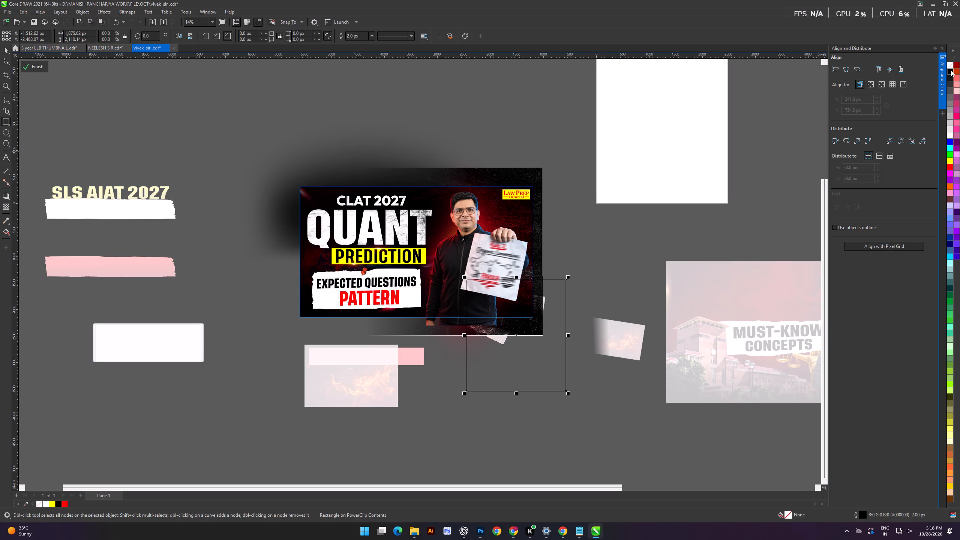
{"action": "right_click", "coordinate": [950, 65]}
{"action": "left_click", "coordinate": [945, 66]}
Fade the black rectangle's top edge below the paper with a linear transparency and convert it to a bitmap.
{"action": "left_click", "coordinate": [7, 205]}
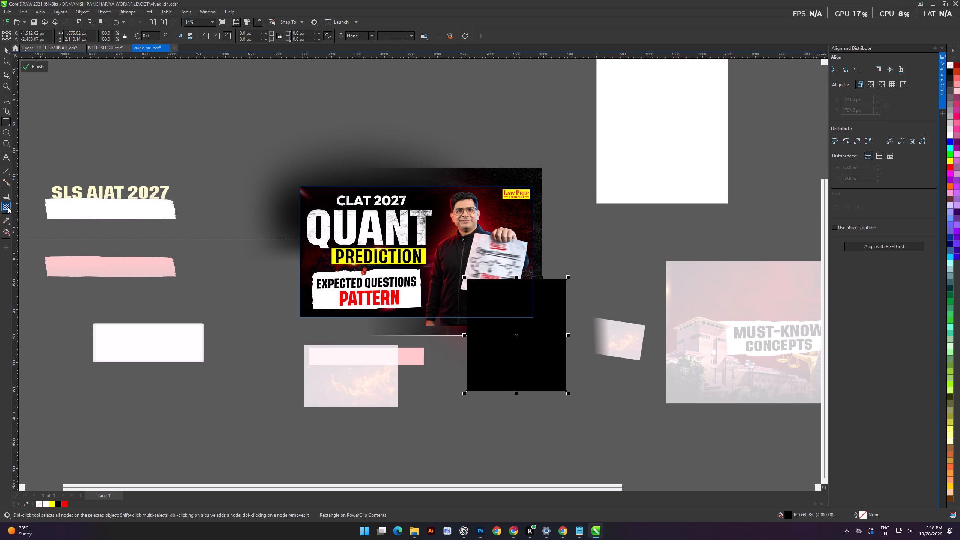
{"action": "scroll", "coordinate": [506, 303], "scroll_direction": "up", "scroll_amount": 6}
{"action": "left_click_drag", "start_coordinate": [482, 301], "coordinate": [428, 271]}
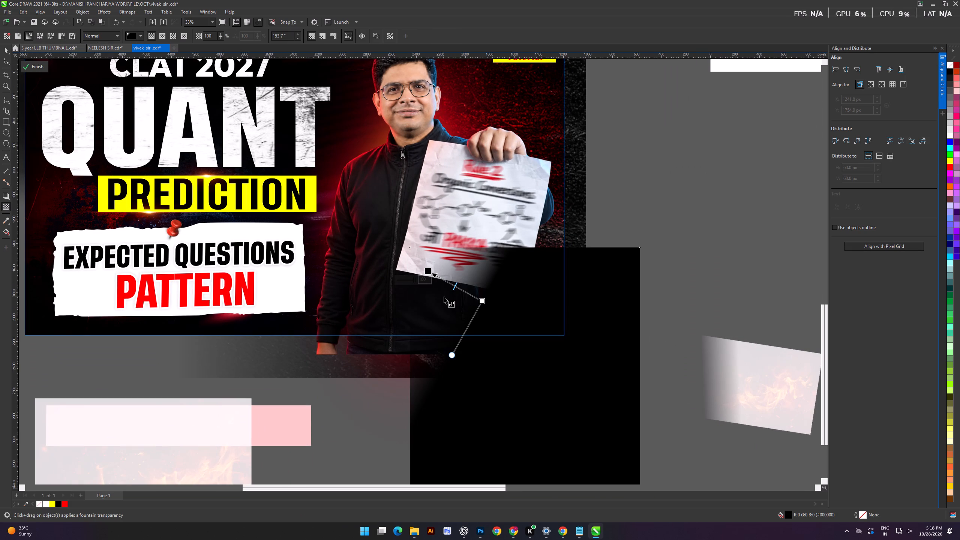
{"action": "left_click_drag", "start_coordinate": [472, 294], "coordinate": [494, 311]}
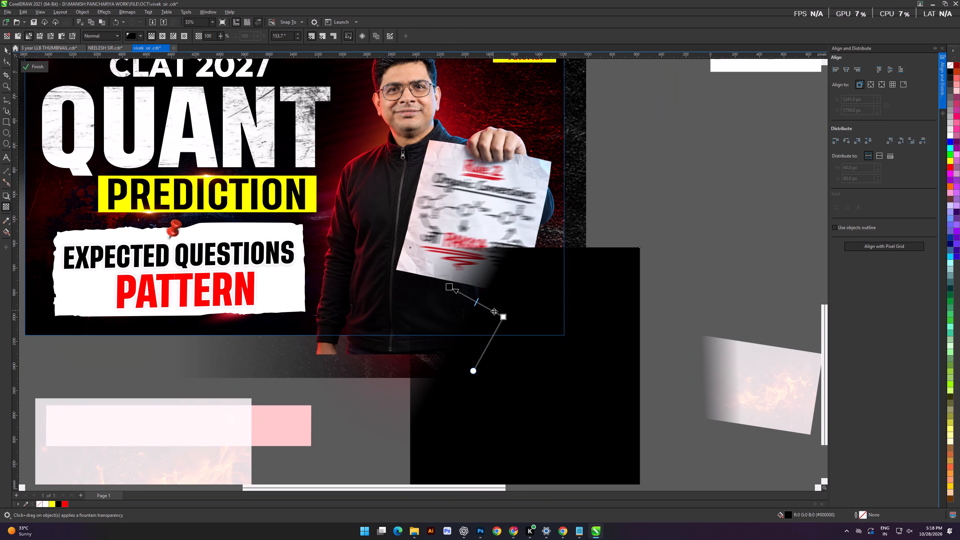
{"action": "left_click_drag", "start_coordinate": [494, 311], "coordinate": [494, 312]}
{"action": "left_click_drag", "start_coordinate": [505, 318], "coordinate": [482, 324]}
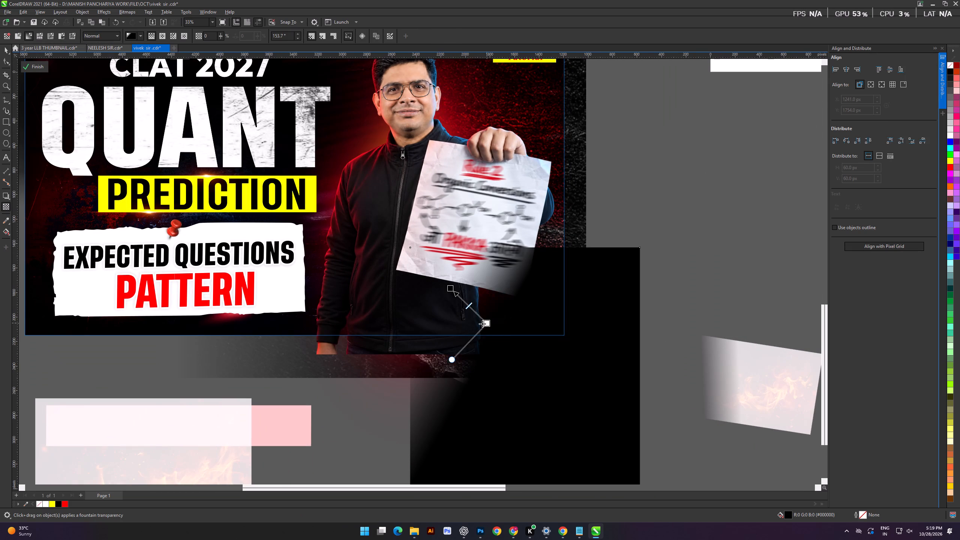
{"action": "left_click_drag", "start_coordinate": [482, 324], "coordinate": [448, 320]}
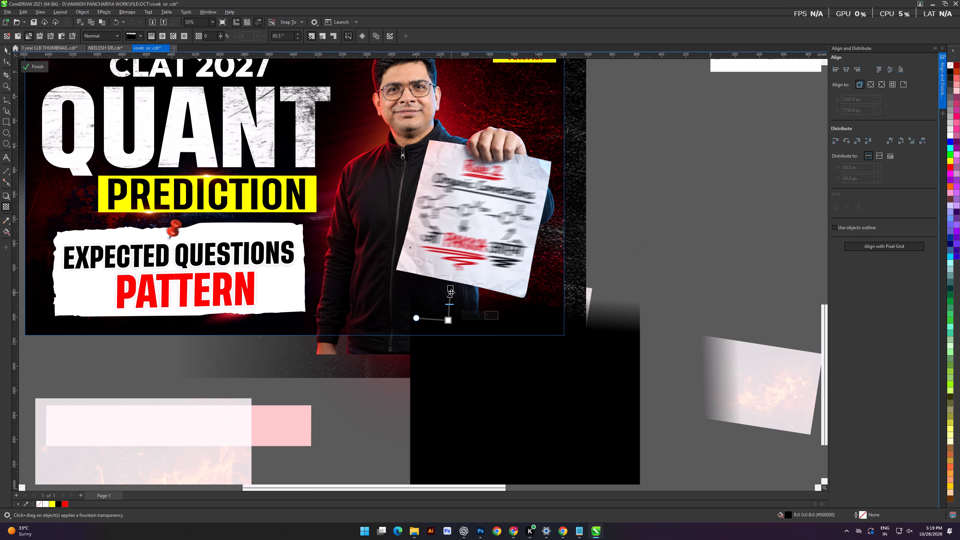
{"action": "left_click_drag", "start_coordinate": [449, 290], "coordinate": [450, 281]}
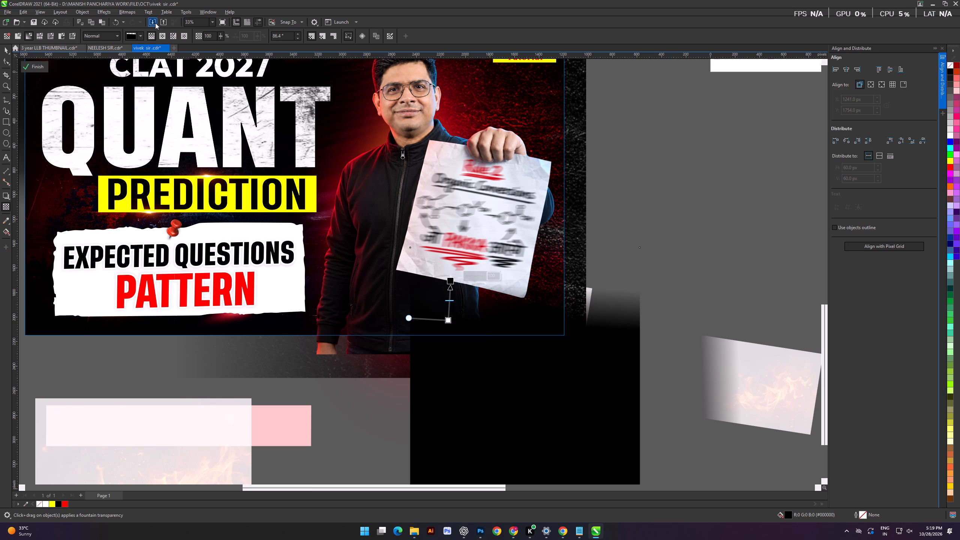
{"action": "left_click_drag", "start_coordinate": [449, 308], "coordinate": [450, 301]}
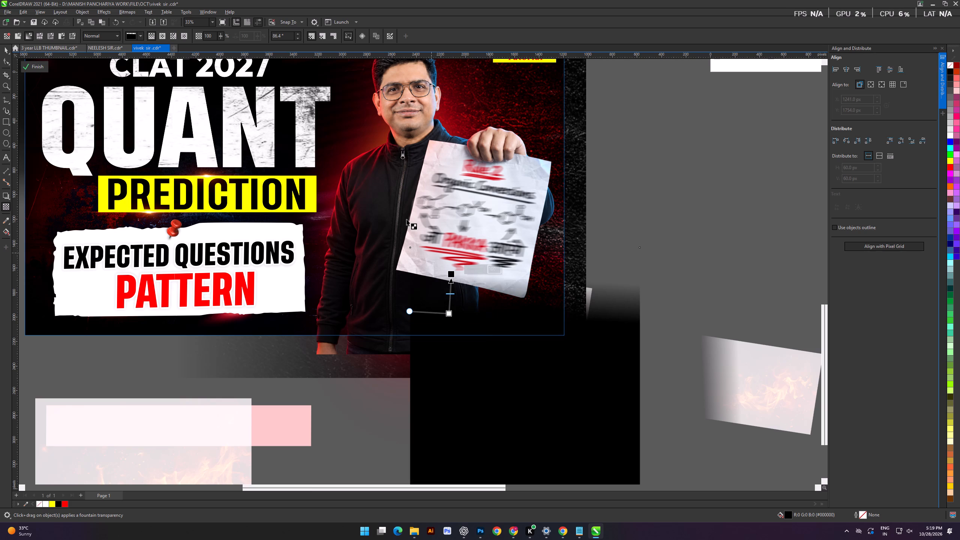
{"action": "left_click", "coordinate": [118, 8]}
{"action": "left_click", "coordinate": [133, 19]}
{"action": "key", "text": "Return"}
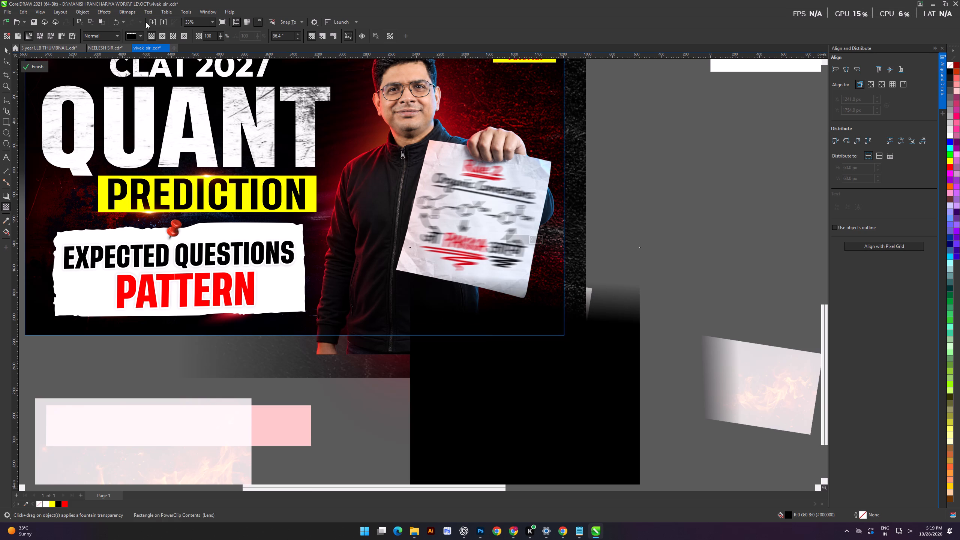
Fade the black shape's left edge with a second linear transparency and finish editing the PowerClip.
{"action": "left_click_drag", "start_coordinate": [434, 309], "coordinate": [410, 312]}
{"action": "left_click_drag", "start_coordinate": [433, 310], "coordinate": [442, 310]}
{"action": "left_click", "coordinate": [28, 64]}
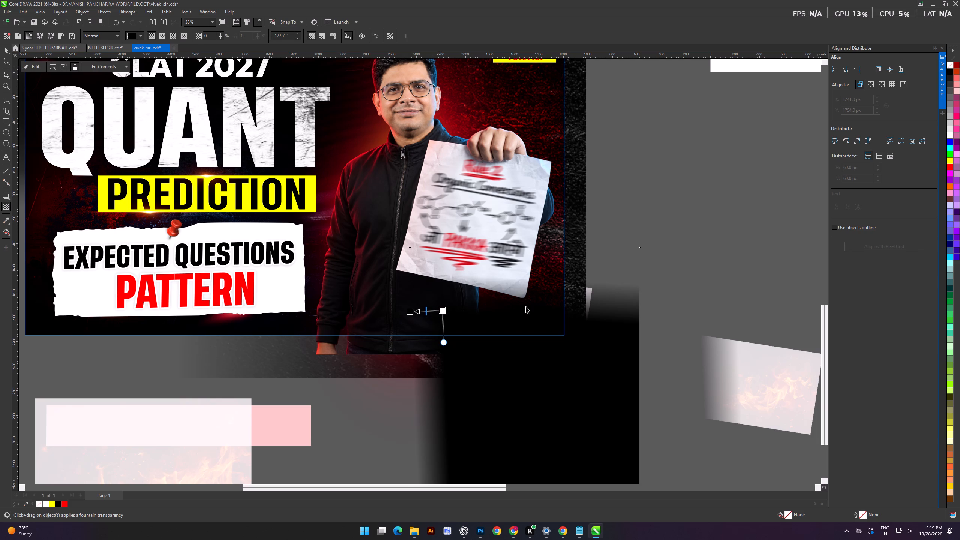
{"action": "scroll", "coordinate": [534, 202], "scroll_direction": "down", "scroll_amount": 4}
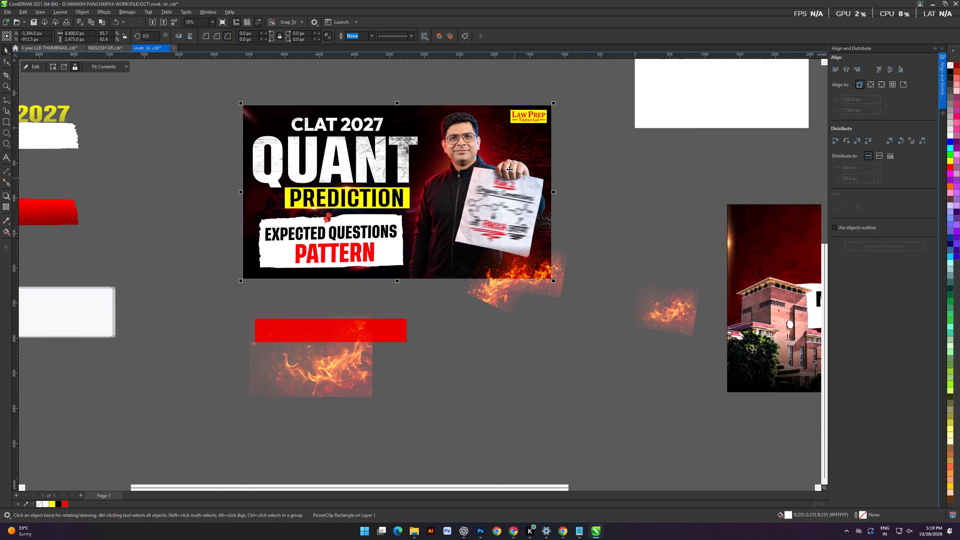
Inside the thumbnail's PowerClip, send the faded black bitmap to the back, raise it one level, and finish editing.
{"action": "left_click", "coordinate": [145, 109]}
{"action": "double_click", "coordinate": [504, 220]}
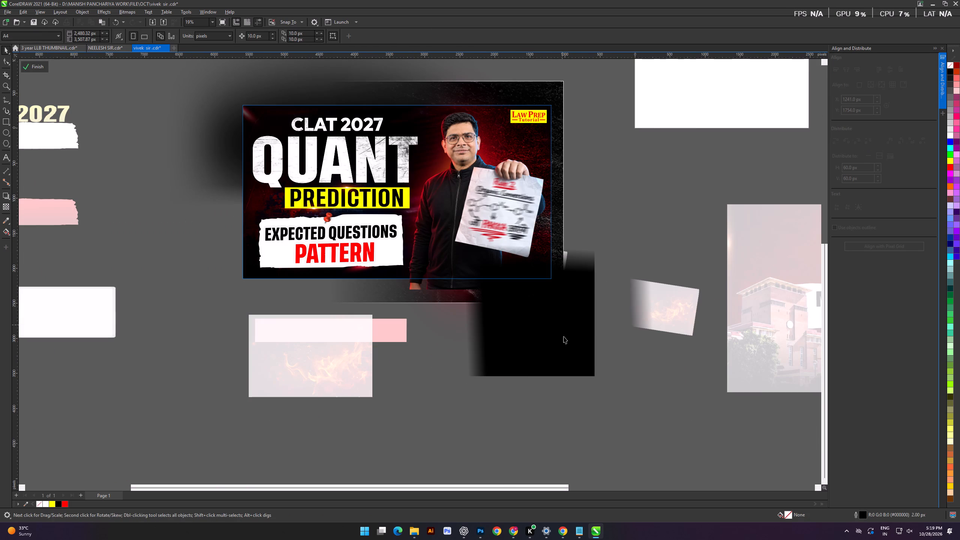
{"action": "left_click", "coordinate": [556, 339]}
{"action": "key", "text": "ctrl+Page_Down"}
{"action": "key", "text": "ctrl+Page_Down"}
{"action": "key", "text": "ctrl+Page_Down"}
{"action": "key", "text": "ctrl+Page_Down"}
{"action": "key", "text": "ctrl+Page_Down"}
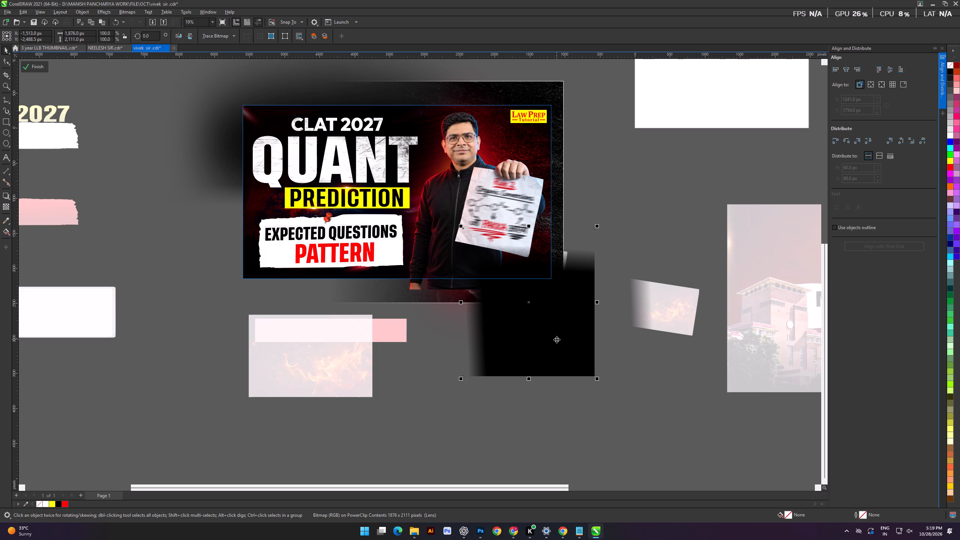
{"action": "key", "text": "ctrl+Page_Down"}
{"action": "key", "text": "shift+Page_Down"}
{"action": "key", "text": "ctrl+Page_Up"}
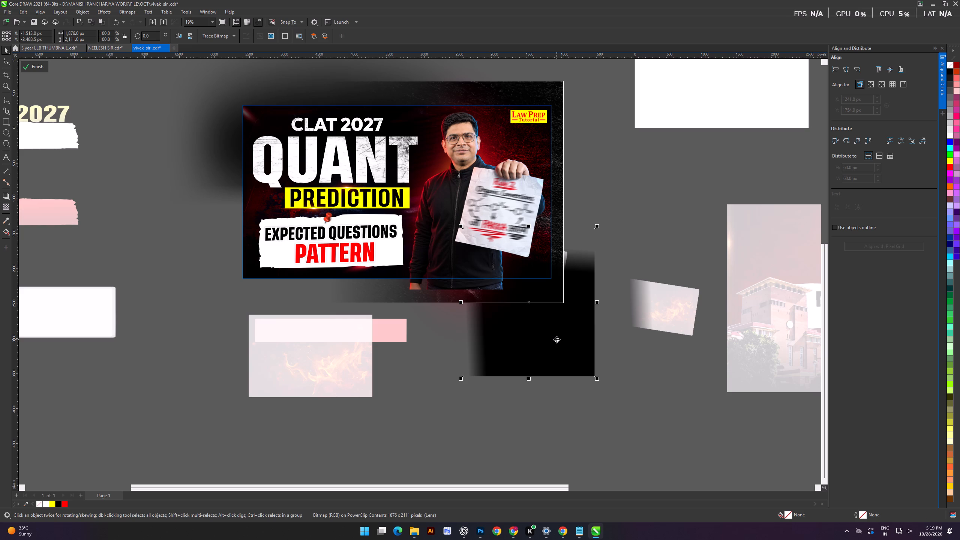
{"action": "left_click", "coordinate": [36, 67]}
{"action": "left_click", "coordinate": [162, 166]}
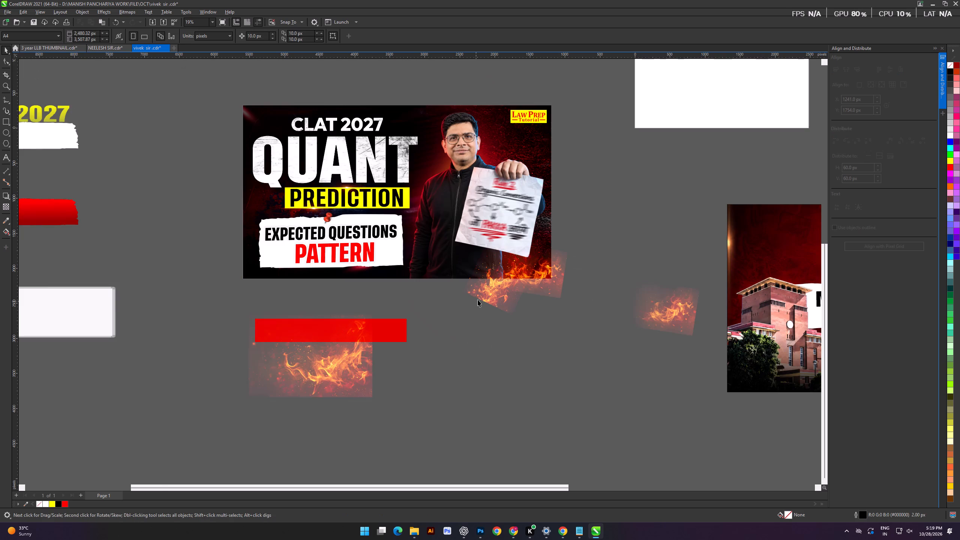
Inside the PowerClip, bring the black bitmap three levels forward, shift it about 130 px left and 220 px up, and finish editing.
{"action": "scroll", "coordinate": [518, 285], "scroll_direction": "up", "scroll_amount": 1}
{"action": "scroll", "coordinate": [531, 289], "scroll_direction": "down", "scroll_amount": 5}
{"action": "left_click", "coordinate": [531, 339]}
{"action": "scroll", "coordinate": [535, 294], "scroll_direction": "up", "scroll_amount": 5}
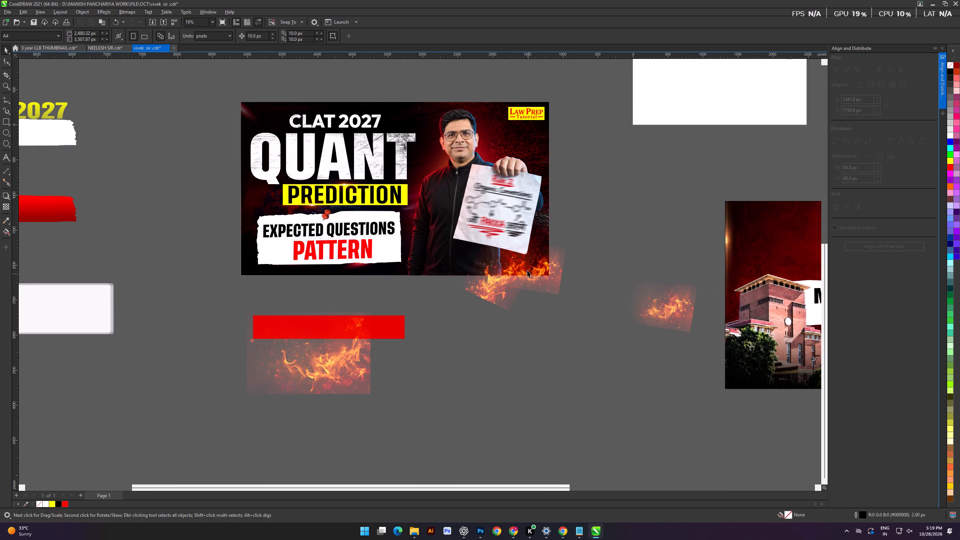
{"action": "double_click", "coordinate": [441, 264]}
{"action": "left_click", "coordinate": [556, 373]}
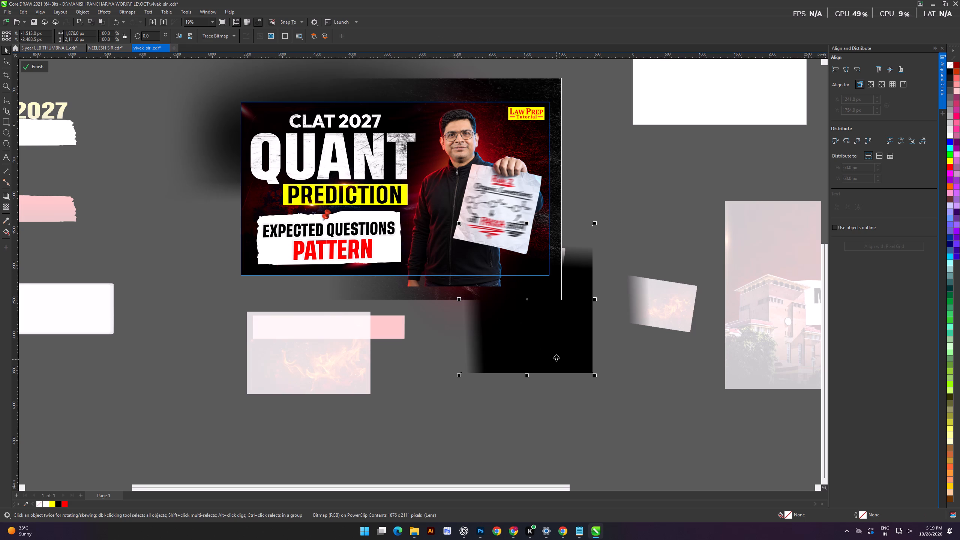
{"action": "key", "text": "ctrl+Page_Up"}
{"action": "key", "text": "ctrl+Page_Up"}
{"action": "key", "text": "ctrl+Page_Up"}
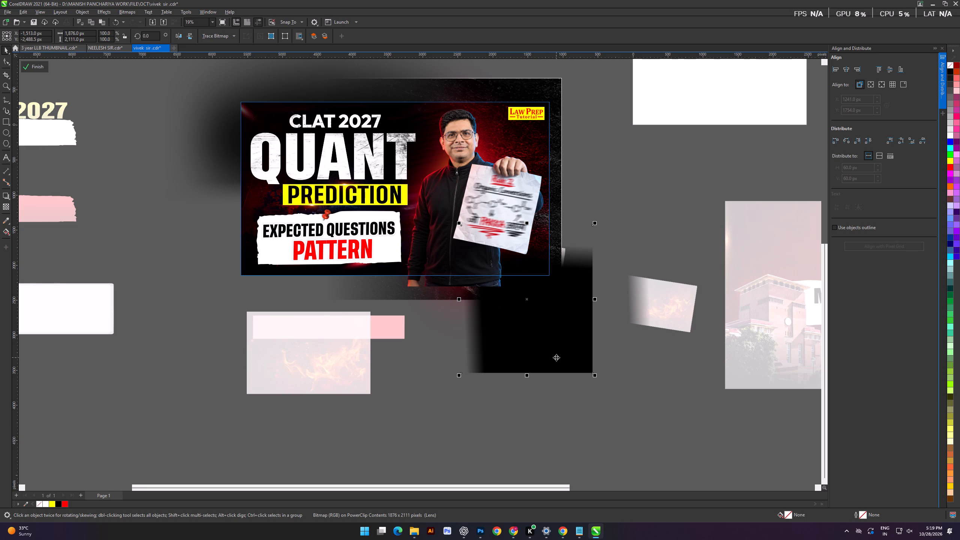
{"action": "left_click_drag", "start_coordinate": [561, 357], "coordinate": [551, 341]}
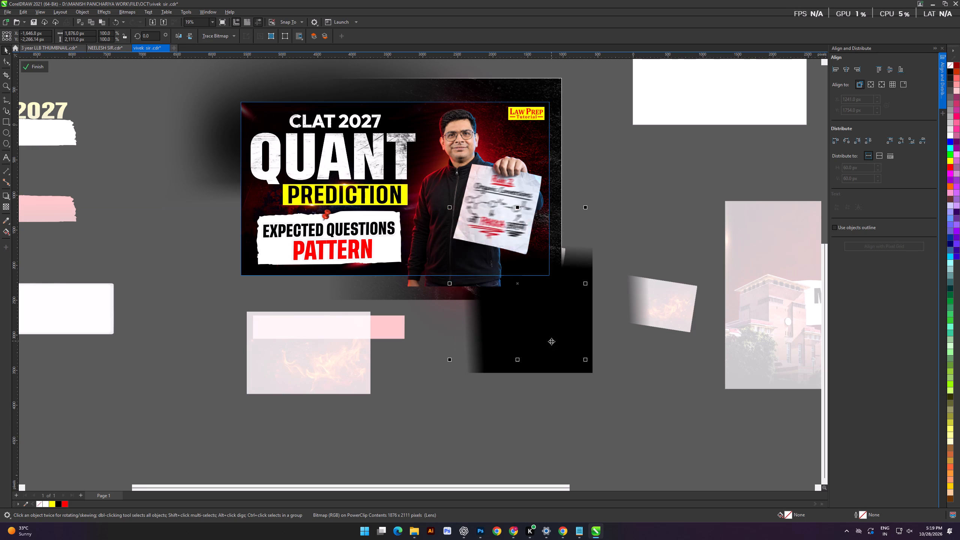
{"action": "left_click", "coordinate": [43, 71]}
{"action": "left_click", "coordinate": [137, 130]}
Fade the right edge of the glowing orange-red fire image with a linear transparency and convert it to a bitmap.
{"action": "scroll", "coordinate": [541, 254], "scroll_direction": "up", "scroll_amount": 4}
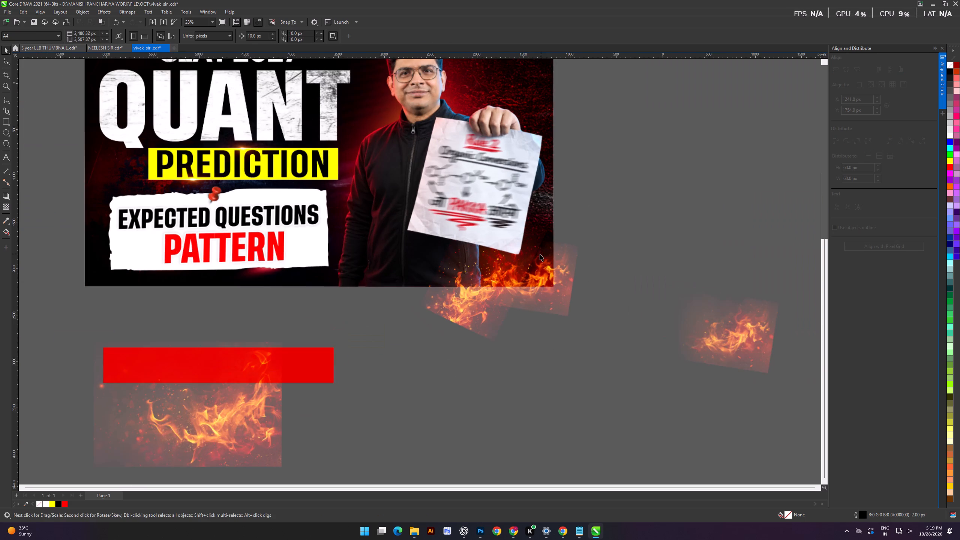
{"action": "left_click_drag", "start_coordinate": [526, 363], "coordinate": [529, 358]}
{"action": "left_click", "coordinate": [525, 292]}
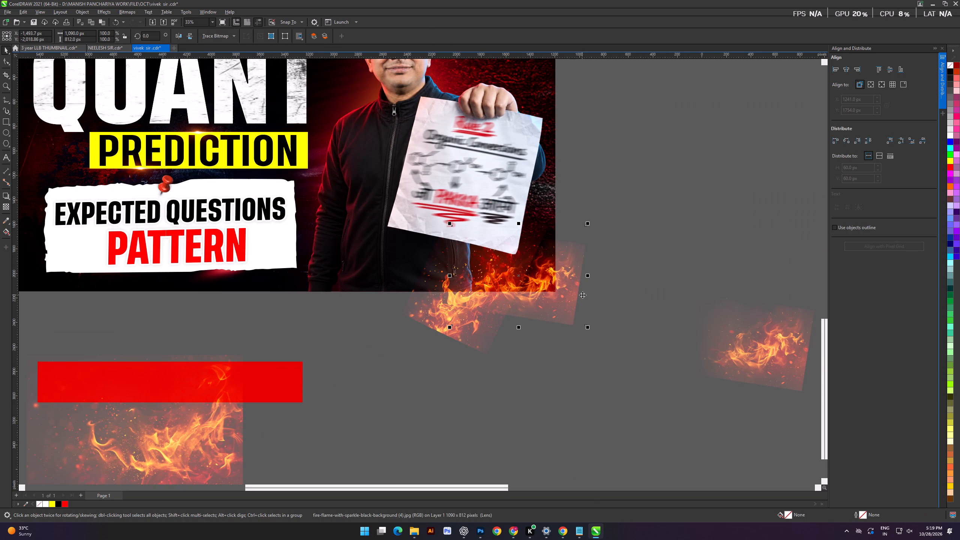
{"action": "left_click", "coordinate": [482, 309]}
{"action": "left_click", "coordinate": [4, 209]}
{"action": "scroll", "coordinate": [526, 276], "scroll_direction": "up", "scroll_amount": 5}
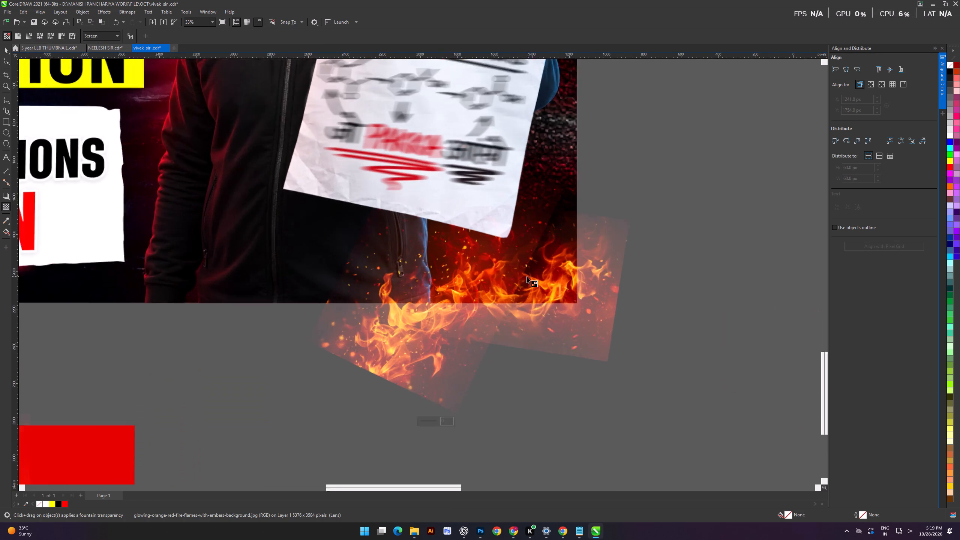
{"action": "scroll", "coordinate": [527, 276], "scroll_direction": "up", "scroll_amount": 1}
{"action": "left_click_drag", "start_coordinate": [463, 252], "coordinate": [510, 270]}
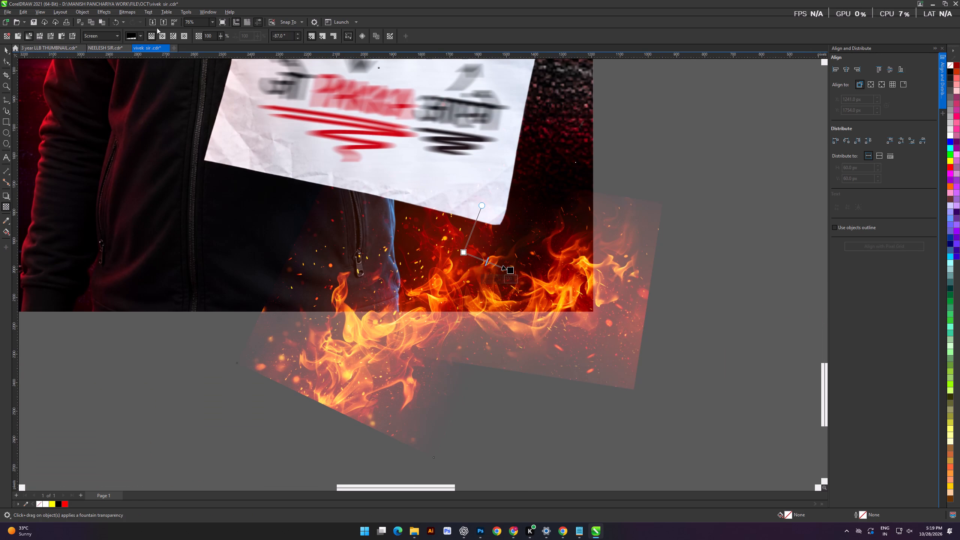
{"action": "left_click", "coordinate": [130, 13]}
{"action": "left_click", "coordinate": [150, 22]}
{"action": "key", "text": "Return"}
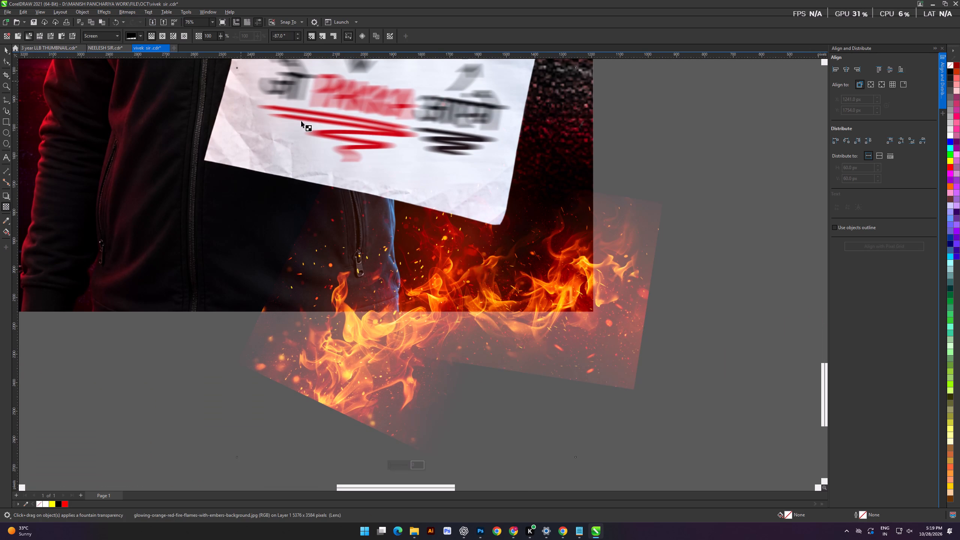
{"action": "left_click", "coordinate": [126, 12]}
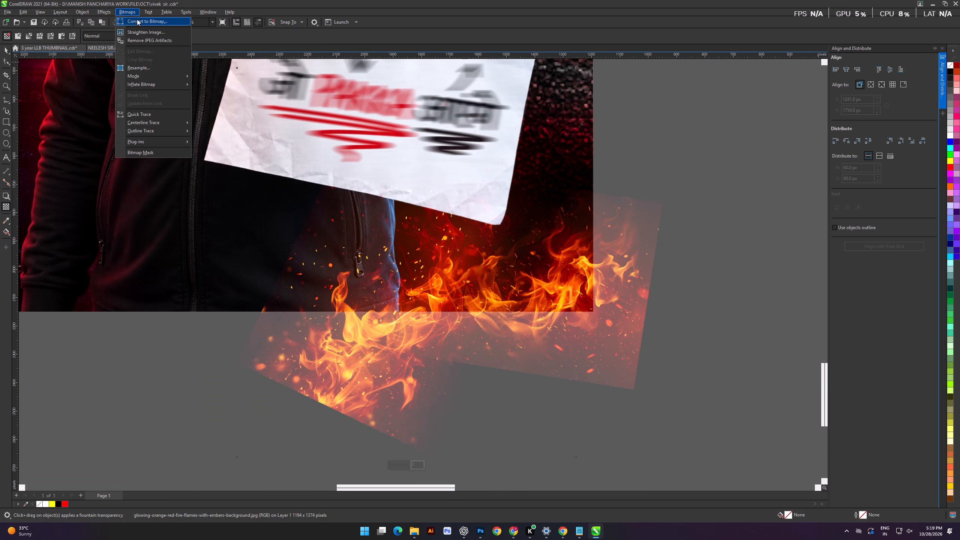
{"action": "left_click", "coordinate": [137, 19]}
{"action": "key", "text": "Return"}
Set the glowing fire bitmap's merge mode to Screen and fade its left edge with a linear transparency.
{"action": "left_click", "coordinate": [102, 32]}
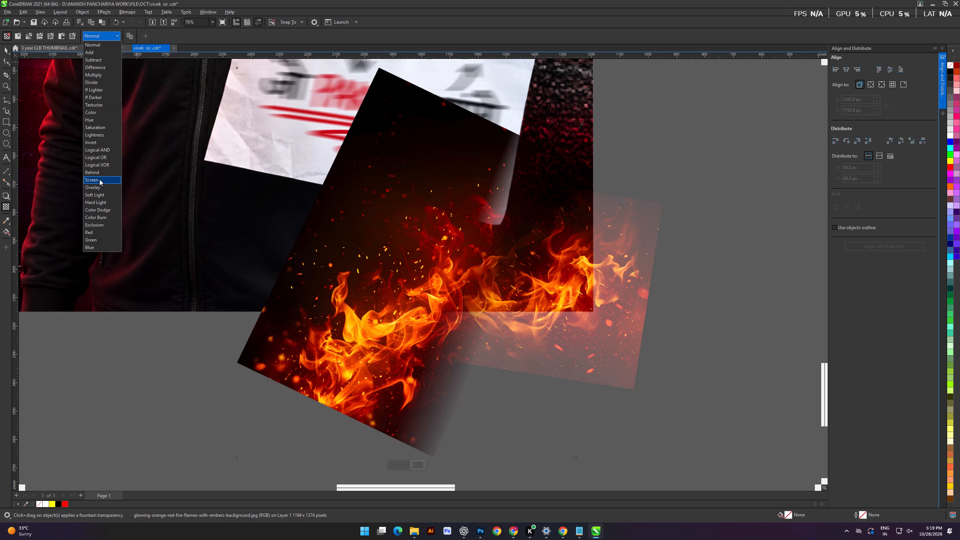
{"action": "left_click", "coordinate": [99, 179]}
{"action": "left_click_drag", "start_coordinate": [397, 226], "coordinate": [345, 208]}
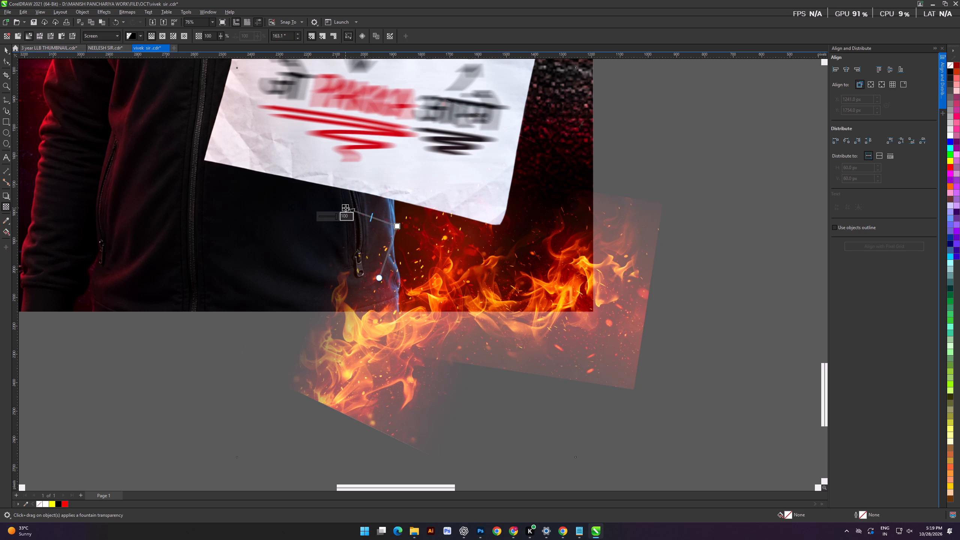
{"action": "left_click", "coordinate": [4, 49]}
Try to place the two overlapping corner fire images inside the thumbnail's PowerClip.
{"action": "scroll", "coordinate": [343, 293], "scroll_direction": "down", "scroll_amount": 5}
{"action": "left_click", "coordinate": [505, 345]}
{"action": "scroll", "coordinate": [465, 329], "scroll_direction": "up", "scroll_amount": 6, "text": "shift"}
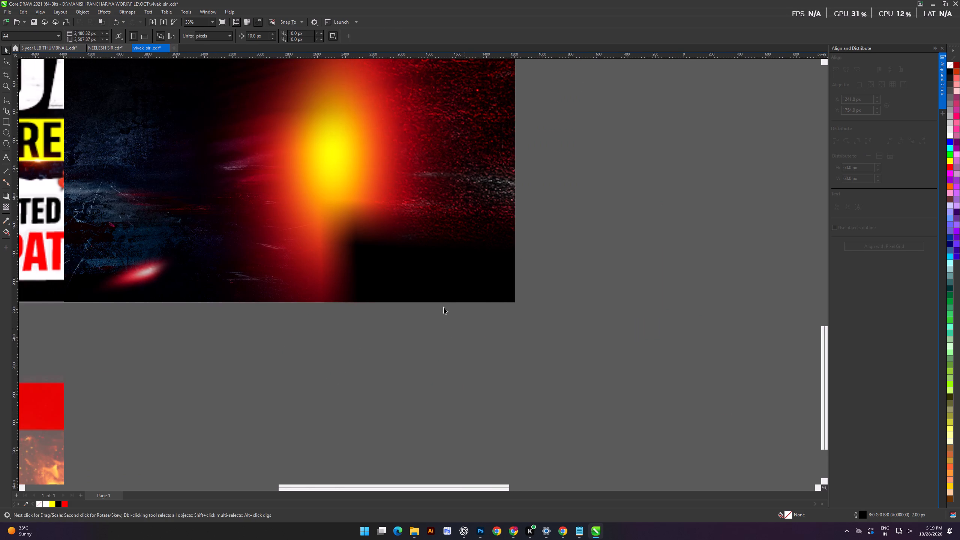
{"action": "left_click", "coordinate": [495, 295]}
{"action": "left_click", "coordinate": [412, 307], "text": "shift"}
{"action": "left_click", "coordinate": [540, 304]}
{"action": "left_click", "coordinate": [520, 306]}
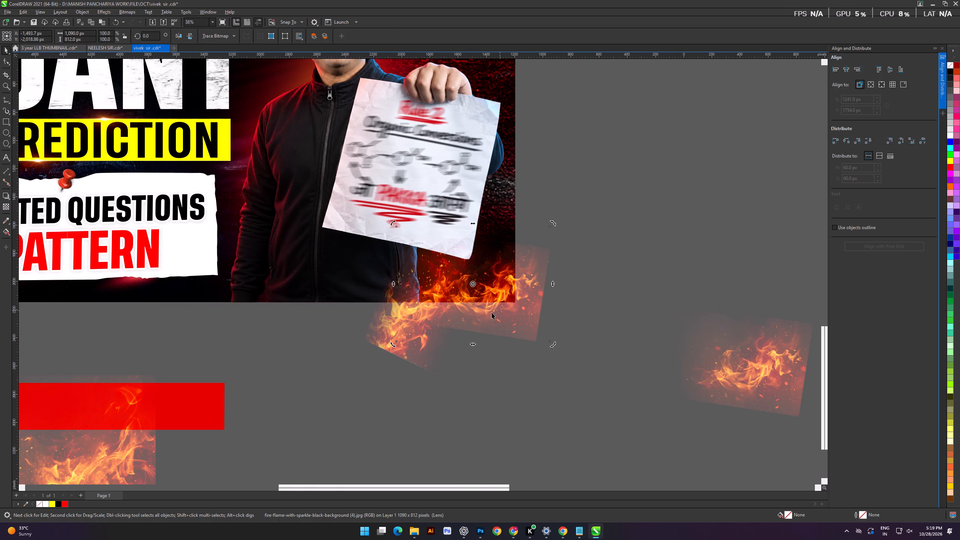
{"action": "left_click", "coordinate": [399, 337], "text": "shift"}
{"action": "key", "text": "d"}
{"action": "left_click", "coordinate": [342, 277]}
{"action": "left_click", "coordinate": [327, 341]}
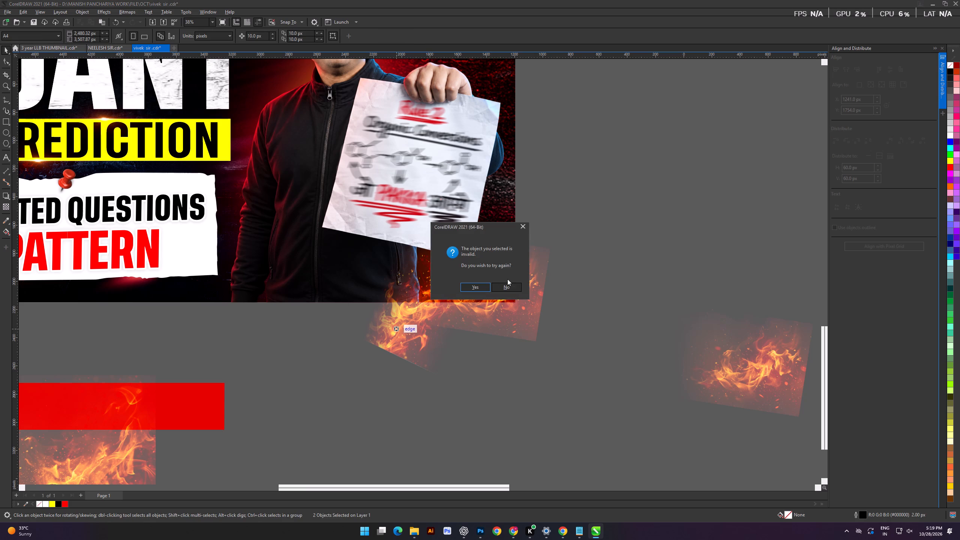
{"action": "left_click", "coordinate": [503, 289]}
Select both overlapping corner fire images and place them inside the thumbnail's PowerClip frame.
{"action": "left_click", "coordinate": [520, 317], "text": "shift"}
{"action": "left_click", "coordinate": [419, 329], "text": "shift"}
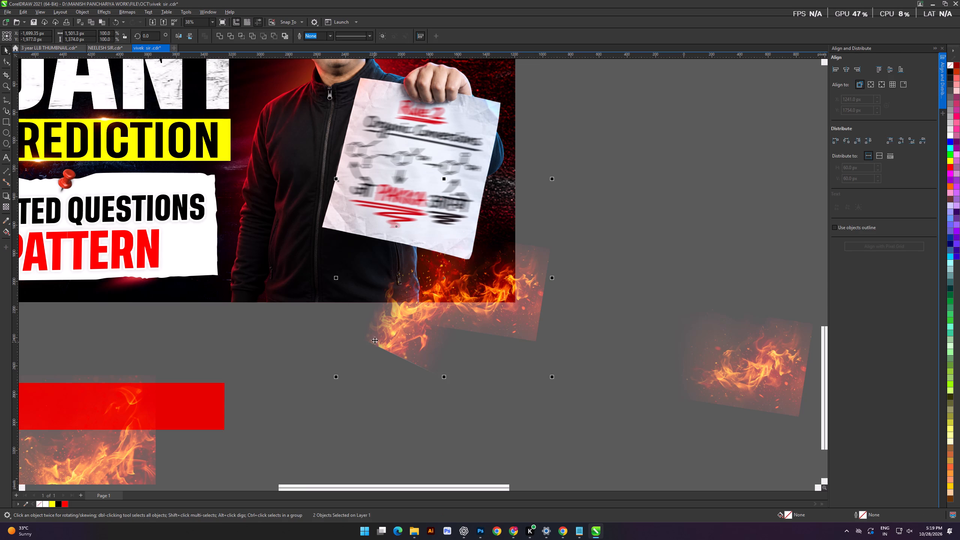
{"action": "key", "text": "d"}
{"action": "left_click", "coordinate": [263, 163]}
{"action": "left_click", "coordinate": [310, 357]}
{"action": "scroll", "coordinate": [432, 283], "scroll_direction": "down", "scroll_amount": 4}
{"action": "scroll", "coordinate": [435, 285], "scroll_direction": "up", "scroll_amount": 3, "text": "shift"}
{"action": "left_click", "coordinate": [433, 329]}
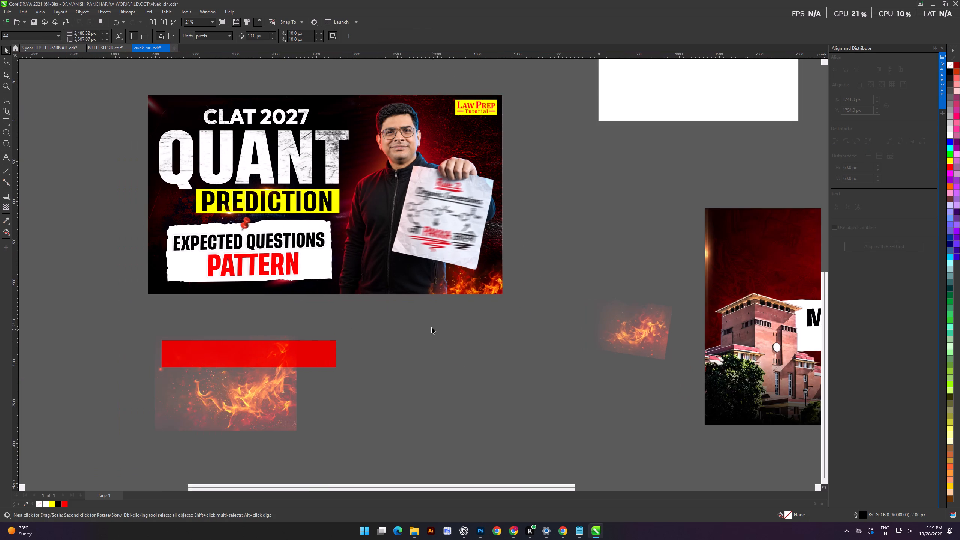
Open the thumbnail's PowerClip contents and move both corner fire images down 80 px together.
{"action": "scroll", "coordinate": [463, 318], "scroll_direction": "up", "scroll_amount": 6, "text": "shift"}
{"action": "scroll", "coordinate": [511, 299], "scroll_direction": "up", "scroll_amount": 1}
{"action": "double_click", "coordinate": [507, 276]}
{"action": "scroll", "coordinate": [507, 284], "scroll_direction": "up", "scroll_amount": 3}
{"action": "left_click", "coordinate": [500, 285]}
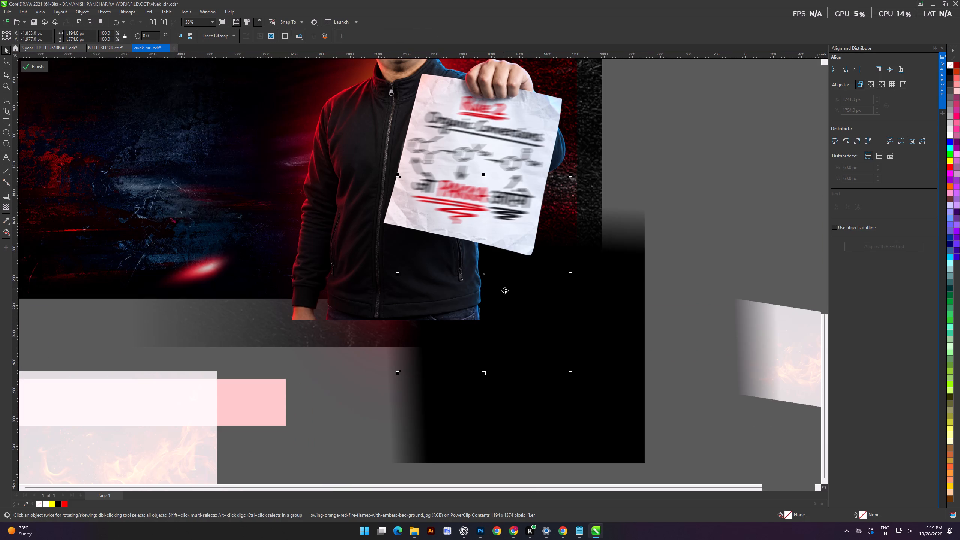
{"action": "left_click", "coordinate": [577, 308], "text": "shift"}
{"action": "key", "text": "Down"}
{"action": "key", "text": "Down"}
{"action": "key", "text": "Down"}
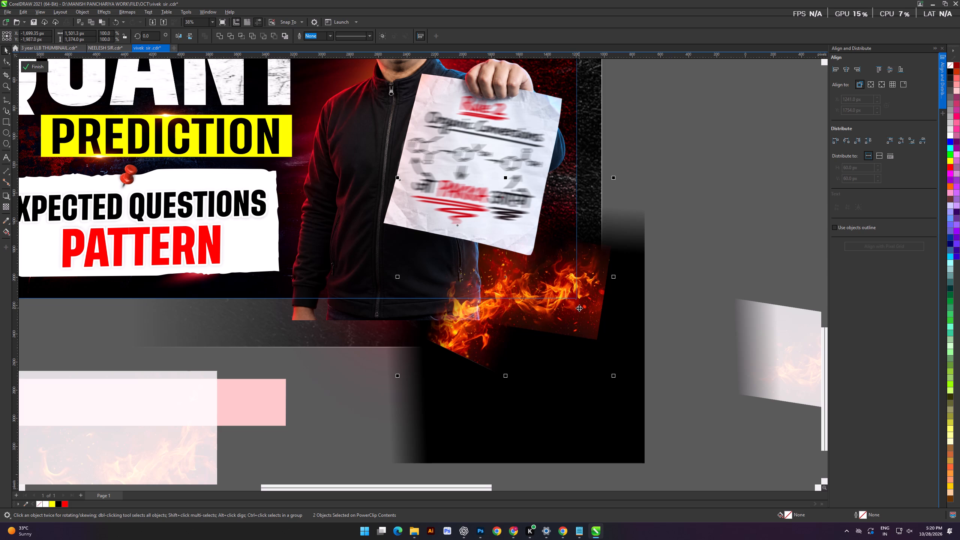
{"action": "key", "text": "Down"}
{"action": "key", "text": "Down"}
{"action": "key", "text": "Down"}
{"action": "key", "text": "Down"}
{"action": "key", "text": "Down"}
{"action": "left_click", "coordinate": [695, 255]}
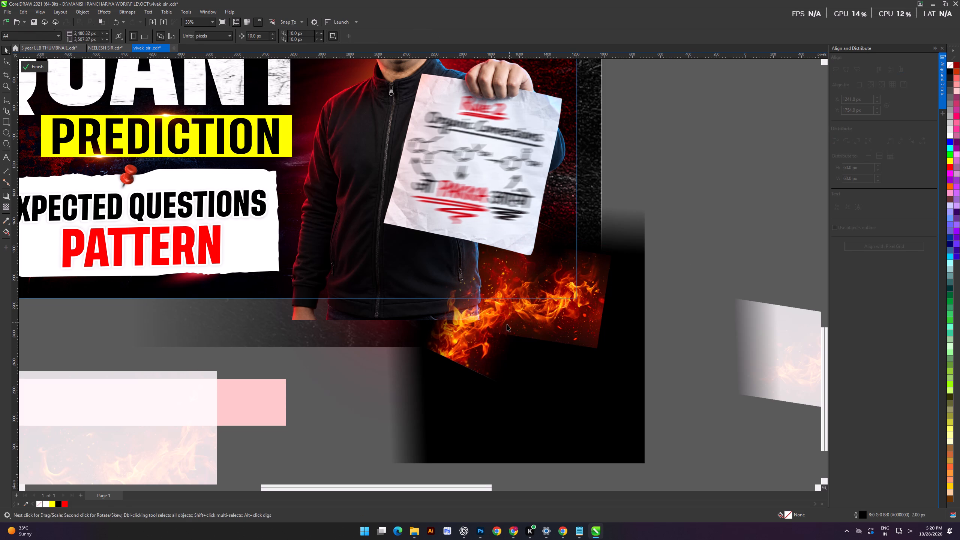
Rotate the glowing fire image clockwise to about 328.7°, shift it left over the jacket's hem, and finish editing the PowerClip.
{"action": "left_click", "coordinate": [507, 324]}
{"action": "left_click", "coordinate": [473, 334]}
{"action": "left_click_drag", "start_coordinate": [571, 385], "coordinate": [548, 390]}
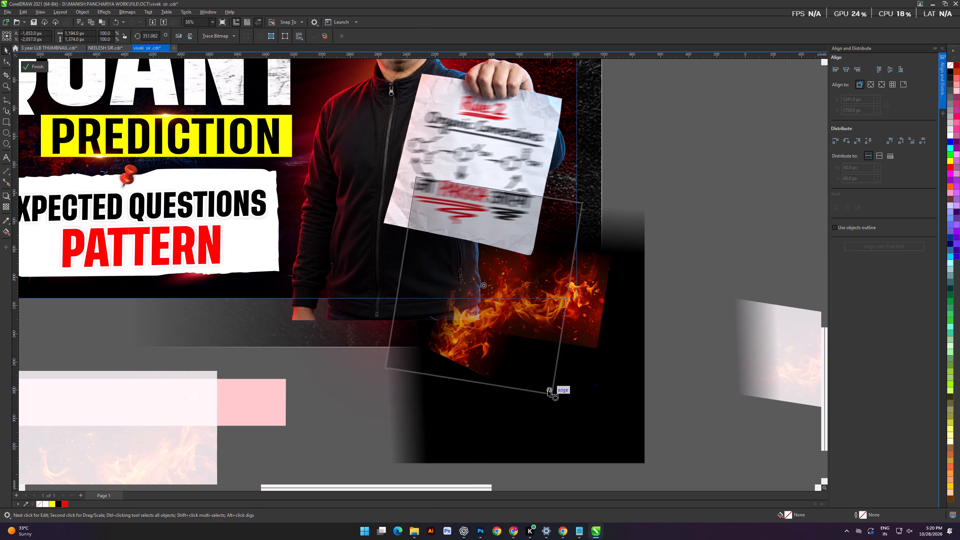
{"action": "left_click_drag", "start_coordinate": [548, 390], "coordinate": [544, 390]}
{"action": "left_click_drag", "start_coordinate": [471, 326], "coordinate": [454, 325]}
{"action": "left_click", "coordinate": [453, 325]}
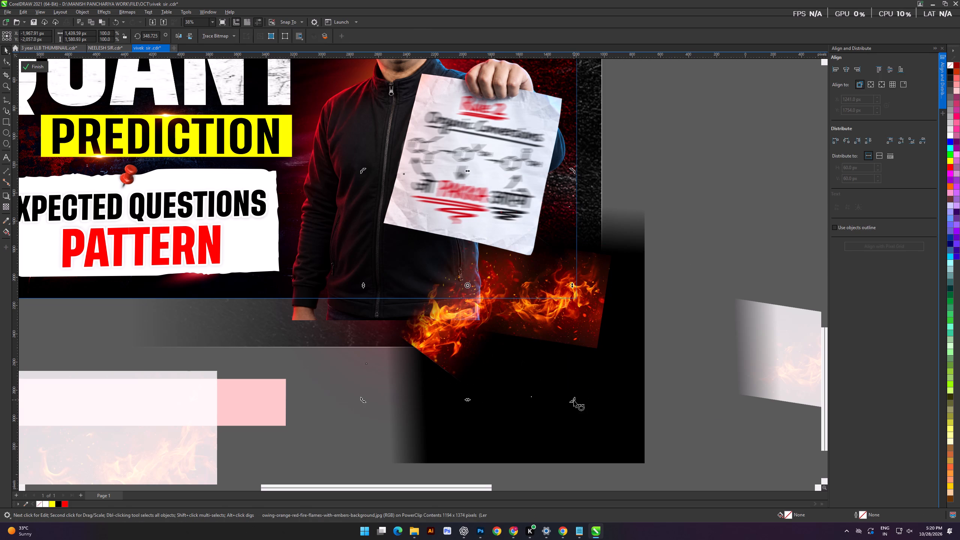
{"action": "left_click_drag", "start_coordinate": [574, 400], "coordinate": [519, 411]}
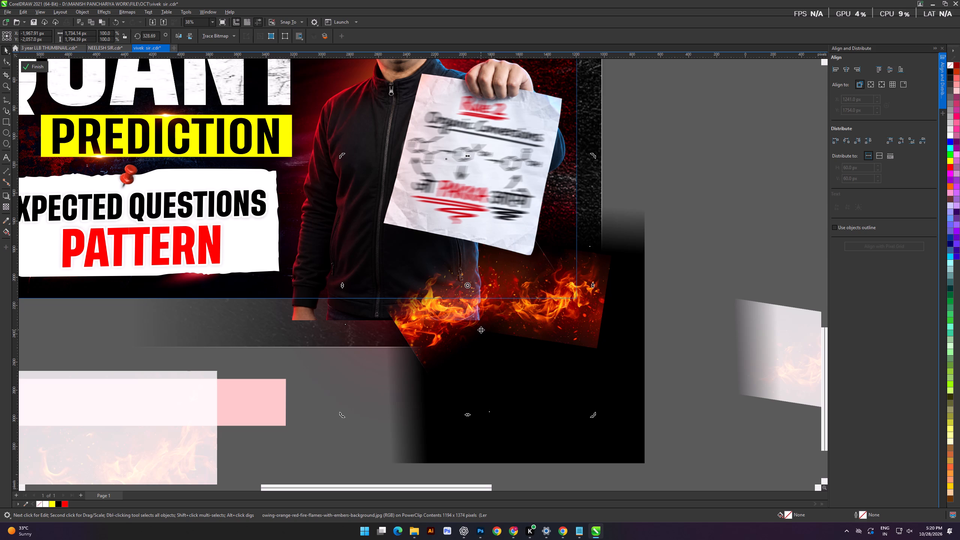
{"action": "left_click_drag", "start_coordinate": [439, 306], "coordinate": [447, 304]}
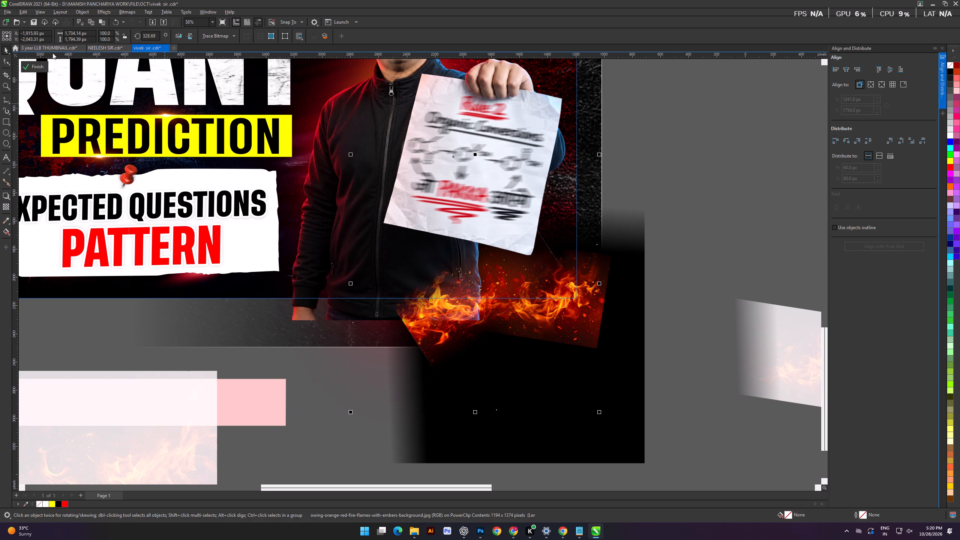
{"action": "left_click", "coordinate": [30, 64]}
{"action": "left_click", "coordinate": [721, 174]}
Reopen the PowerClip contents and convert the rotated glowing fire image to a bitmap.
{"action": "scroll", "coordinate": [640, 194], "scroll_direction": "down", "scroll_amount": 3}
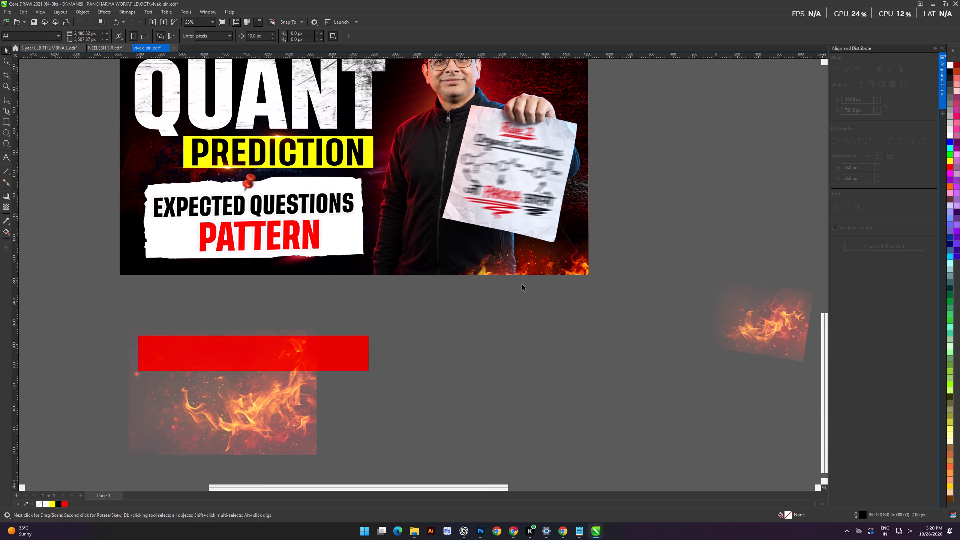
{"action": "double_click", "coordinate": [522, 284]}
{"action": "double_click", "coordinate": [521, 257]}
{"action": "left_click", "coordinate": [508, 267]}
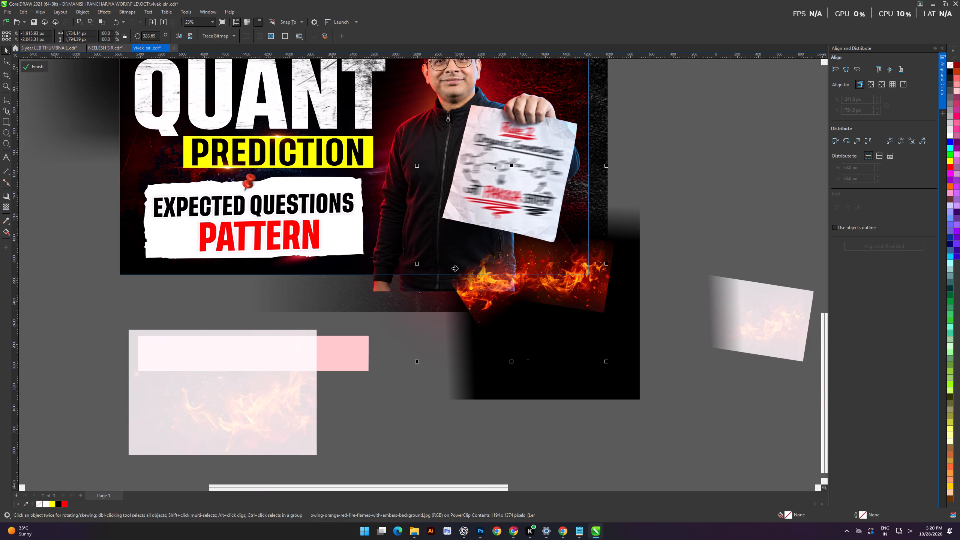
{"action": "left_click", "coordinate": [418, 426]}
{"action": "left_click", "coordinate": [480, 298]}
{"action": "left_click", "coordinate": [7, 208]}
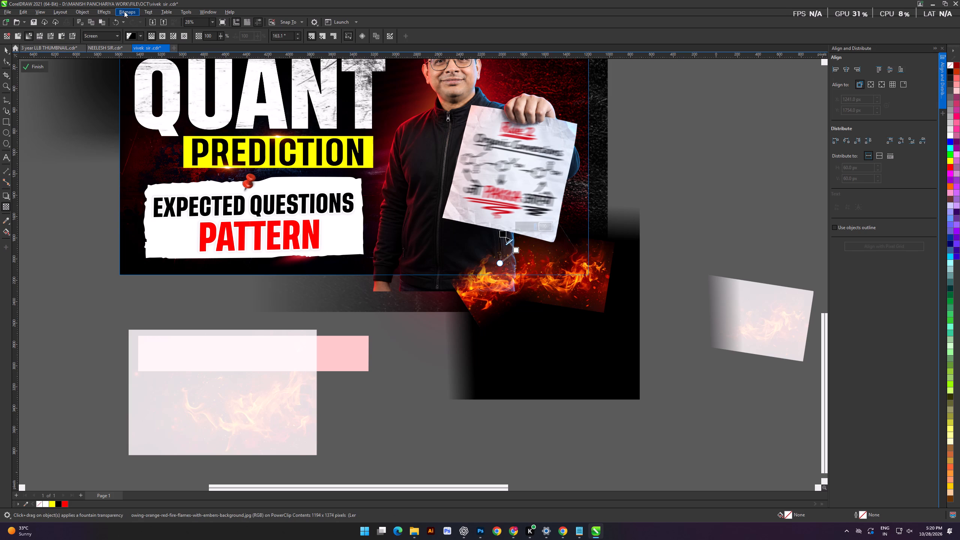
{"action": "left_click", "coordinate": [124, 11]}
{"action": "left_click", "coordinate": [132, 21]}
{"action": "key", "text": "Return"}
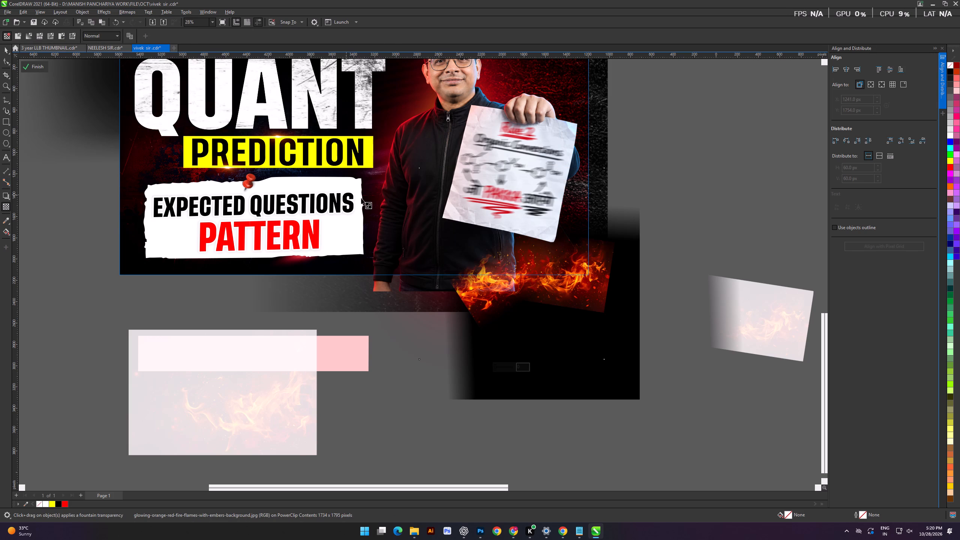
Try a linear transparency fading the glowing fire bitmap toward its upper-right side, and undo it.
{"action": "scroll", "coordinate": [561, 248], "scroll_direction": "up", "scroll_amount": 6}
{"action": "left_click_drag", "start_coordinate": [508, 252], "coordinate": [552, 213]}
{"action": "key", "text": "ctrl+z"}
Convert the glowing fire image in the PowerClip contents to a bitmap again.
{"action": "left_click", "coordinate": [140, 16]}
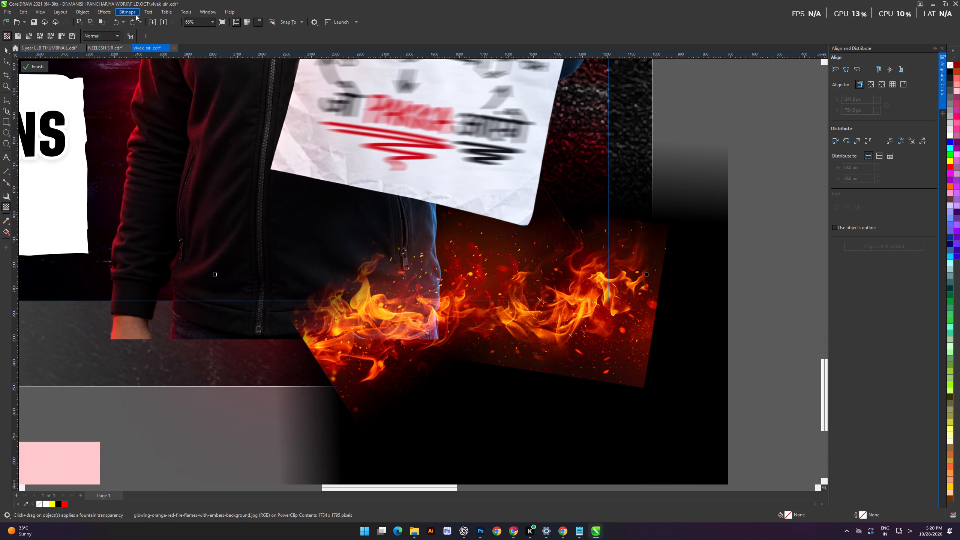
{"action": "left_click", "coordinate": [136, 15]}
{"action": "left_click", "coordinate": [141, 22]}
{"action": "key", "text": "Return"}
Fade the glowing fire bitmap toward its upper-right side with a linear transparency at about 42.5°, and convert the result to a bitmap.
{"action": "left_click_drag", "start_coordinate": [505, 247], "coordinate": [506, 245]}
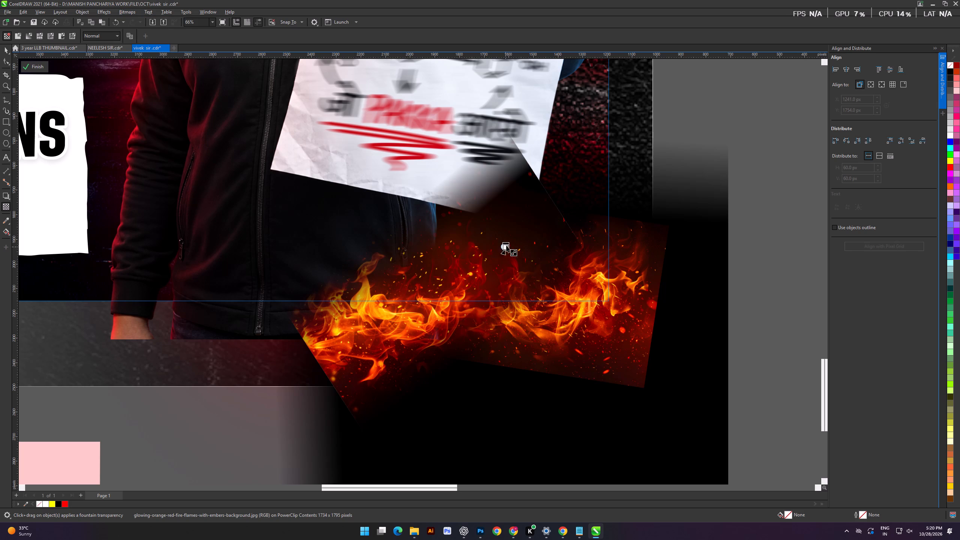
{"action": "left_click_drag", "start_coordinate": [506, 245], "coordinate": [543, 211]}
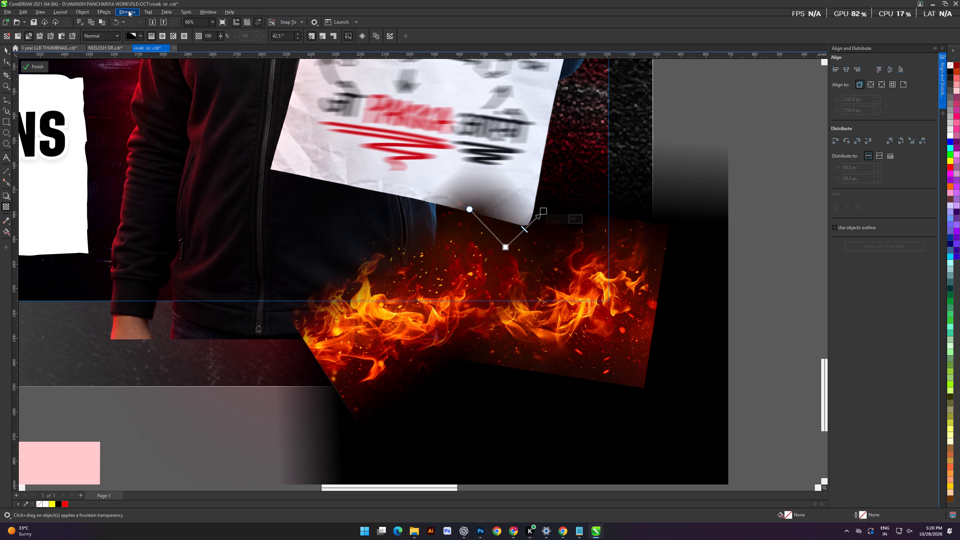
{"action": "left_click", "coordinate": [128, 10]}
{"action": "left_click", "coordinate": [139, 19]}
{"action": "key", "text": "Return"}
Set the glowing fire bitmap's merge mode to Screen and finish editing the PowerClip.
{"action": "left_click", "coordinate": [101, 37]}
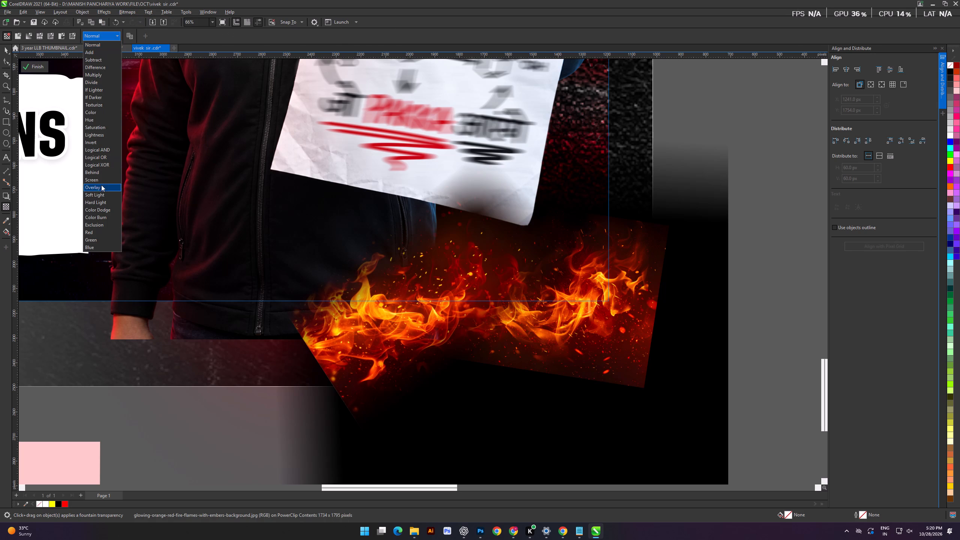
{"action": "left_click", "coordinate": [99, 178]}
{"action": "left_click", "coordinate": [28, 67]}
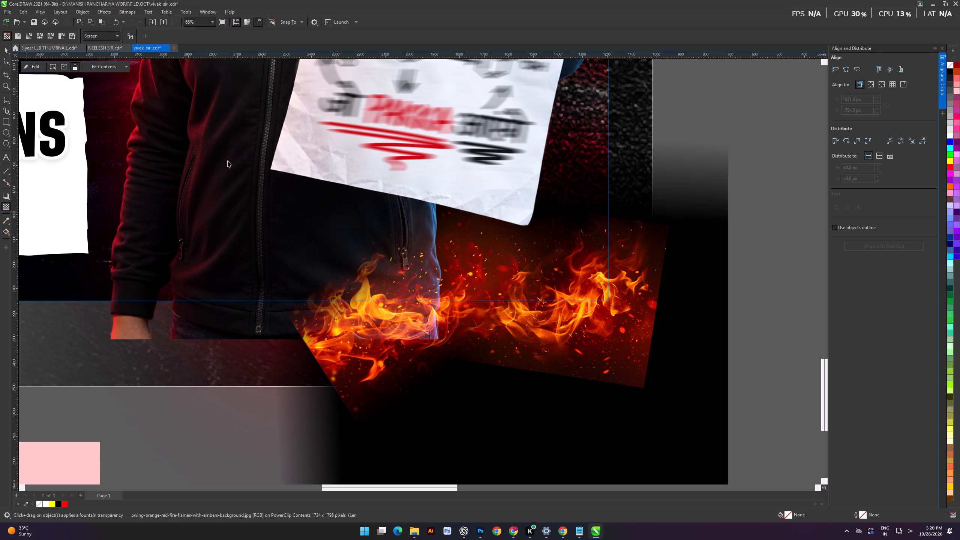
Examine the whole thumbnail with the blended fire corner, along with the spare artwork around it.
{"action": "scroll", "coordinate": [563, 266], "scroll_direction": "down", "scroll_amount": 4}
{"action": "left_click", "coordinate": [517, 344]}
{"action": "scroll", "coordinate": [514, 324], "scroll_direction": "down", "scroll_amount": 3}
{"action": "scroll", "coordinate": [507, 318], "scroll_direction": "up", "scroll_amount": 13, "text": "shift"}
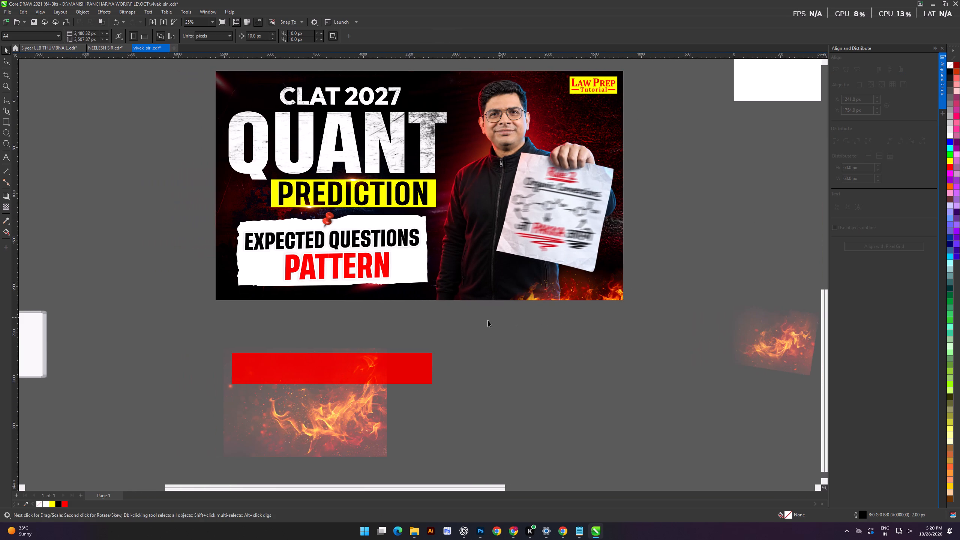
{"action": "left_click", "coordinate": [486, 324]}
{"action": "scroll", "coordinate": [494, 311], "scroll_direction": "up", "scroll_amount": 4, "text": "shift"}
{"action": "scroll", "coordinate": [494, 310], "scroll_direction": "down", "scroll_amount": 3, "text": "alt"}
{"action": "scroll", "coordinate": [582, 295], "scroll_direction": "down", "scroll_amount": 1, "text": "shift"}
{"action": "scroll", "coordinate": [582, 295], "scroll_direction": "down", "scroll_amount": 2, "text": "alt"}
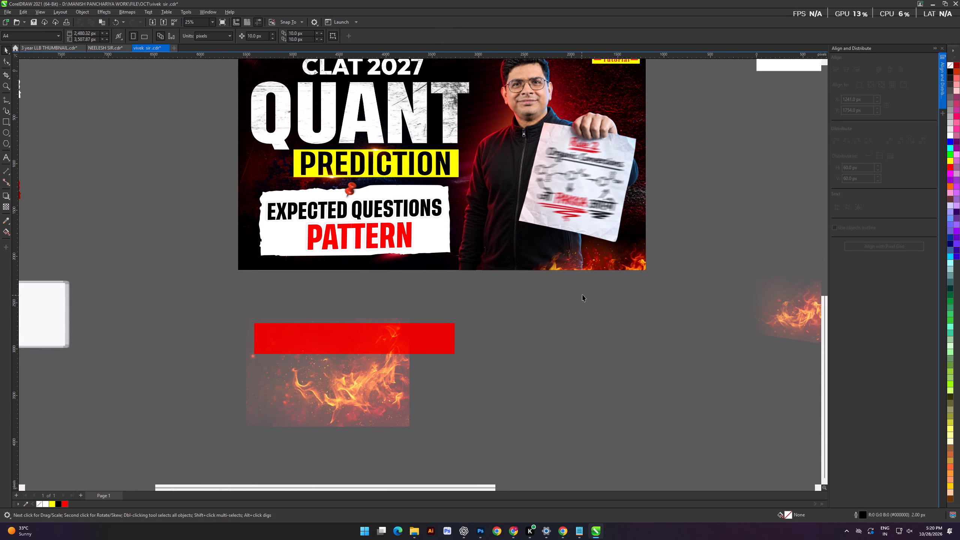
{"action": "scroll", "coordinate": [518, 277], "scroll_direction": "down", "scroll_amount": 2}
{"action": "scroll", "coordinate": [517, 272], "scroll_direction": "up", "scroll_amount": 7, "text": "shift"}
{"action": "scroll", "coordinate": [493, 242], "scroll_direction": "up", "scroll_amount": 4, "text": "shift"}
{"action": "scroll", "coordinate": [574, 220], "scroll_direction": "up", "scroll_amount": 2, "text": "alt"}
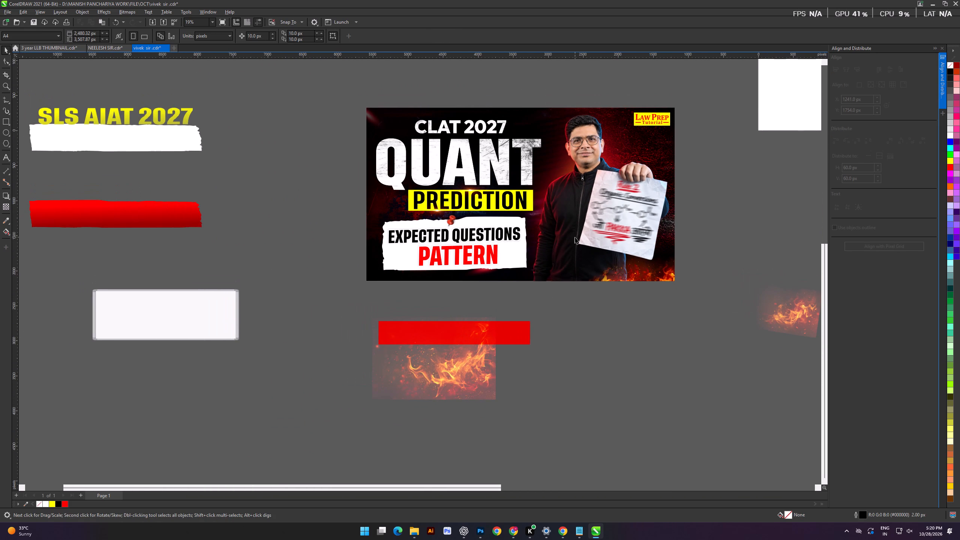
{"action": "left_click_drag", "start_coordinate": [573, 339], "coordinate": [575, 332]}
{"action": "scroll", "coordinate": [479, 263], "scroll_direction": "up", "scroll_amount": 2, "text": "shift"}
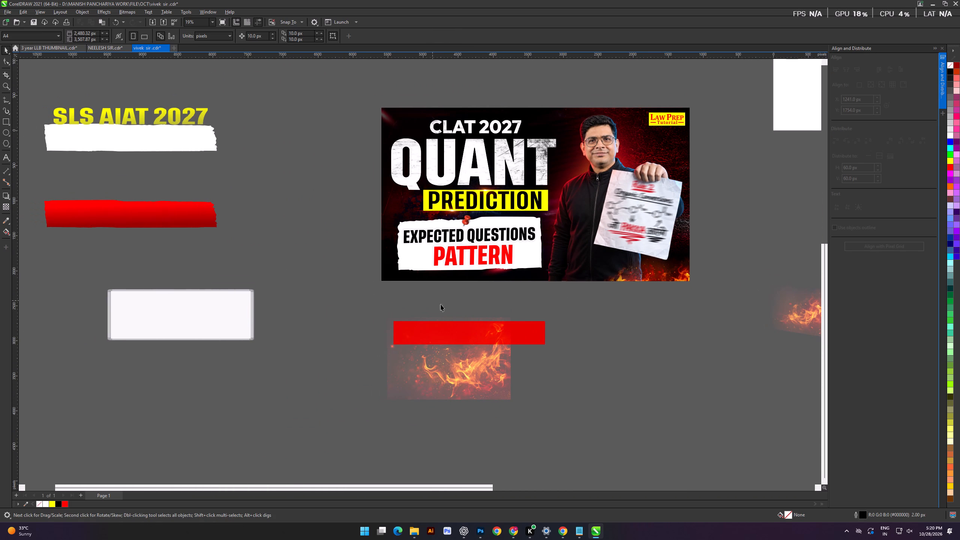
{"action": "scroll", "coordinate": [505, 326], "scroll_direction": "down", "scroll_amount": 3, "text": "alt"}
{"action": "scroll", "coordinate": [595, 333], "scroll_direction": "down", "scroll_amount": 4, "text": "shift"}
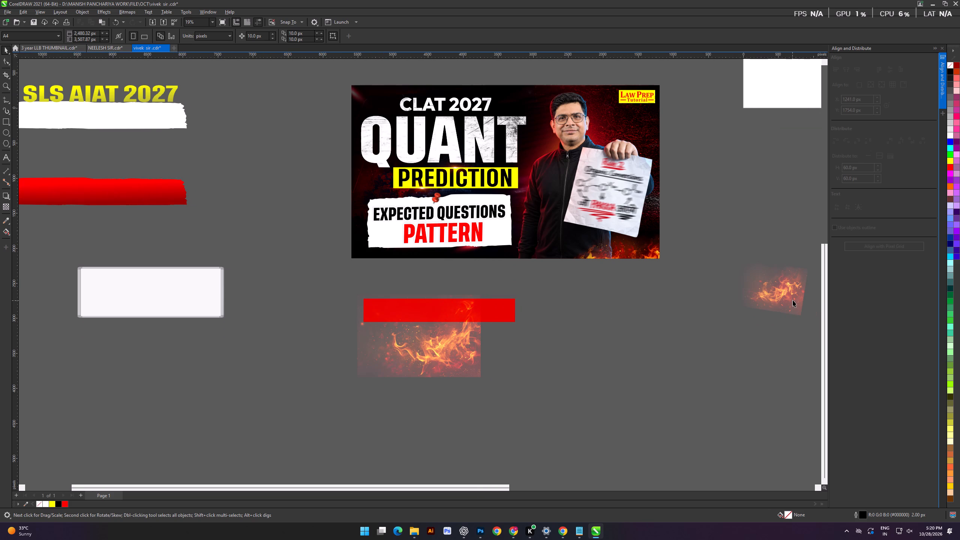
Move the small spare fire image from beyond the thumbnail's right side to the empty area below and left of the large fire image.
{"action": "left_click_drag", "start_coordinate": [793, 296], "coordinate": [353, 423]}
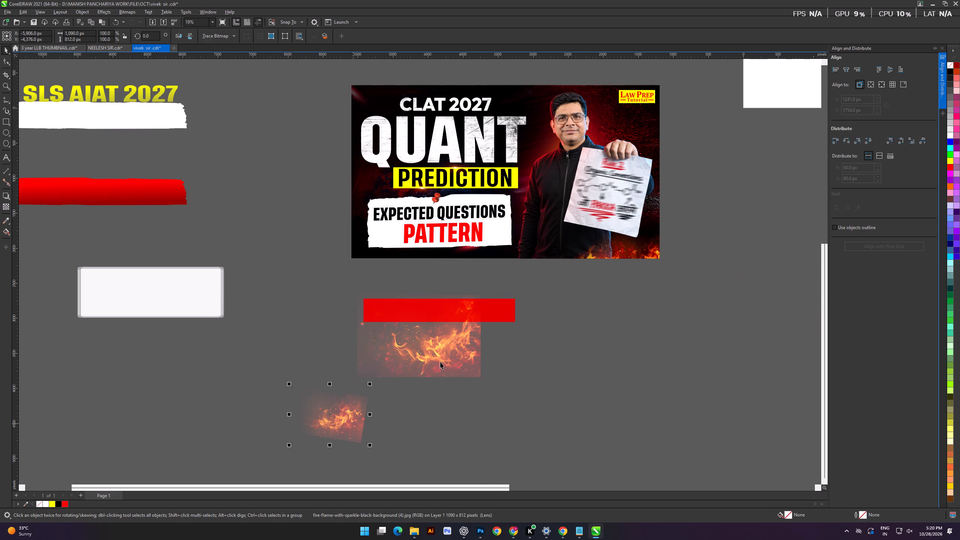
Move the large spare fire image to the left of the red bar and mirror it horizontally.
{"action": "left_click_drag", "start_coordinate": [440, 359], "coordinate": [325, 309]}
{"action": "left_click", "coordinate": [180, 37]}
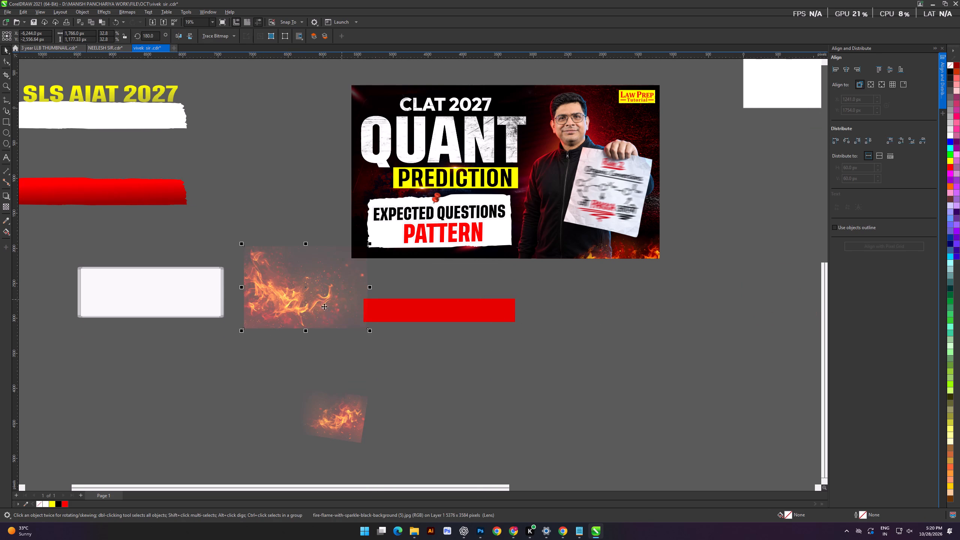
Place the mirrored fire image over the thumbnail's lower-left corner and scale it down to about 658 × 439 px.
{"action": "left_click_drag", "start_coordinate": [313, 307], "coordinate": [398, 260]}
{"action": "left_click_drag", "start_coordinate": [454, 284], "coordinate": [419, 289], "text": "shift"}
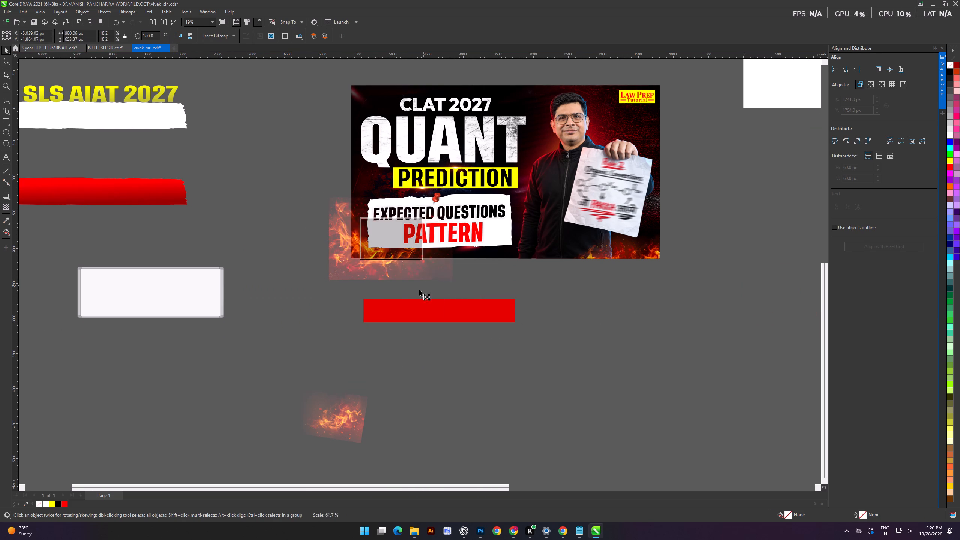
{"action": "left_click_drag", "start_coordinate": [419, 289], "coordinate": [416, 289], "text": "shift"}
{"action": "scroll", "coordinate": [355, 232], "scroll_direction": "up", "scroll_amount": 4}
{"action": "left_click_drag", "start_coordinate": [414, 255], "coordinate": [381, 261]}
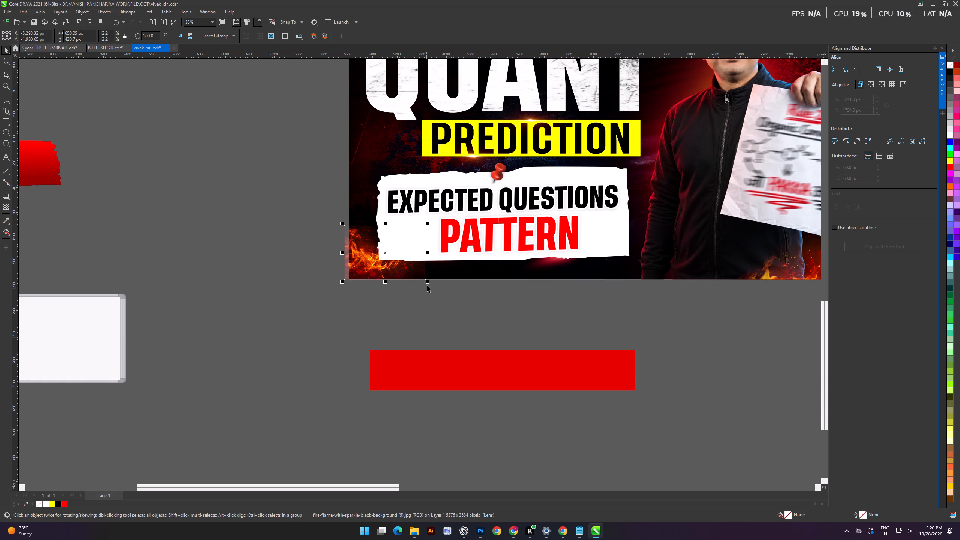
Enlarge the mirrored fire image to about 1344 × 896 px and position it slightly past the thumbnail's left and bottom edges.
{"action": "left_click_drag", "start_coordinate": [429, 282], "coordinate": [454, 304], "text": "shift"}
{"action": "left_click_drag", "start_coordinate": [425, 270], "coordinate": [444, 276]}
{"action": "left_click_drag", "start_coordinate": [440, 274], "coordinate": [449, 264]}
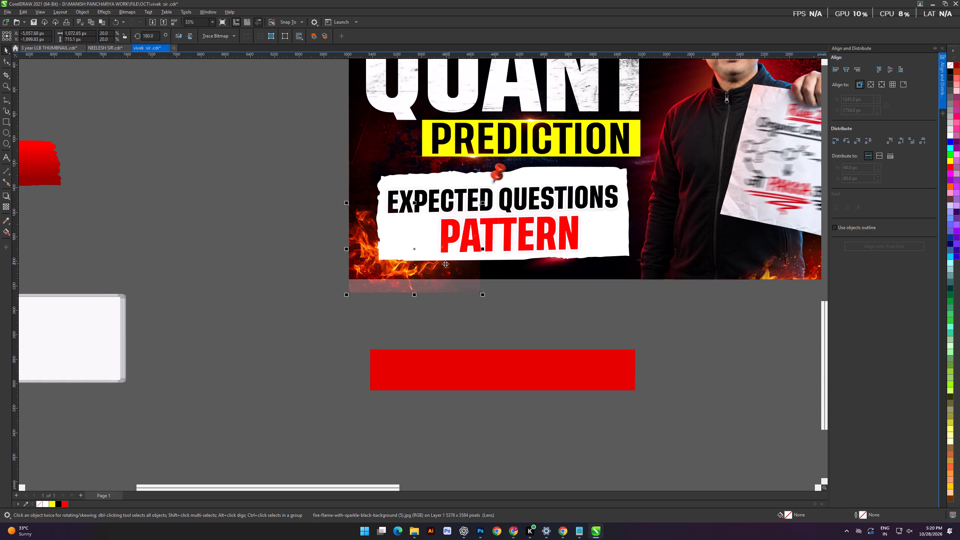
{"action": "left_click_drag", "start_coordinate": [438, 264], "coordinate": [435, 260]}
{"action": "left_click_drag", "start_coordinate": [483, 291], "coordinate": [508, 302], "text": "shift"}
{"action": "left_click_drag", "start_coordinate": [424, 265], "coordinate": [432, 261]}
{"action": "left_click_drag", "start_coordinate": [430, 261], "coordinate": [432, 257]}
{"action": "left_click_drag", "start_coordinate": [432, 259], "coordinate": [438, 255]}
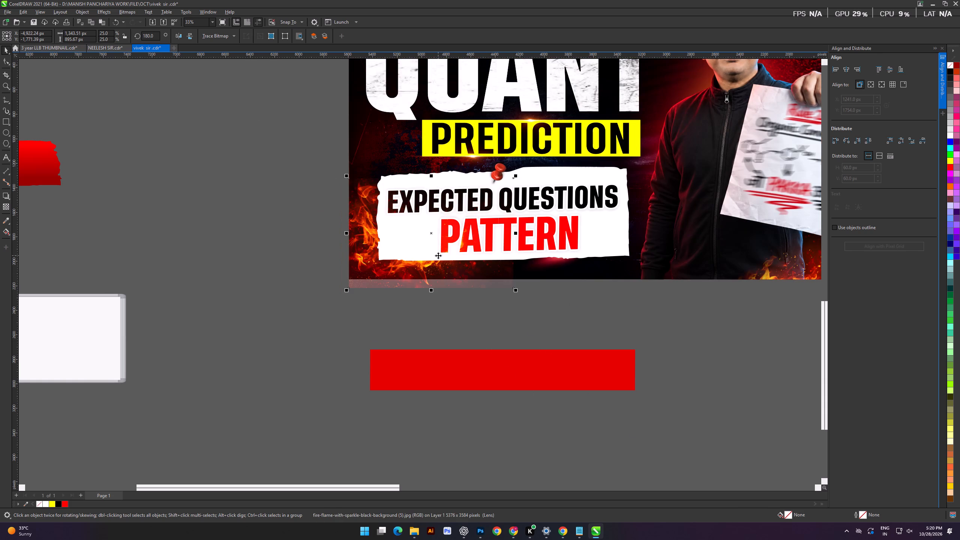
{"action": "left_click_drag", "start_coordinate": [435, 255], "coordinate": [432, 255]}
{"action": "left_click_drag", "start_coordinate": [429, 255], "coordinate": [423, 253]}
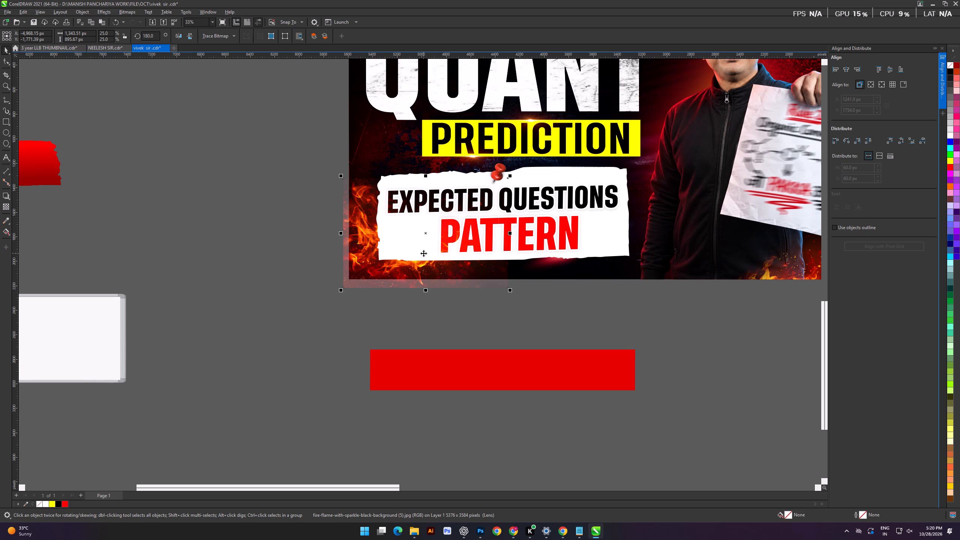
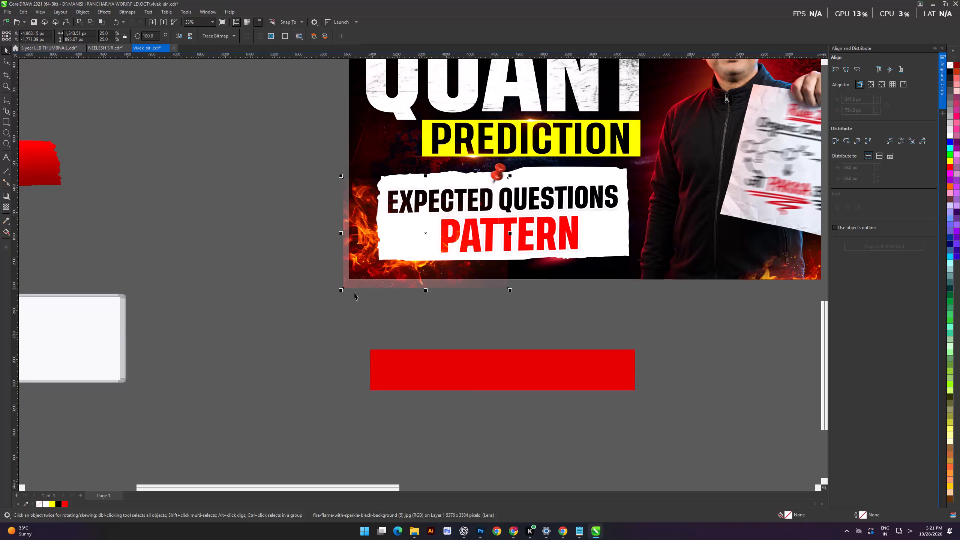
Place the mirrored fire image inside the thumbnail's PowerClip frame and open the frame's contents for editing.
{"action": "left_click", "coordinate": [360, 274]}
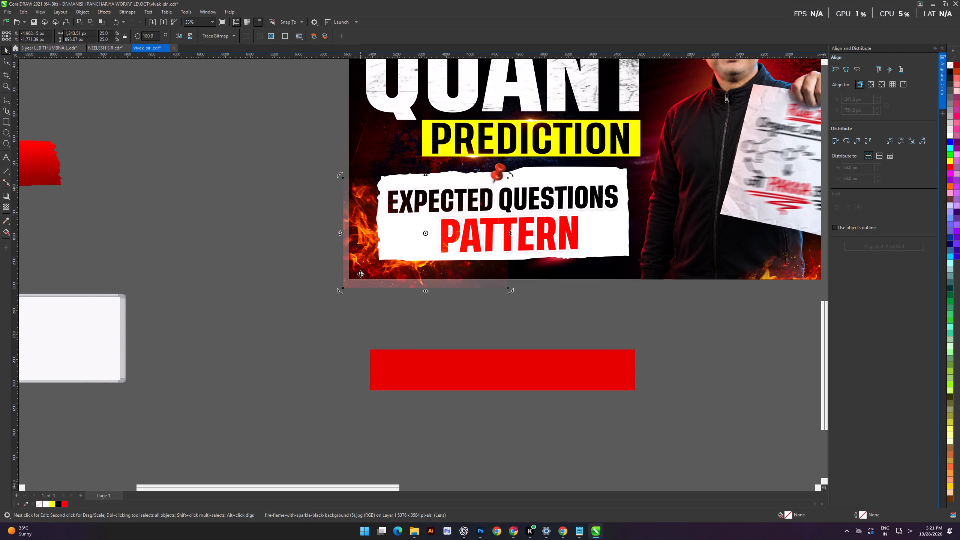
{"action": "key", "text": "d"}
{"action": "triple_click", "coordinate": [714, 250]}
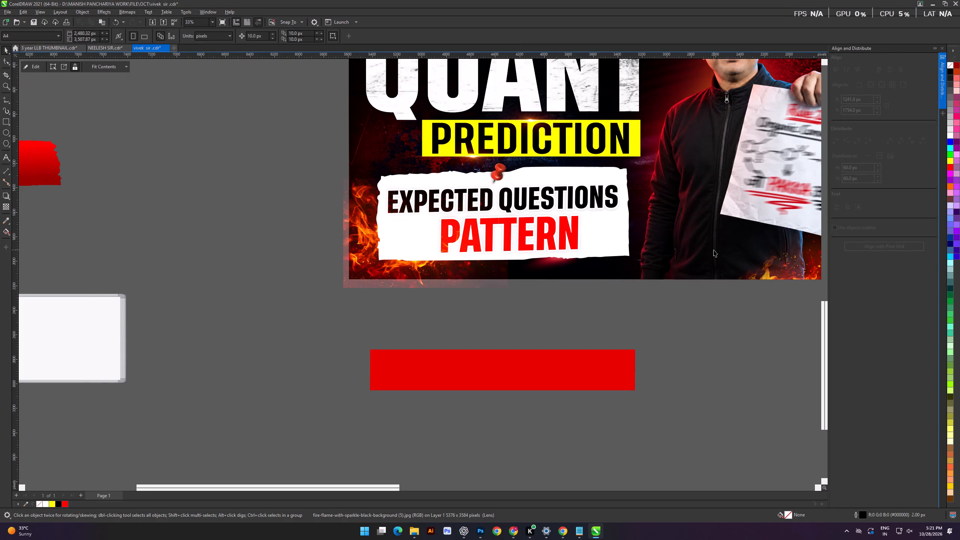
Send the lower-left fire image to the back of the PowerClip contents, bring it forward one level, and finish editing.
{"action": "left_click", "coordinate": [359, 275]}
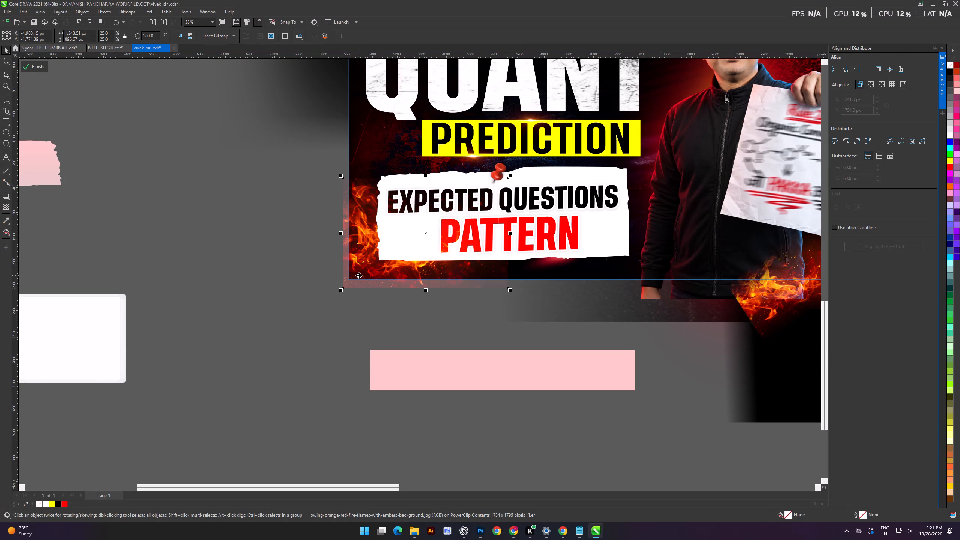
{"action": "key", "text": "ctrl+Page_Down"}
{"action": "key", "text": "ctrl+Page_Down"}
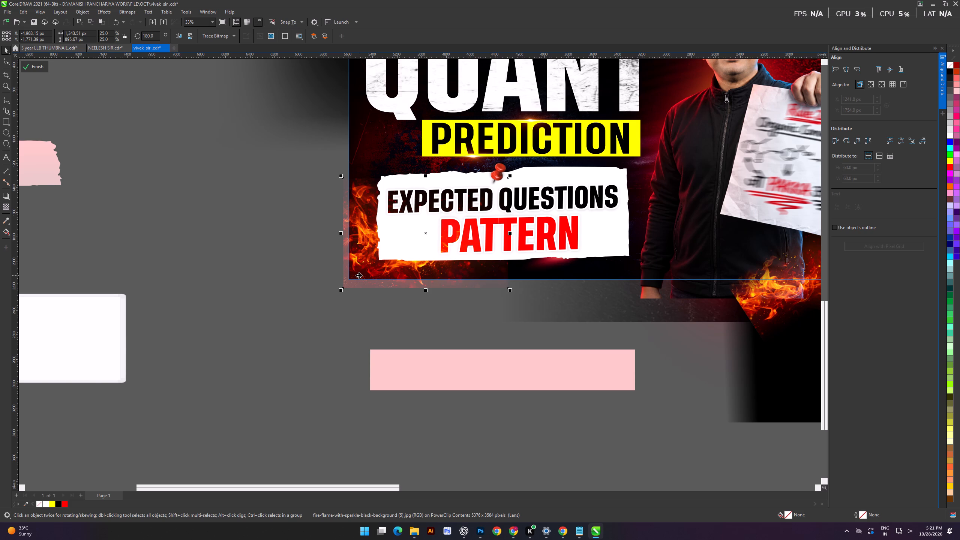
{"action": "key", "text": "ctrl+Page_Down"}
{"action": "key", "text": "ctrl+Page_Down"}
{"action": "key", "text": "ctrl+Page_Down"}
{"action": "key", "text": "ctrl+Page_Down"}
{"action": "key", "text": "ctrl+Page_Down"}
{"action": "key", "text": "ctrl+Page_Down"}
{"action": "key", "text": "ctrl+Page_Down"}
{"action": "key", "text": "ctrl+Page_Down"}
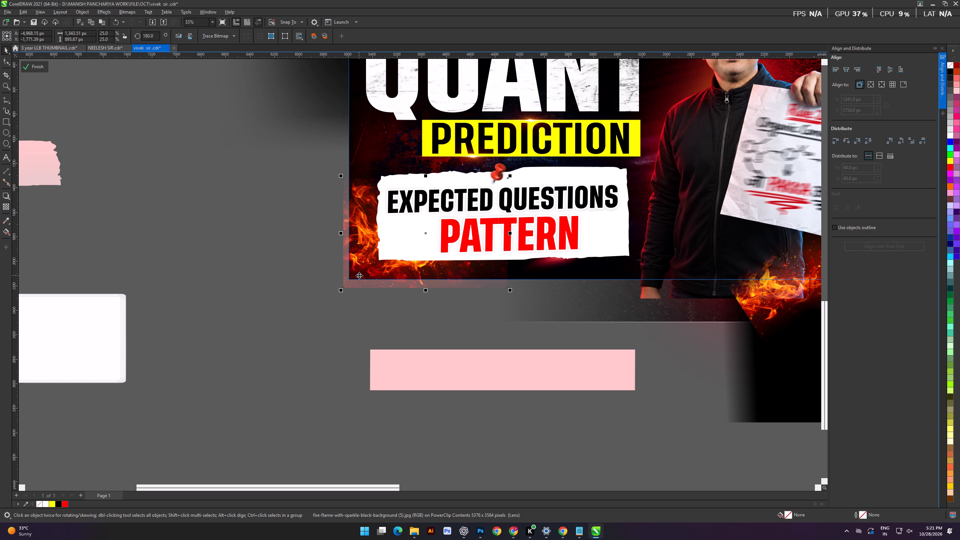
{"action": "key", "text": "ctrl+Page_Down"}
{"action": "key", "text": "ctrl+Page_Down"}
{"action": "key", "text": "ctrl+Page_Down"}
{"action": "key", "text": "ctrl+Page_Down"}
{"action": "key", "text": "ctrl+Page_Down"}
{"action": "key", "text": "ctrl+Page_Down"}
{"action": "key", "text": "ctrl+Page_Down"}
{"action": "key", "text": "shift+Page_Down"}
{"action": "key", "text": "ctrl+Page_Up"}
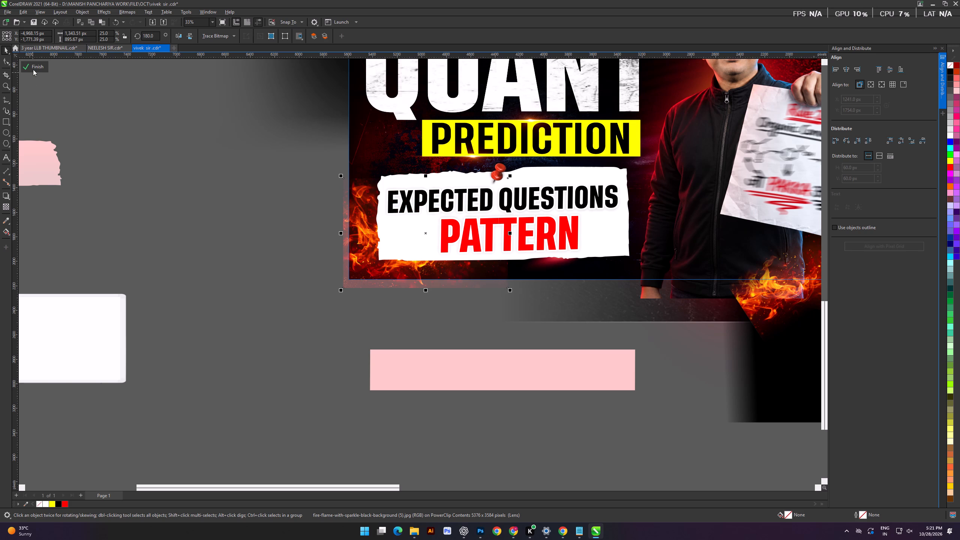
{"action": "left_click", "coordinate": [32, 66]}
Examine the whole thumbnail with the fire clipped into its lower-left corner.
{"action": "left_click", "coordinate": [175, 265]}
{"action": "scroll", "coordinate": [361, 263], "scroll_direction": "down", "scroll_amount": 3}
{"action": "left_click", "coordinate": [375, 339]}
{"action": "scroll", "coordinate": [414, 319], "scroll_direction": "down", "scroll_amount": 2}
{"action": "scroll", "coordinate": [397, 299], "scroll_direction": "up", "scroll_amount": 4, "text": "shift"}
{"action": "scroll", "coordinate": [361, 293], "scroll_direction": "up", "scroll_amount": 2}
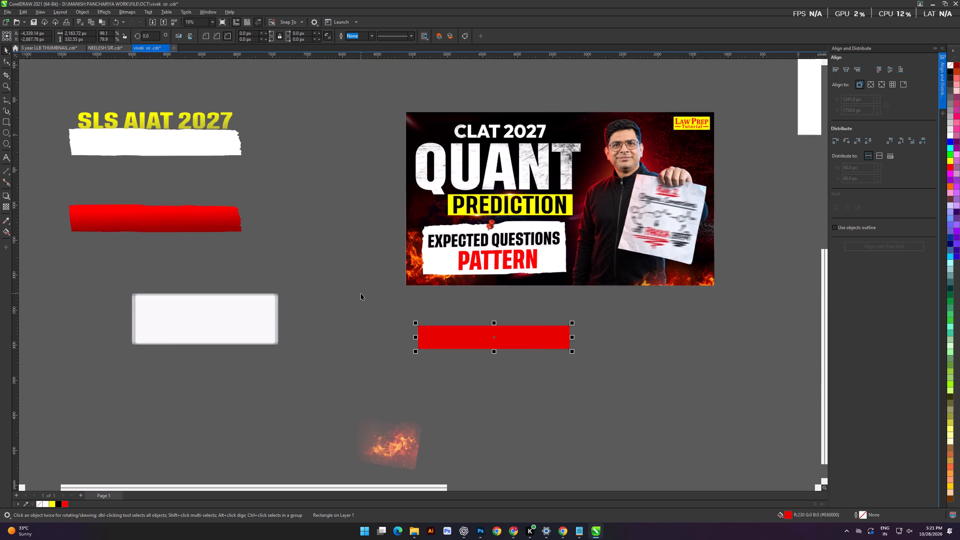
{"action": "scroll", "coordinate": [361, 293], "scroll_direction": "up", "scroll_amount": 1}
{"action": "scroll", "coordinate": [404, 305], "scroll_direction": "down", "scroll_amount": 3}
{"action": "scroll", "coordinate": [414, 306], "scroll_direction": "up", "scroll_amount": 3, "text": "alt"}
{"action": "left_click", "coordinate": [378, 295]}
{"action": "scroll", "coordinate": [409, 294], "scroll_direction": "down", "scroll_amount": 2, "text": "shift"}
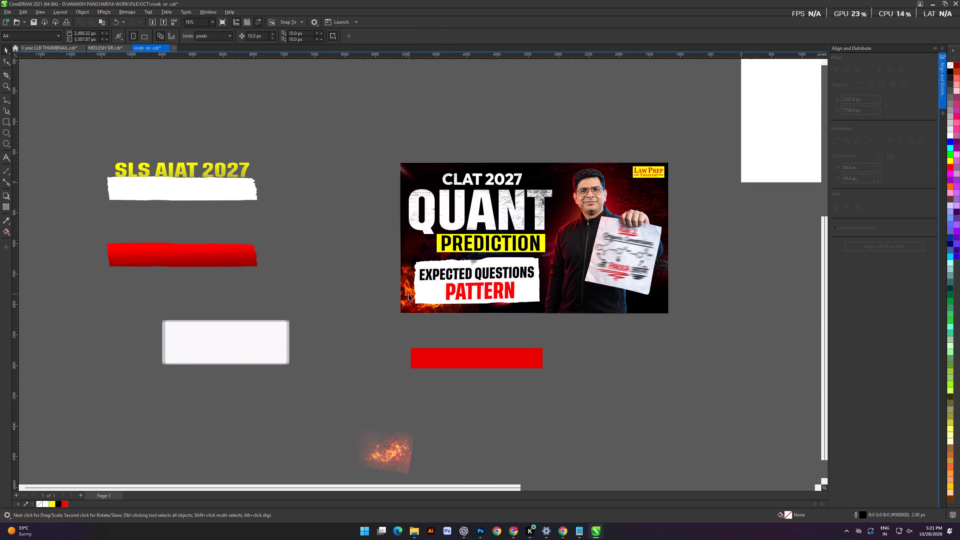
Reopen the thumbnail's PowerClip contents and narrow the large 740 × 493 px overlay bitmap by pulling in its left edge.
{"action": "double_click", "coordinate": [402, 307]}
{"action": "left_click", "coordinate": [402, 307]}
{"action": "left_click", "coordinate": [396, 310]}
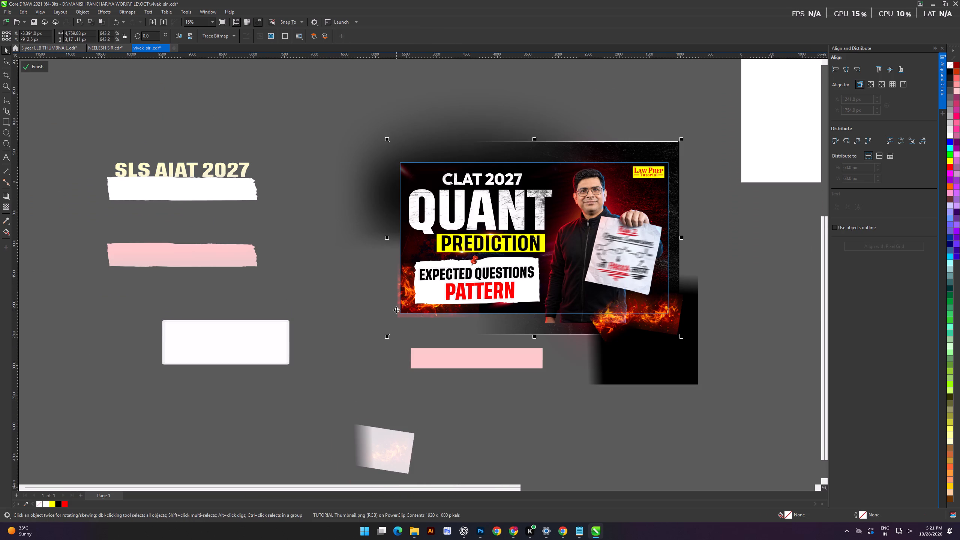
{"action": "left_click", "coordinate": [399, 306]}
{"action": "scroll", "coordinate": [397, 311], "scroll_direction": "up", "scroll_amount": 6}
{"action": "left_click", "coordinate": [340, 277]}
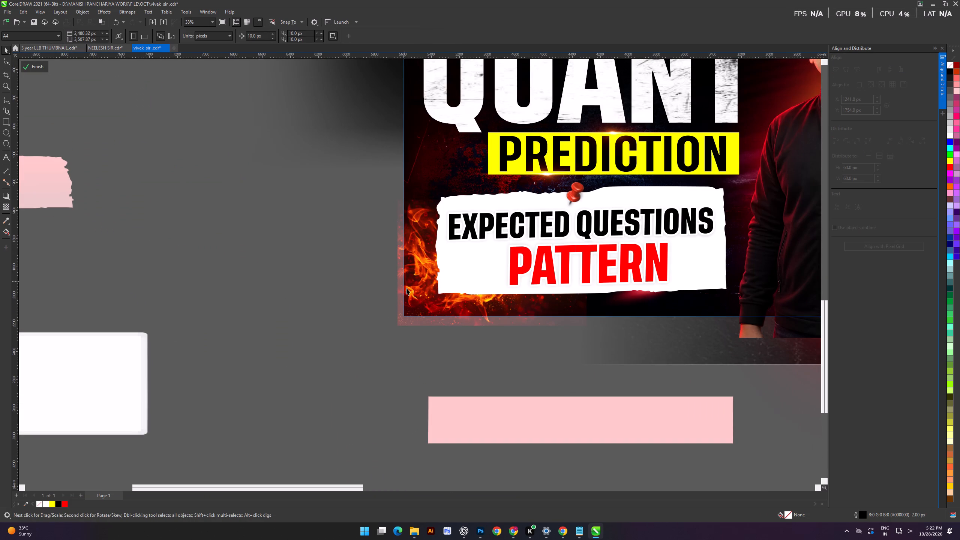
{"action": "left_click", "coordinate": [405, 324]}
{"action": "left_click", "coordinate": [310, 254]}
{"action": "left_click_drag", "start_coordinate": [285, 167], "coordinate": [584, 333]}
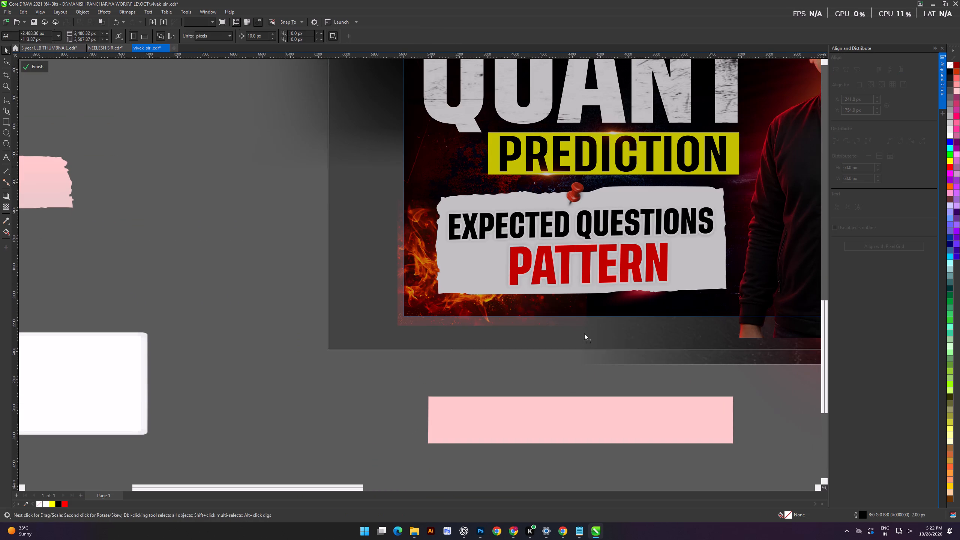
{"action": "left_click_drag", "start_coordinate": [584, 333], "coordinate": [433, 230]}
{"action": "left_click", "coordinate": [399, 318]}
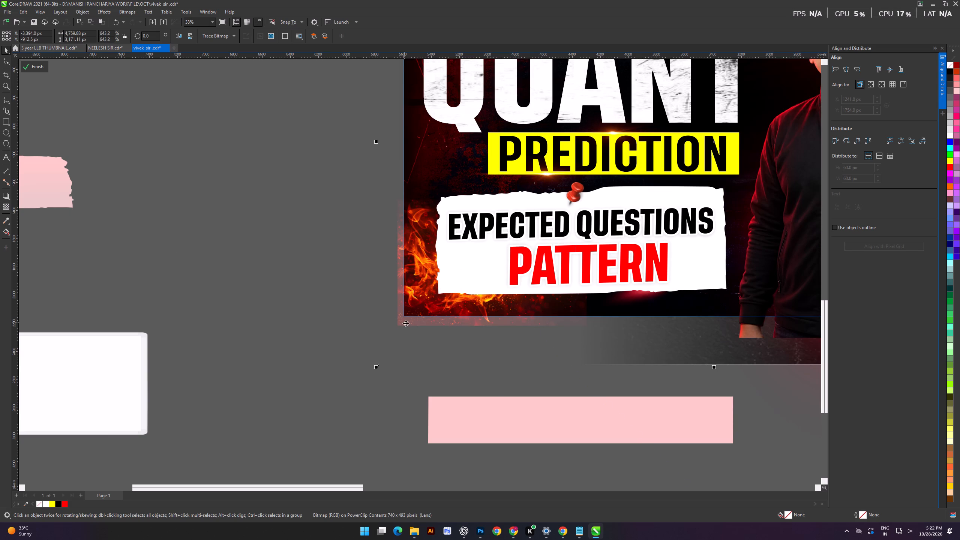
{"action": "scroll", "coordinate": [428, 327], "scroll_direction": "down", "scroll_amount": 4}
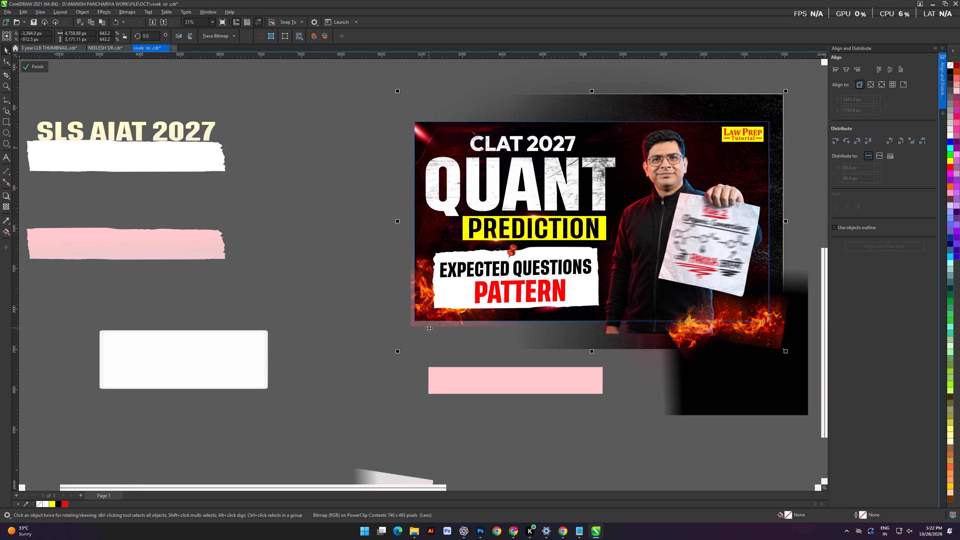
{"action": "left_click_drag", "start_coordinate": [398, 220], "coordinate": [439, 225]}
{"action": "left_click", "coordinate": [371, 231]}
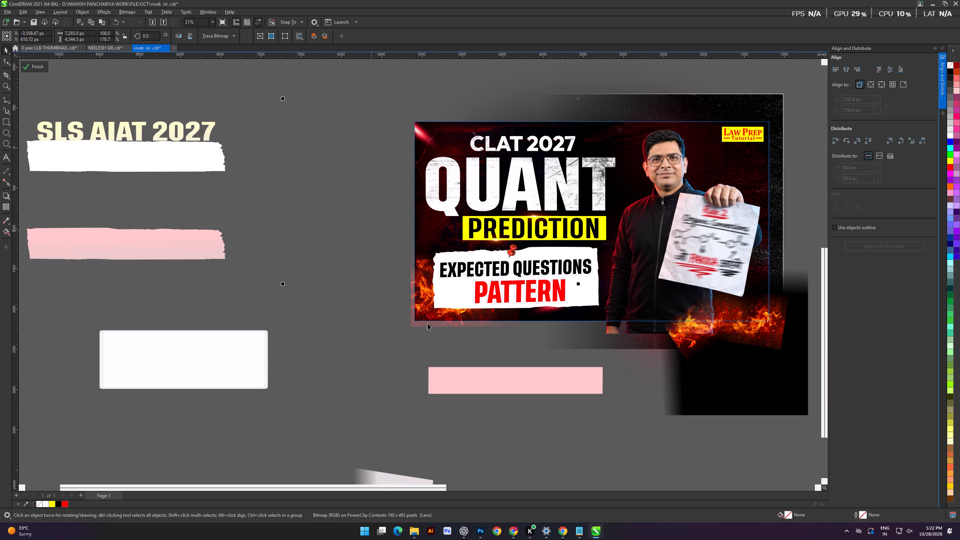
Rotate the lower-left fire image to about 193° and shift it past the thumbnail's left and bottom edges.
{"action": "left_click", "coordinate": [412, 324]}
{"action": "scroll", "coordinate": [411, 325], "scroll_direction": "up", "scroll_amount": 4}
{"action": "left_click", "coordinate": [412, 325]}
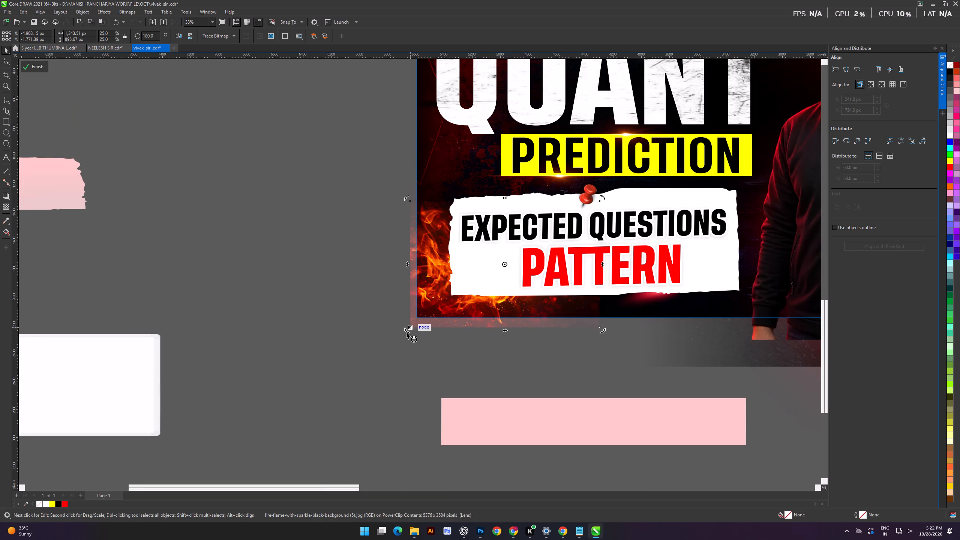
{"action": "left_click_drag", "start_coordinate": [406, 332], "coordinate": [426, 349]}
{"action": "left_click", "coordinate": [404, 361]}
{"action": "left_click_drag", "start_coordinate": [436, 338], "coordinate": [420, 342]}
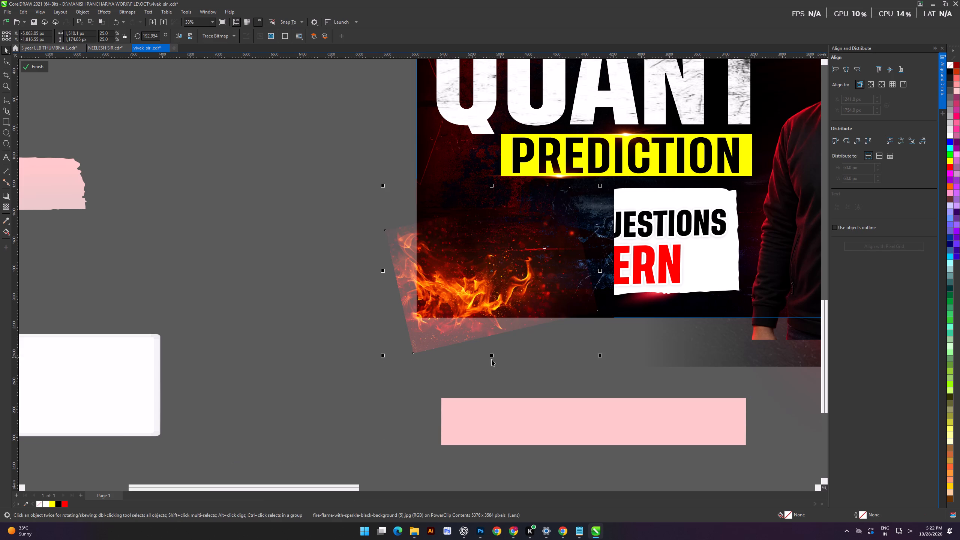
Shrink the rotated fire to about 1121 × 872 px, move it further beyond the lower-left corner, and finish editing the PowerClip.
{"action": "left_click_drag", "start_coordinate": [600, 356], "coordinate": [571, 365], "text": "shift"}
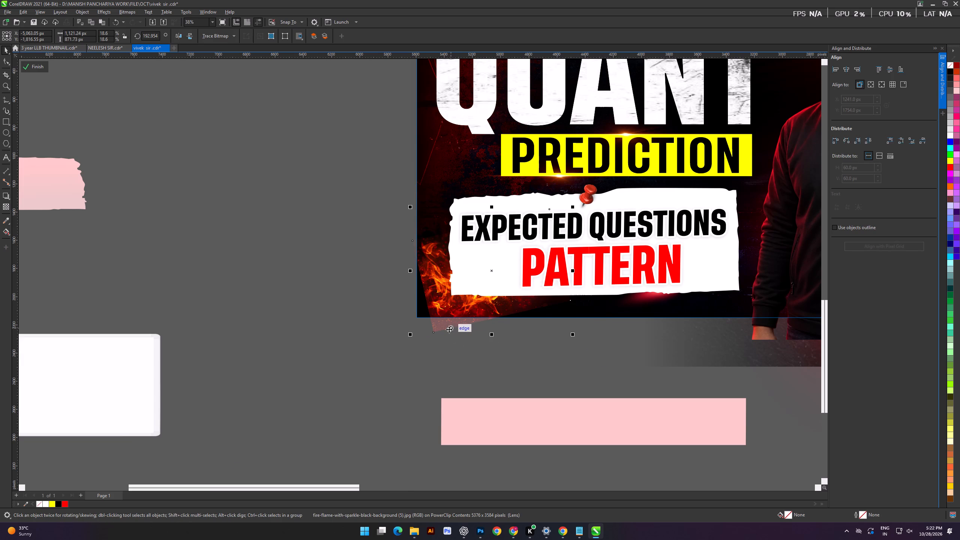
{"action": "left_click_drag", "start_coordinate": [440, 329], "coordinate": [419, 342]}
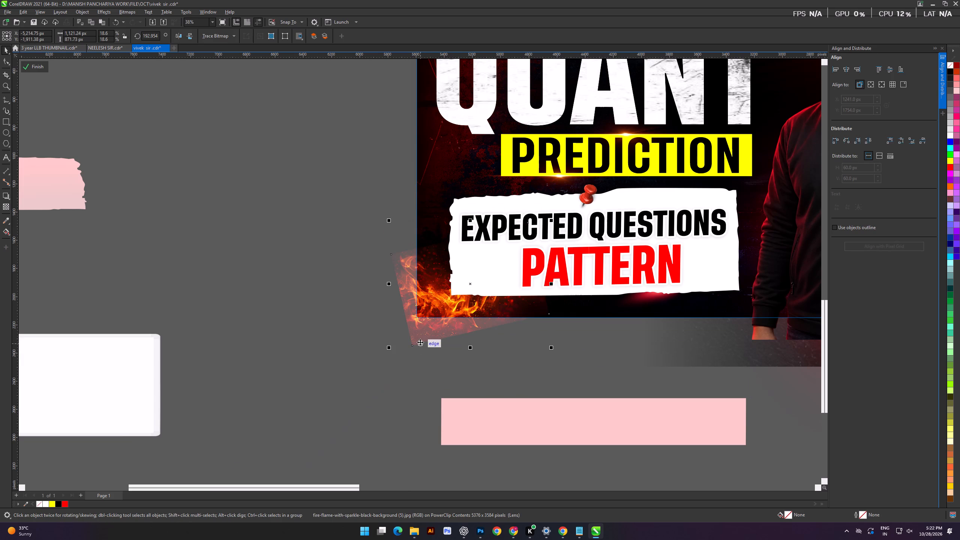
{"action": "left_click", "coordinate": [32, 68]}
{"action": "left_click", "coordinate": [255, 257]}
Export only the thumbnail as a 4400 × 2475 px PNG to Downloads, replacing vivek sir .pngsdfsd.png.
{"action": "scroll", "coordinate": [370, 290], "scroll_direction": "down", "scroll_amount": 1}
{"action": "scroll", "coordinate": [377, 295], "scroll_direction": "up", "scroll_amount": 2, "text": "shift"}
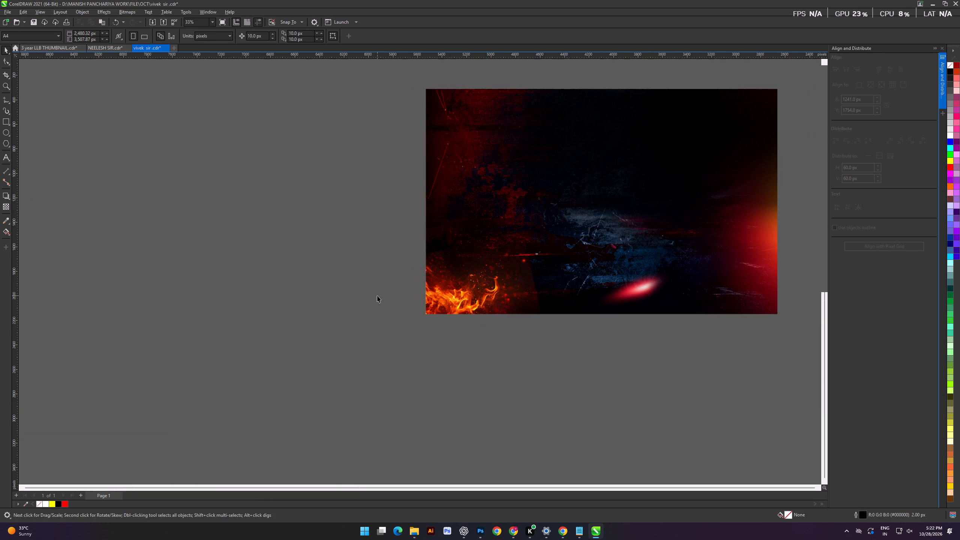
{"action": "scroll", "coordinate": [377, 295], "scroll_direction": "up", "scroll_amount": 1, "text": "shift"}
{"action": "scroll", "coordinate": [386, 296], "scroll_direction": "down", "scroll_amount": 2}
{"action": "scroll", "coordinate": [389, 296], "scroll_direction": "up", "scroll_amount": 4, "text": "shift"}
{"action": "scroll", "coordinate": [391, 296], "scroll_direction": "down", "scroll_amount": 4}
{"action": "left_click_drag", "start_coordinate": [406, 159], "coordinate": [577, 262]}
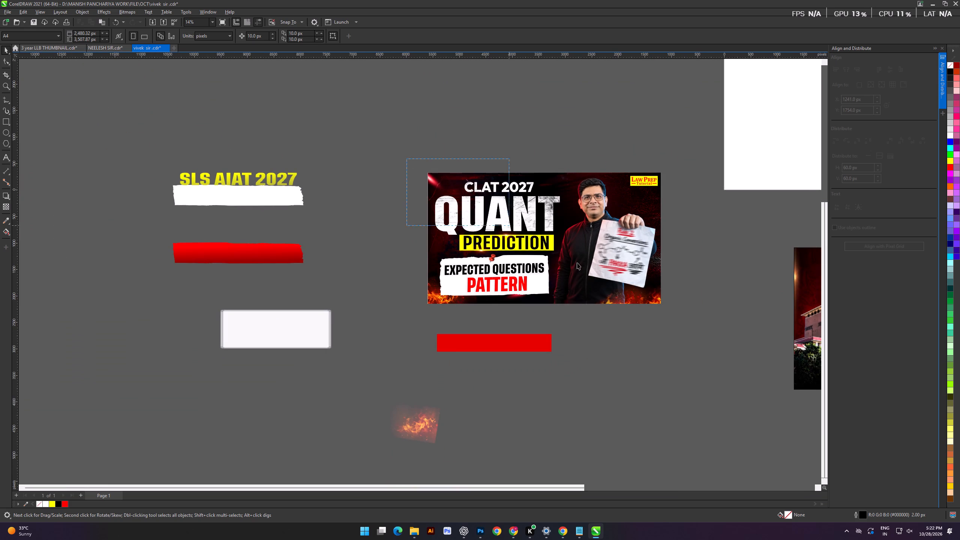
{"action": "left_click_drag", "start_coordinate": [577, 262], "coordinate": [684, 314]}
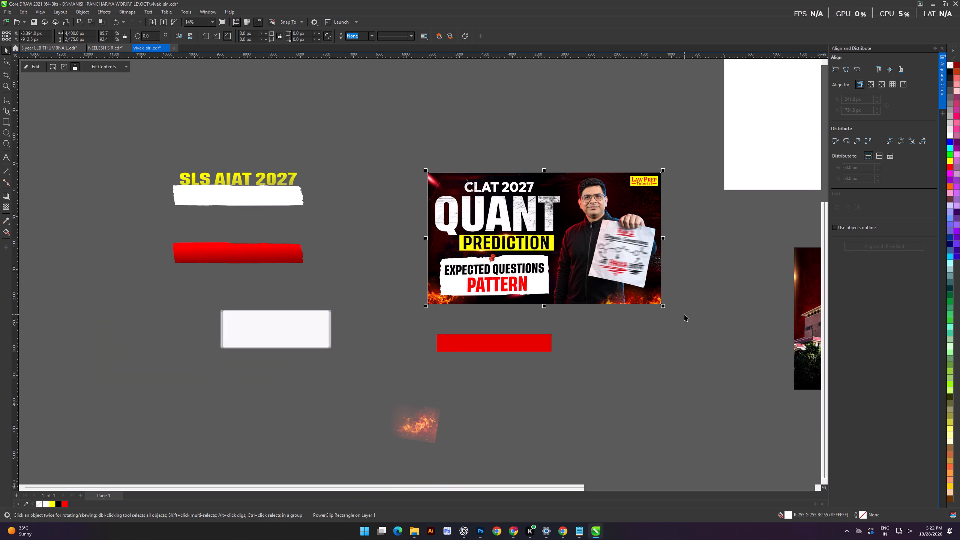
{"action": "key", "text": "ctrl+e"}
{"action": "double_click", "coordinate": [333, 270]}
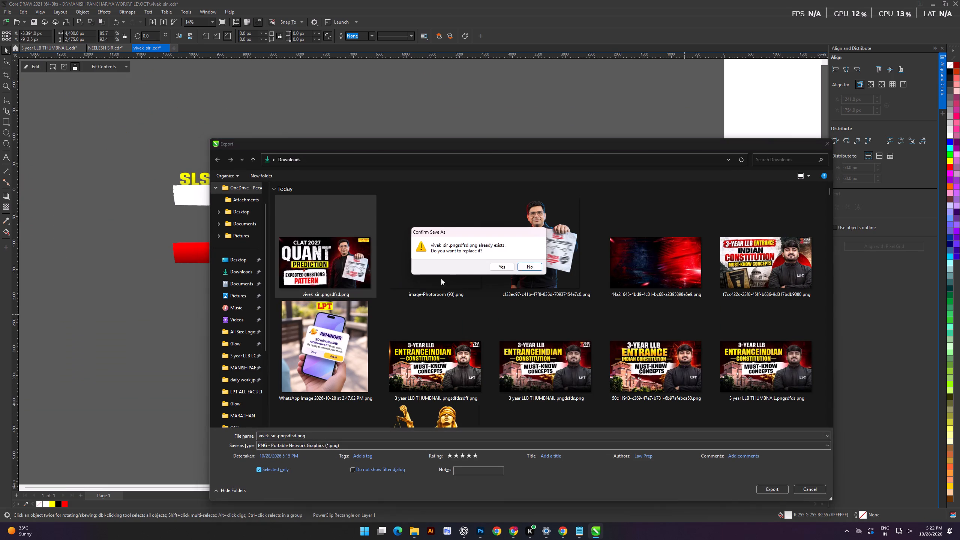
{"action": "left_click", "coordinate": [504, 267]}
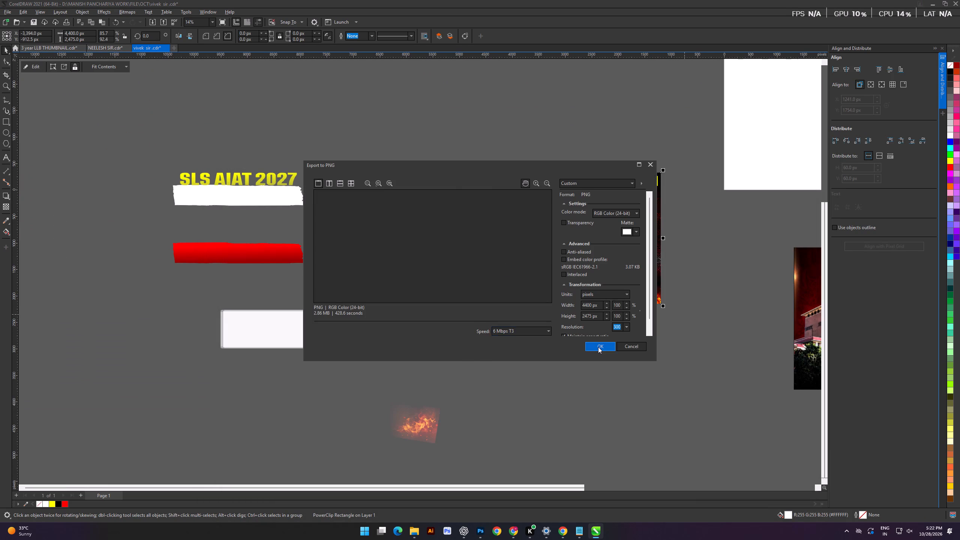
{"action": "left_click", "coordinate": [598, 347]}
Switch to File Explorer, find the newly exported thumbnail PNG in Downloads, and place it into the open thumbnail document in Photoshop.
{"action": "left_click", "coordinate": [411, 533]}
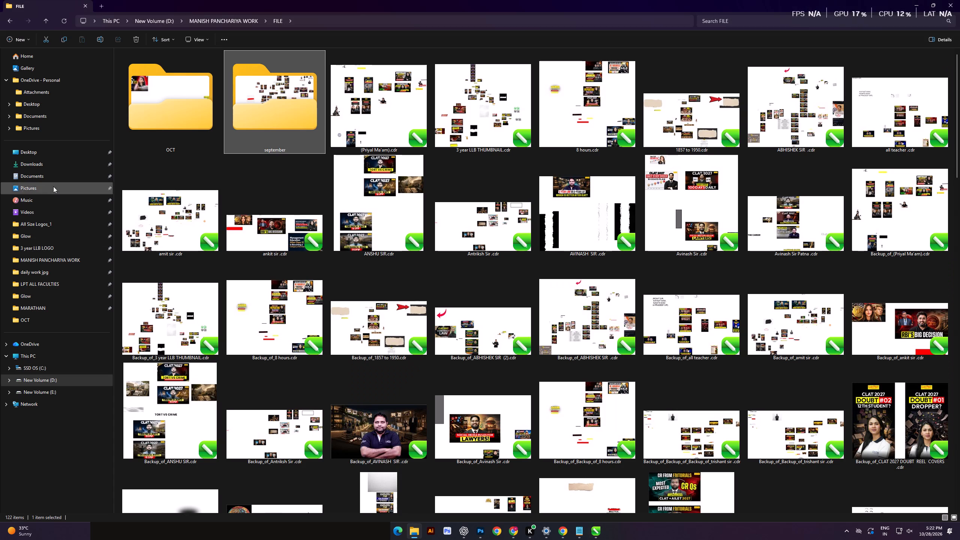
{"action": "left_click", "coordinate": [49, 168]}
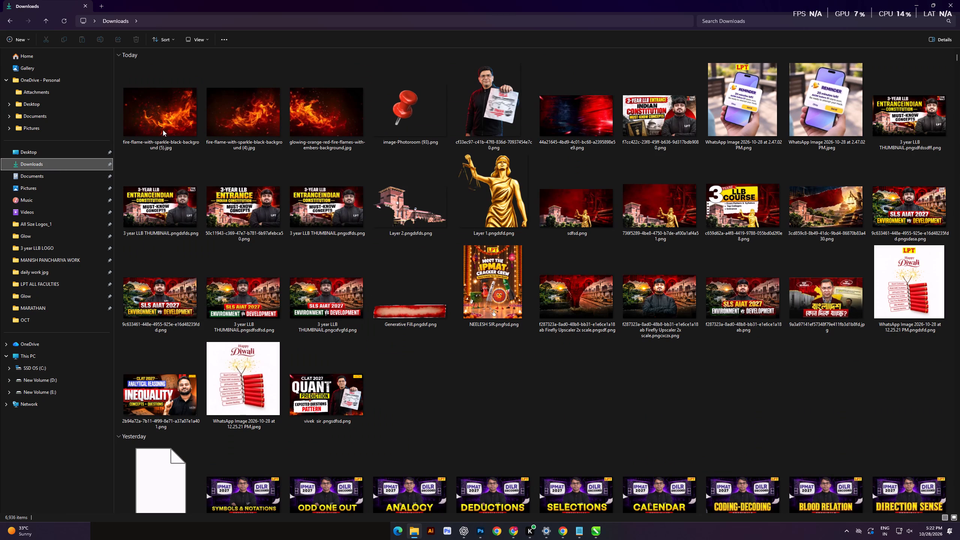
{"action": "left_click", "coordinate": [70, 174]}
{"action": "left_click", "coordinate": [59, 160]}
{"action": "left_click", "coordinate": [60, 172]}
{"action": "left_click", "coordinate": [56, 166]}
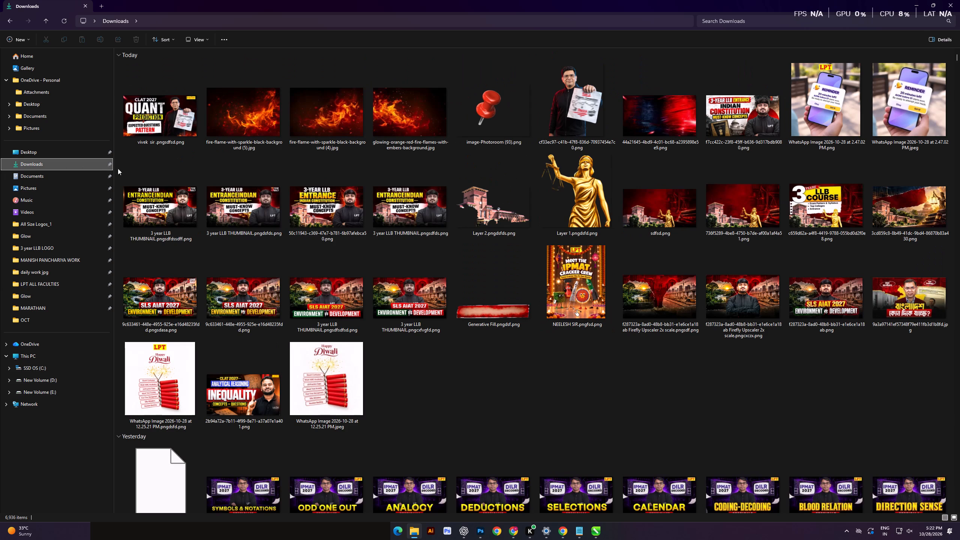
{"action": "left_click_drag", "start_coordinate": [161, 120], "coordinate": [481, 535]}
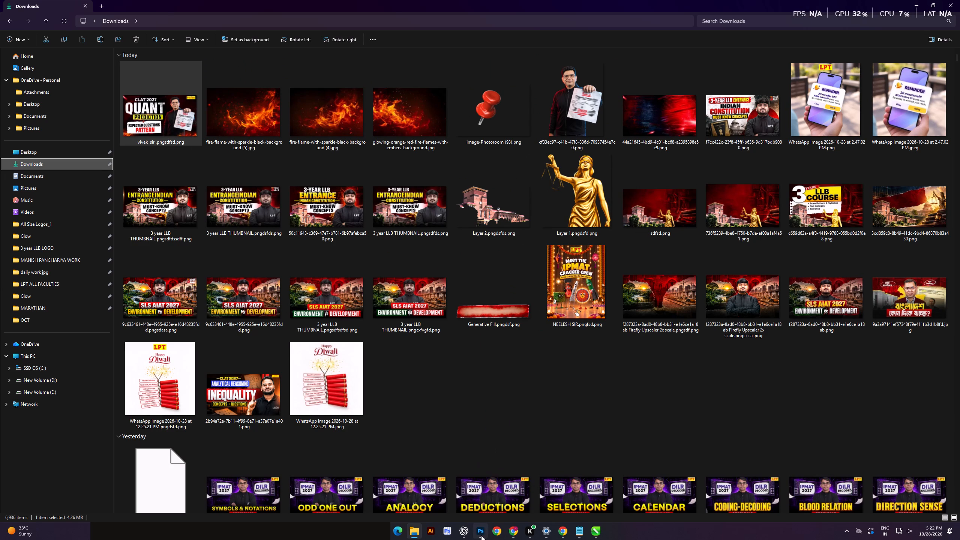
{"action": "left_click_drag", "start_coordinate": [481, 535], "coordinate": [479, 339]}
Move the Camera Raw smart filter from Layer 0 to the newly placed thumbnail layer.
{"action": "right_click", "coordinate": [895, 280]}
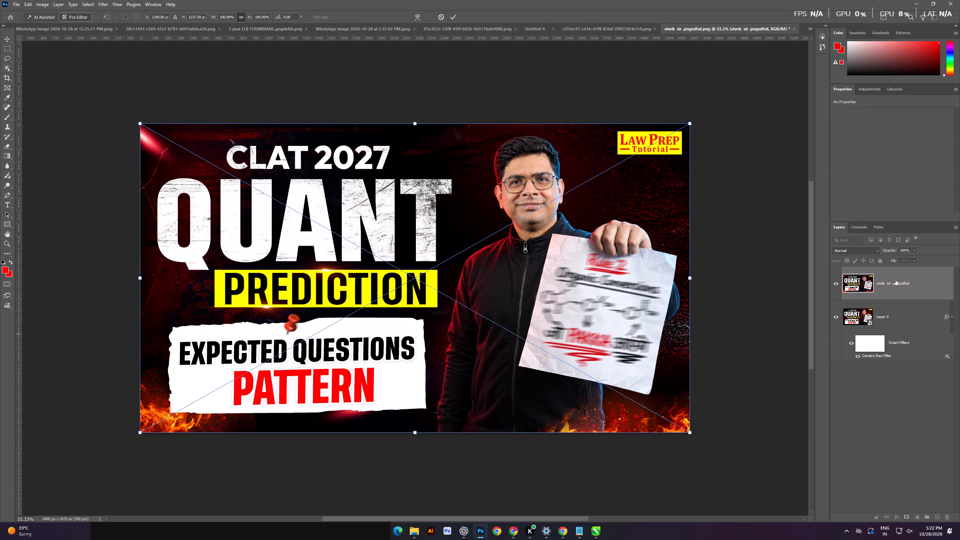
{"action": "left_click_drag", "start_coordinate": [906, 343], "coordinate": [899, 283]}
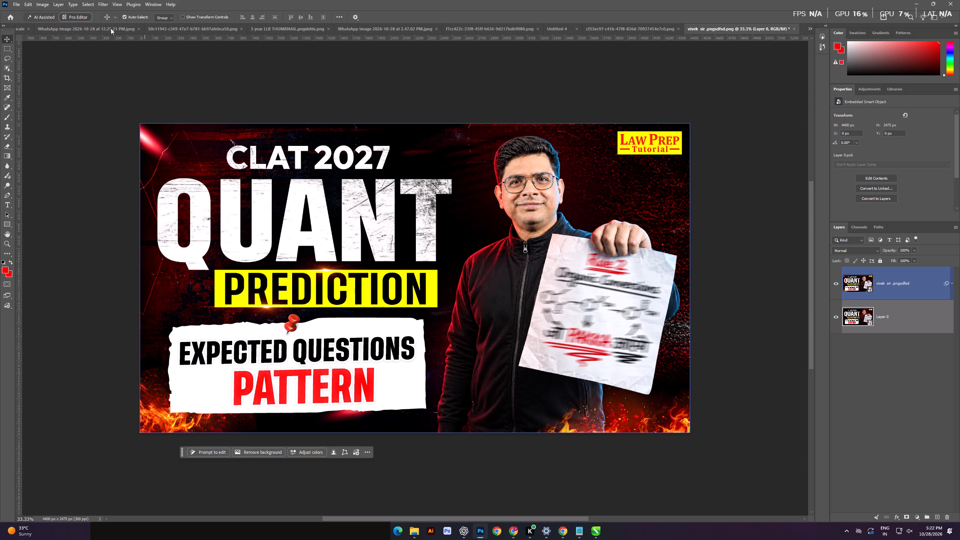
Open the image size settings for the thumbnail document.
{"action": "left_click", "coordinate": [42, 3]}
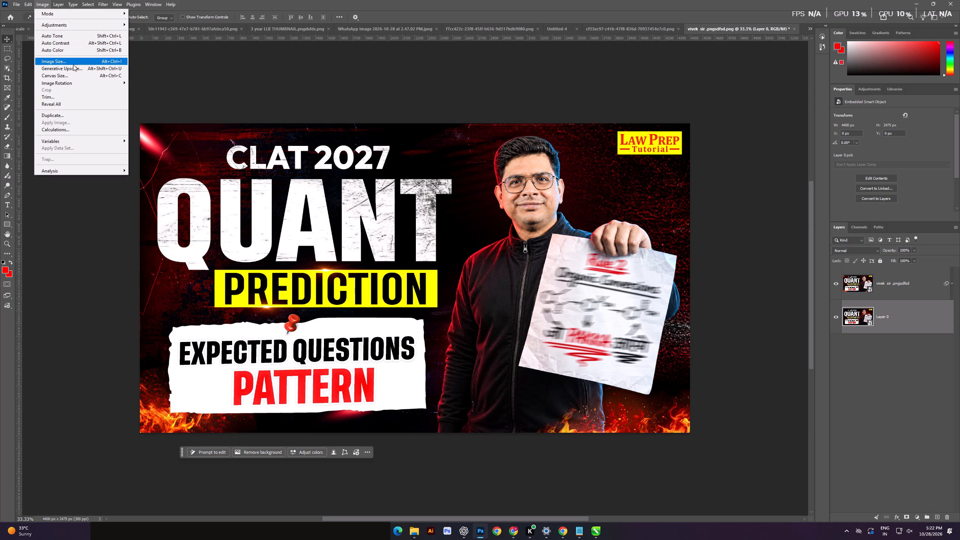
Check the image size settings of the thumbnail document.
{"action": "left_click", "coordinate": [73, 67]}
{"action": "left_click", "coordinate": [378, 179]}
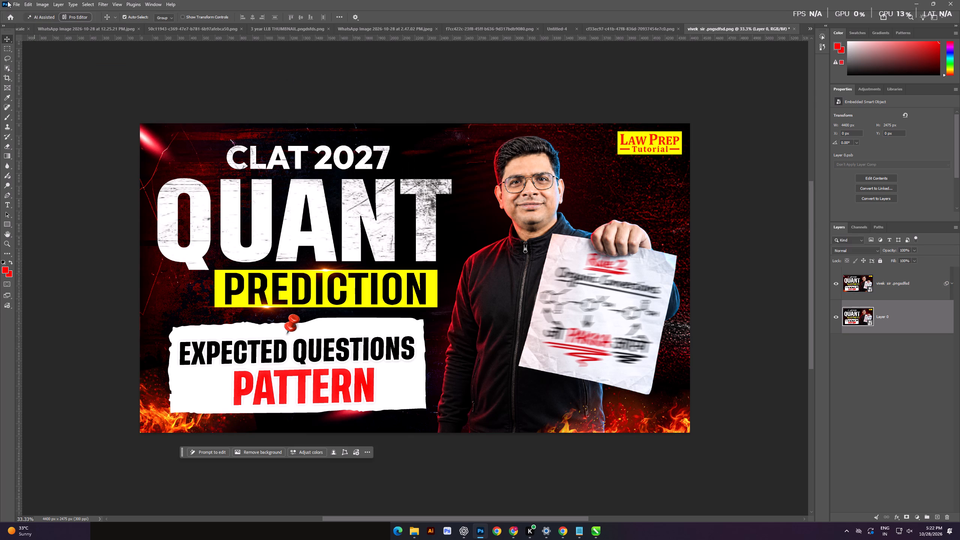
Export the thumbnail document as a PNG to Downloads, replacing the existing QUANT PREDICTION thumbnail file.
{"action": "left_click", "coordinate": [14, 0]}
{"action": "left_click", "coordinate": [53, 137]}
{"action": "left_click", "coordinate": [142, 138]}
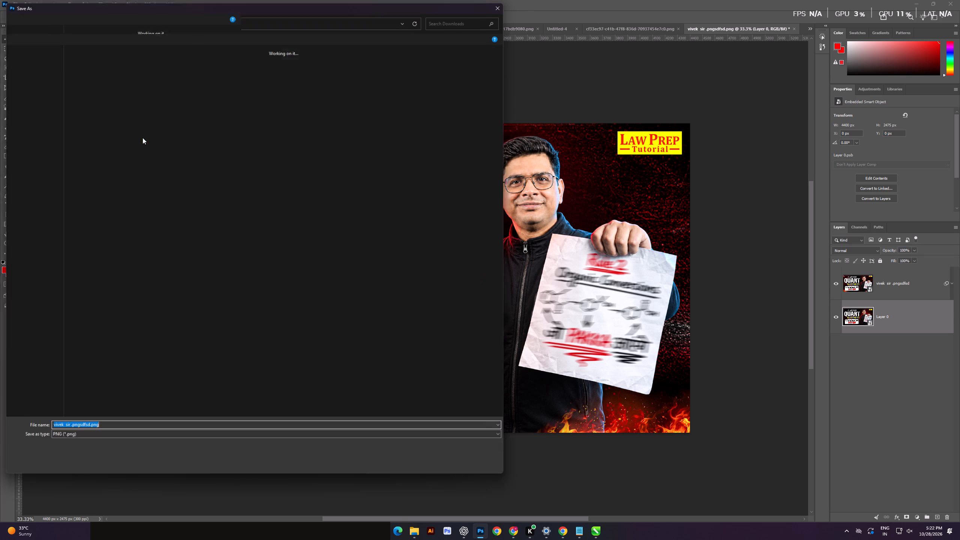
{"action": "double_click", "coordinate": [103, 104]}
{"action": "left_click", "coordinate": [495, 264]}
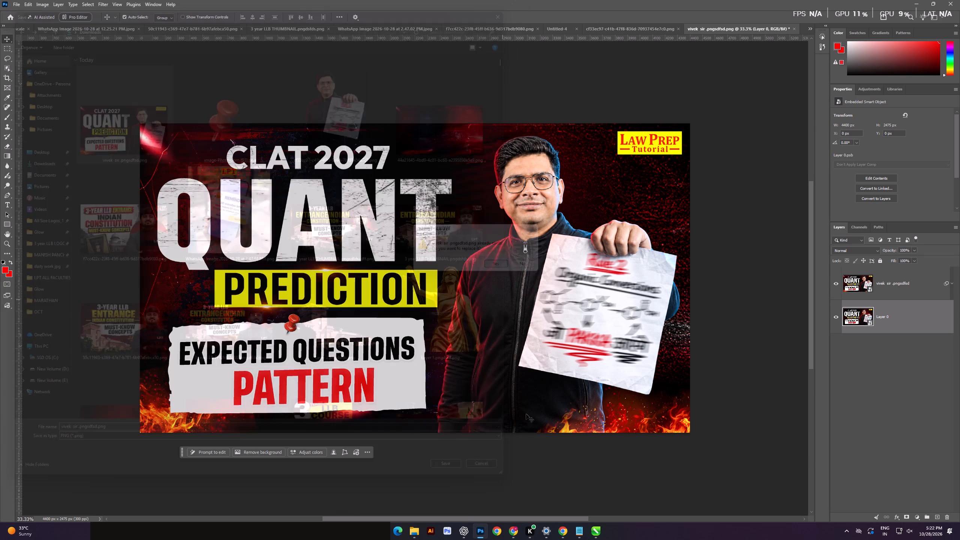
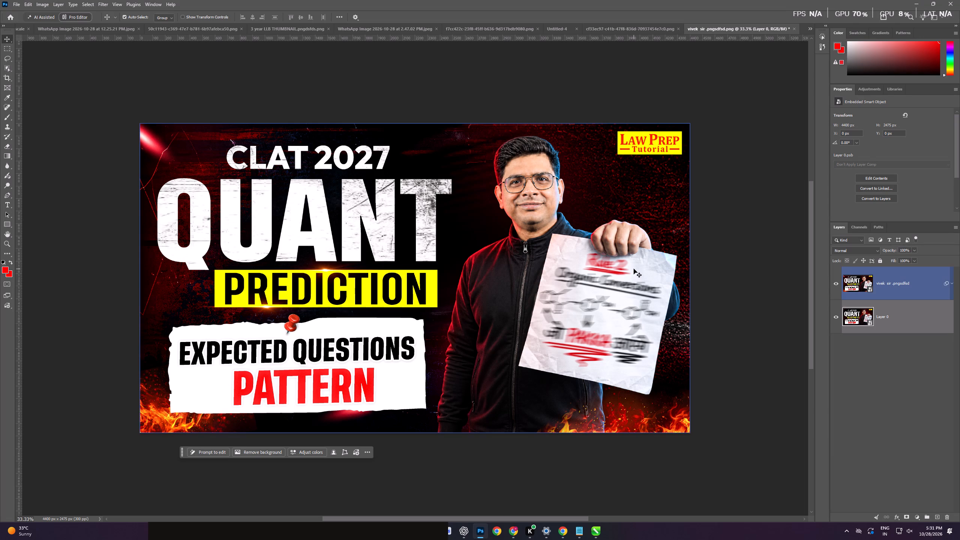
Switch to the Lasso tool for working on the paper held by the man in the thumbnail.
{"action": "scroll", "coordinate": [641, 277], "scroll_direction": "up", "scroll_amount": 1}
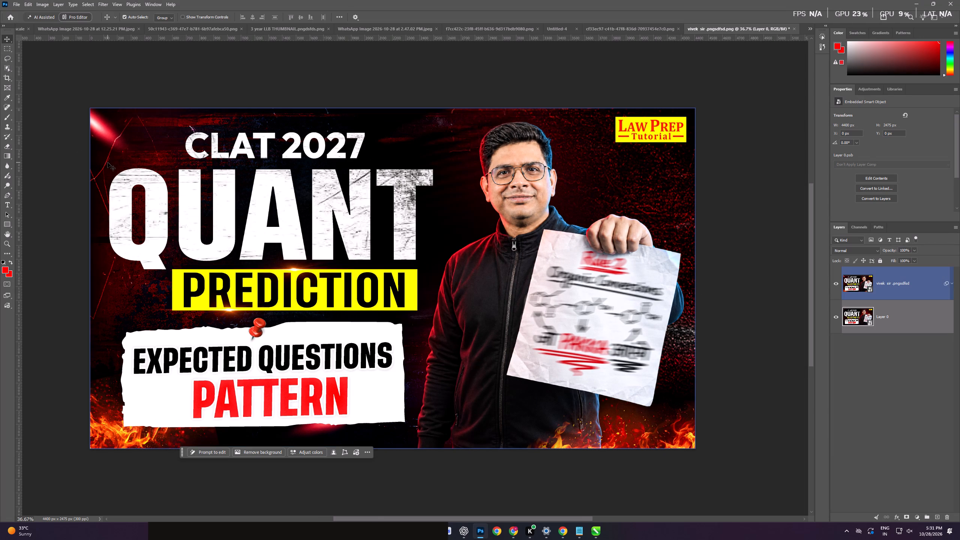
{"action": "left_click", "coordinate": [6, 66]}
{"action": "scroll", "coordinate": [570, 269], "scroll_direction": "up", "scroll_amount": 3}
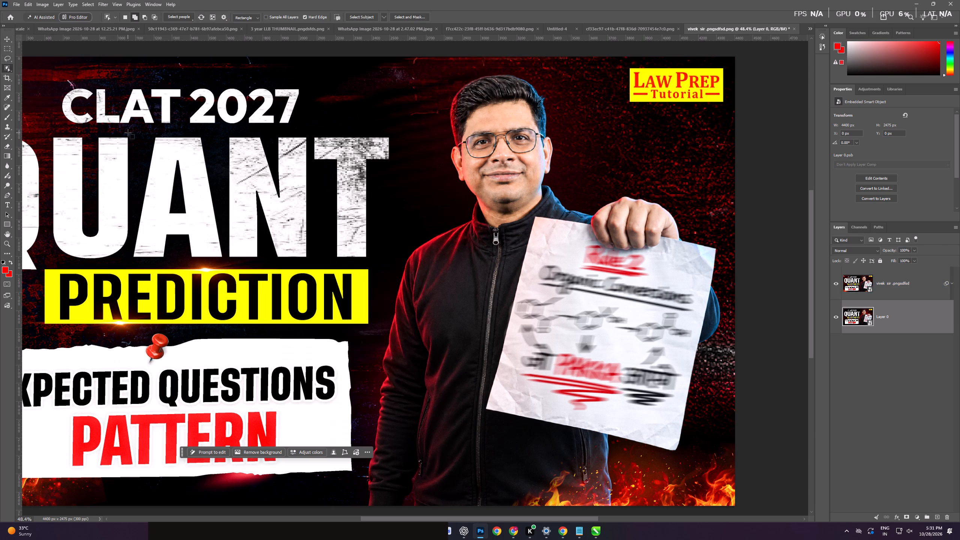
{"action": "left_click", "coordinate": [10, 57]}
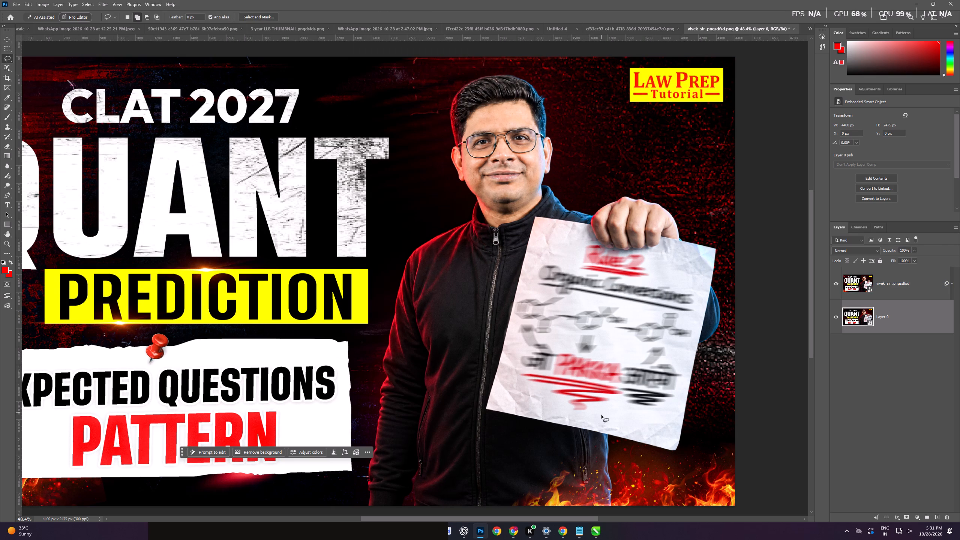
Draw a freehand lasso selection around the blurred handwriting on the paper the man holds, with Layer 0 active.
{"action": "left_click_drag", "start_coordinate": [600, 416], "coordinate": [514, 304]}
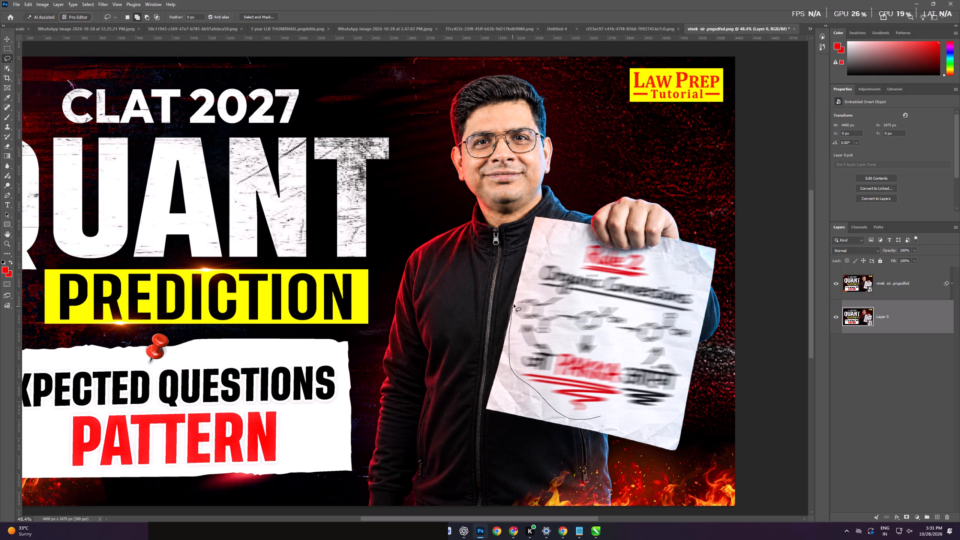
{"action": "left_click_drag", "start_coordinate": [514, 304], "coordinate": [669, 255]}
{"action": "left_click_drag", "start_coordinate": [669, 255], "coordinate": [652, 410]}
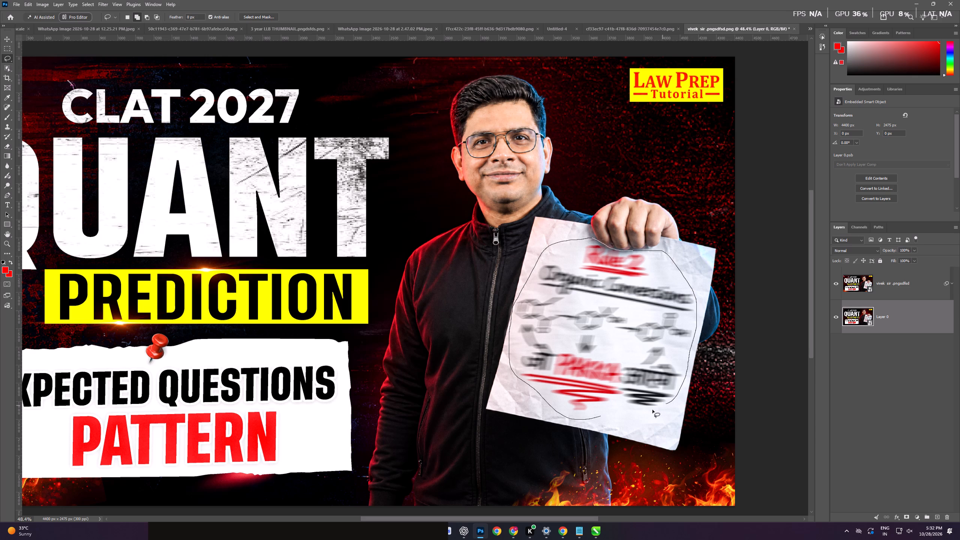
{"action": "left_click_drag", "start_coordinate": [652, 410], "coordinate": [595, 418]}
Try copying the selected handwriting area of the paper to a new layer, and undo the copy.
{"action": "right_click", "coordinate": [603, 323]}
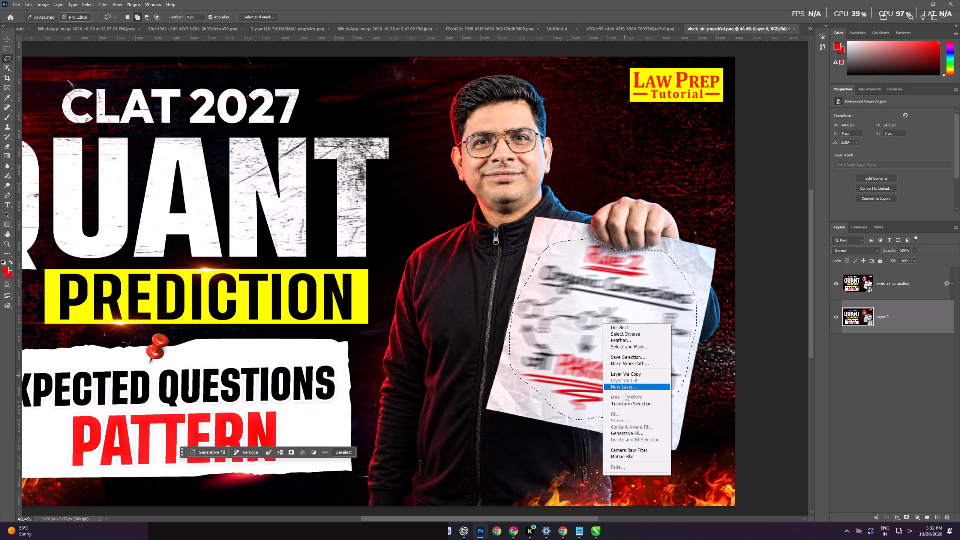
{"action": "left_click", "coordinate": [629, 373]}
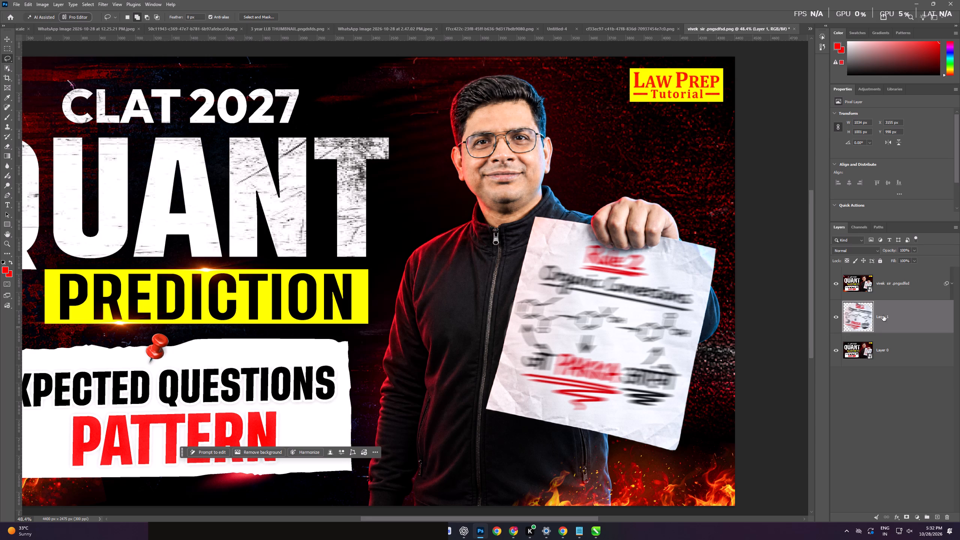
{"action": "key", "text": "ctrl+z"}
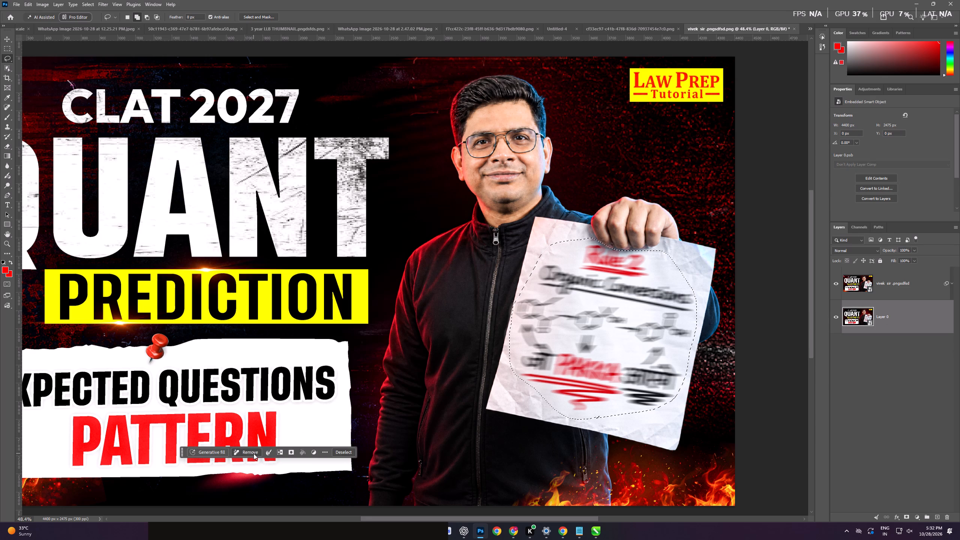
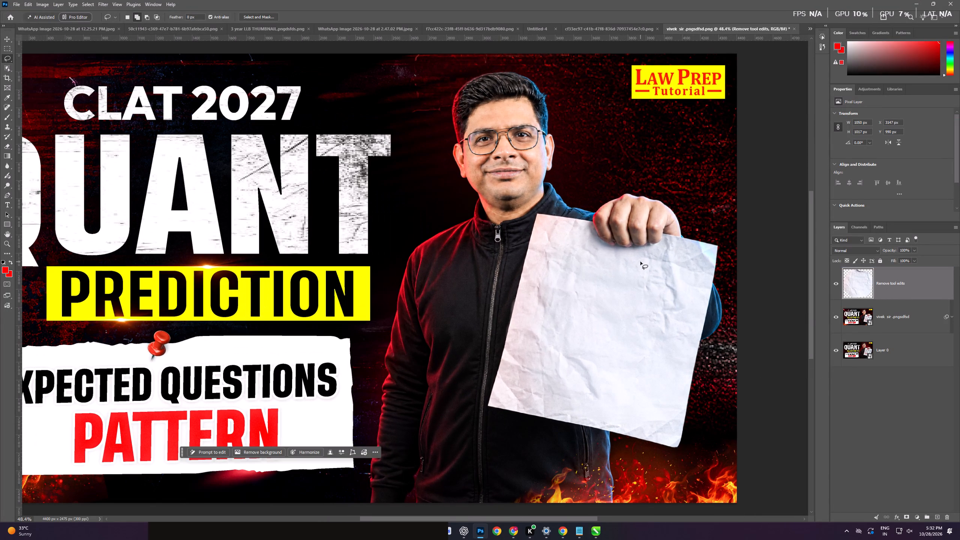
Add a text layer containing a question mark "?" on the blank crumpled paper the man holds.
{"action": "scroll", "coordinate": [638, 297], "scroll_direction": "down", "scroll_amount": 3}
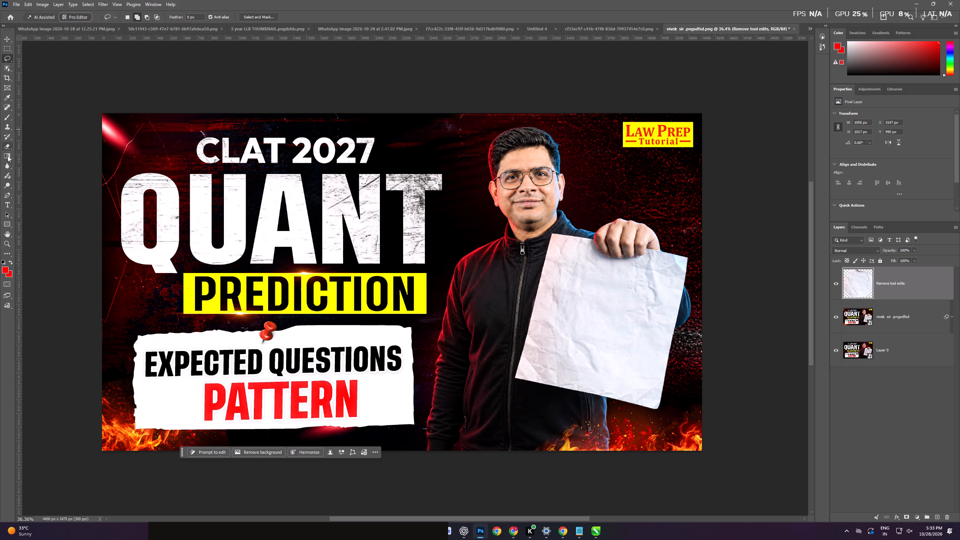
{"action": "left_click", "coordinate": [10, 204]}
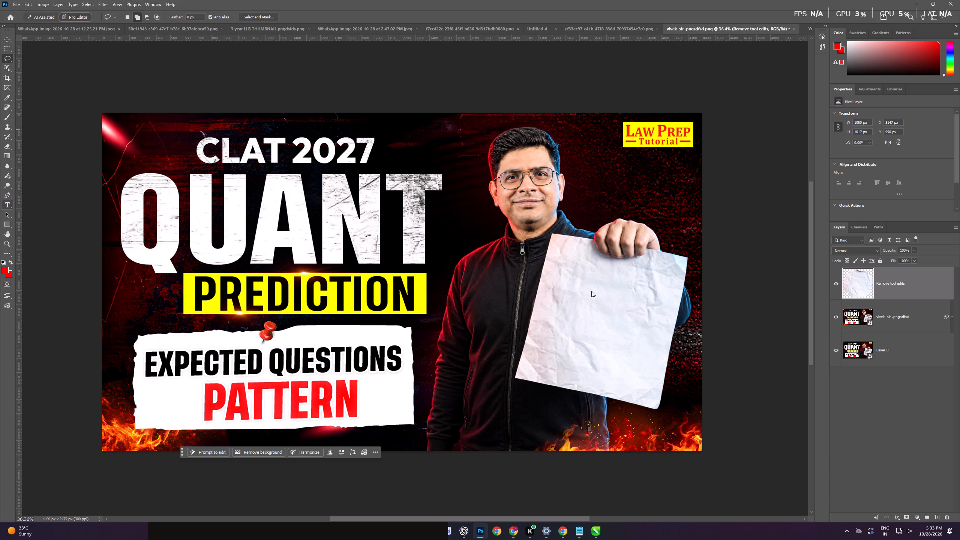
{"action": "left_click", "coordinate": [589, 291]}
{"action": "key", "text": "shift+question"}
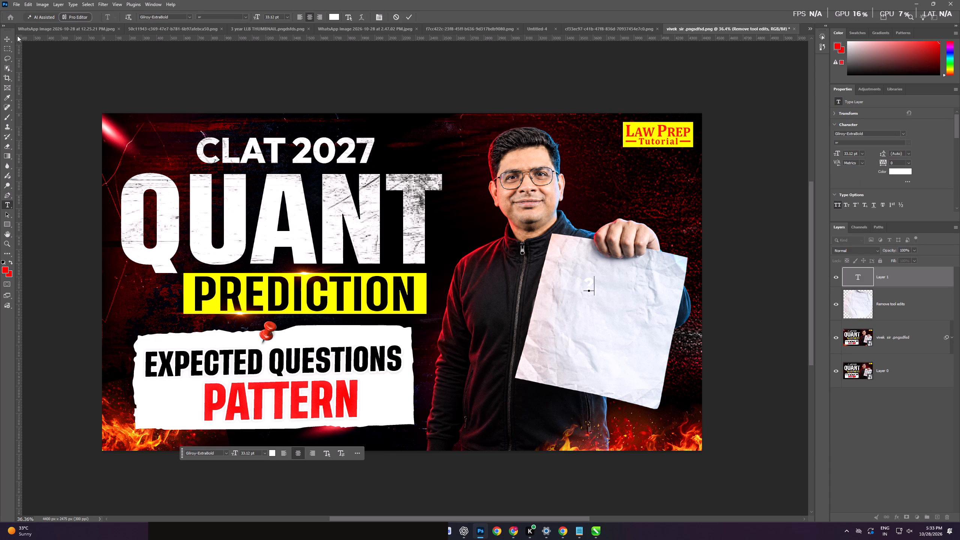
{"action": "left_click", "coordinate": [8, 38]}
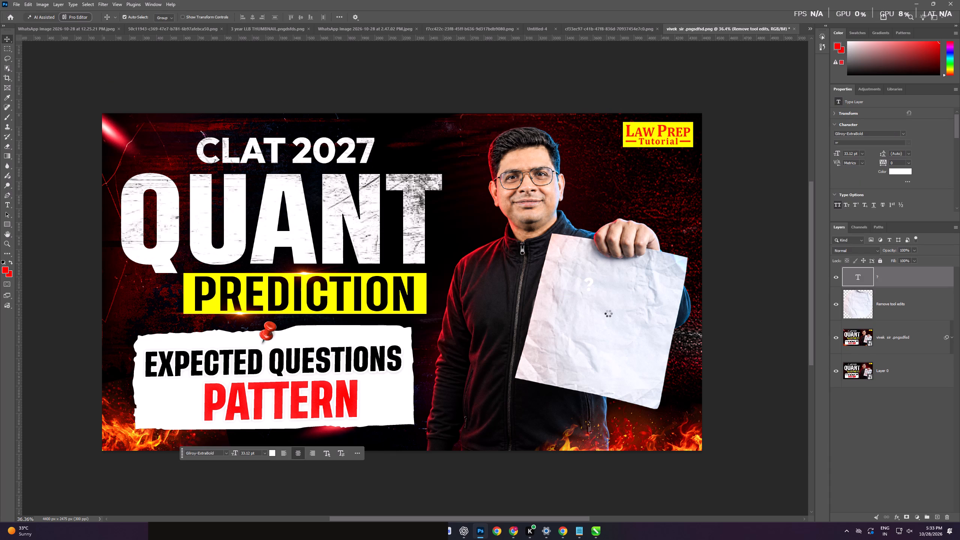
Enlarge the question mark to about 265 pt, rotate it about 13° to match the paper's tilt, and centre it on the paper.
{"action": "key", "text": "ctrl+t"}
{"action": "left_click_drag", "start_coordinate": [596, 297], "coordinate": [648, 350], "text": "alt"}
{"action": "left_click_drag", "start_coordinate": [601, 271], "coordinate": [612, 311]}
{"action": "left_click", "coordinate": [612, 311]}
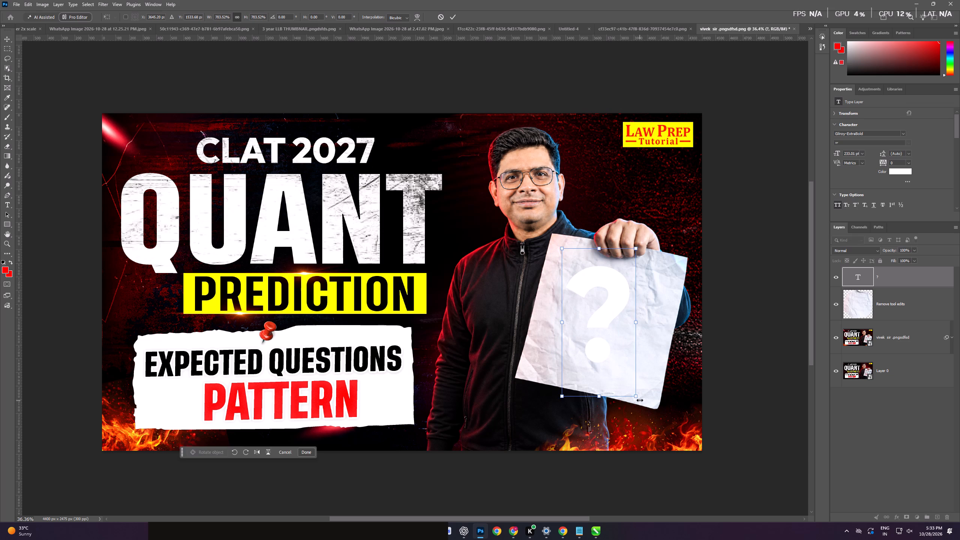
{"action": "left_click", "coordinate": [640, 399]}
{"action": "left_click_drag", "start_coordinate": [636, 401], "coordinate": [617, 408]}
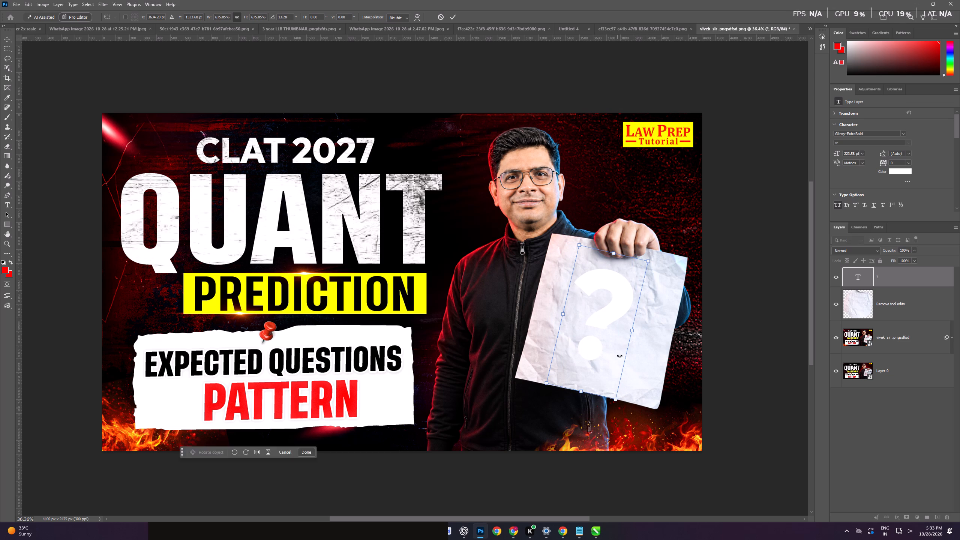
{"action": "left_click", "coordinate": [623, 312]}
{"action": "left_click_drag", "start_coordinate": [620, 402], "coordinate": [627, 411], "text": "shift"}
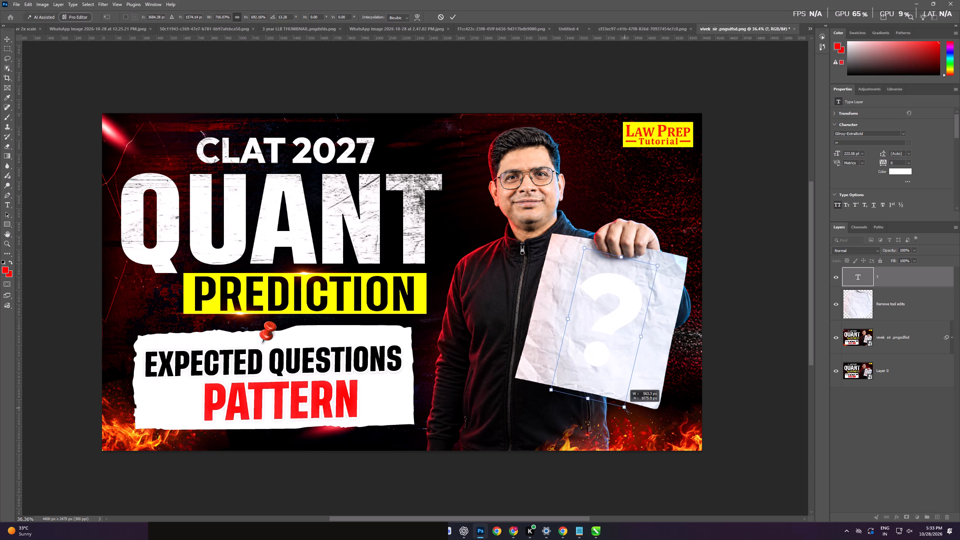
{"action": "left_click_drag", "start_coordinate": [627, 411], "coordinate": [636, 421], "text": "shift"}
{"action": "left_click_drag", "start_coordinate": [619, 318], "coordinate": [612, 312]}
{"action": "left_click_drag", "start_coordinate": [628, 418], "coordinate": [630, 422]}
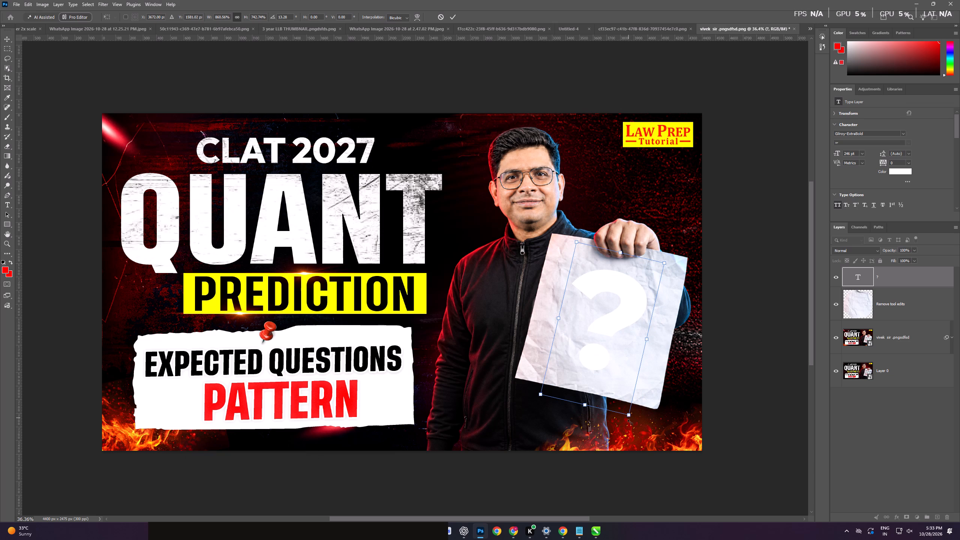
{"action": "left_click_drag", "start_coordinate": [630, 422], "coordinate": [634, 431]}
{"action": "left_click_drag", "start_coordinate": [622, 323], "coordinate": [615, 321]}
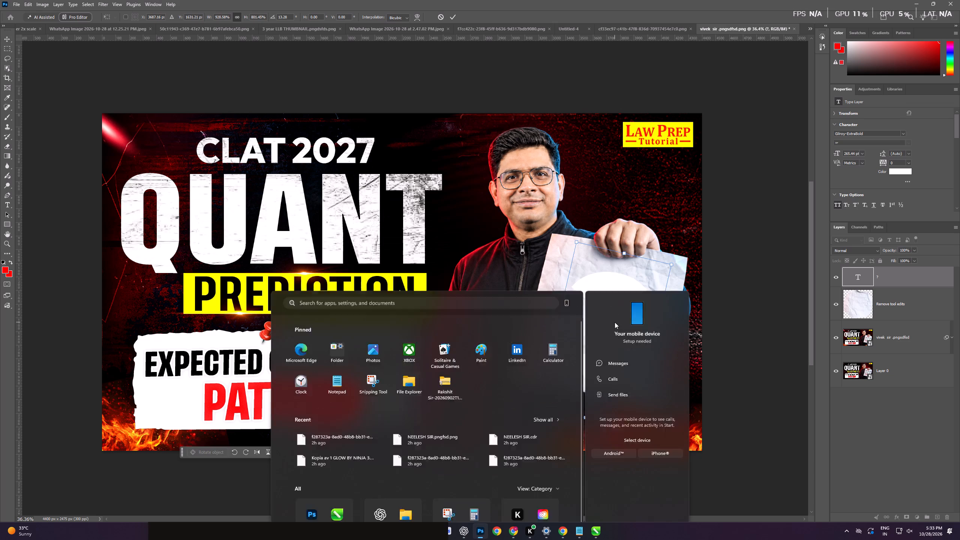
{"action": "left_click_drag", "start_coordinate": [624, 325], "coordinate": [619, 321]}
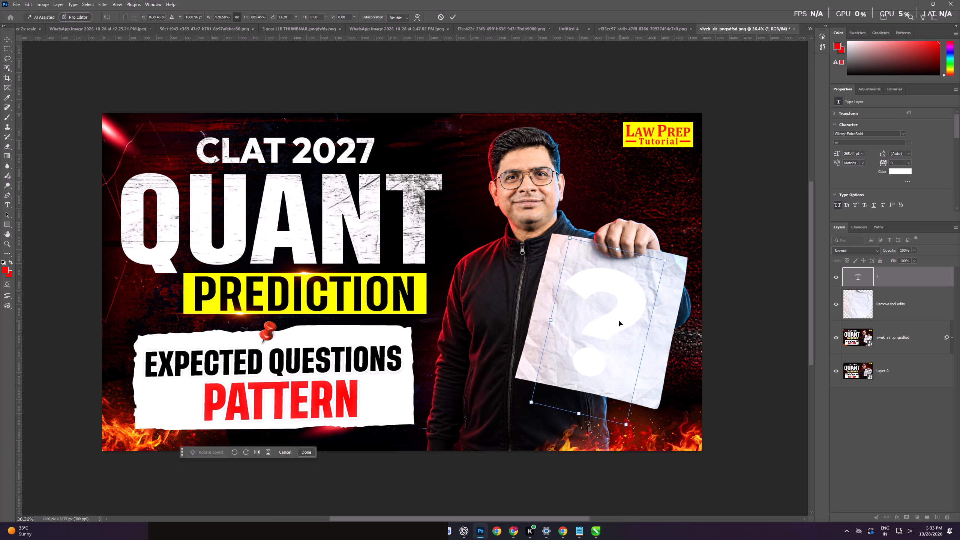
{"action": "double_click", "coordinate": [899, 172]}
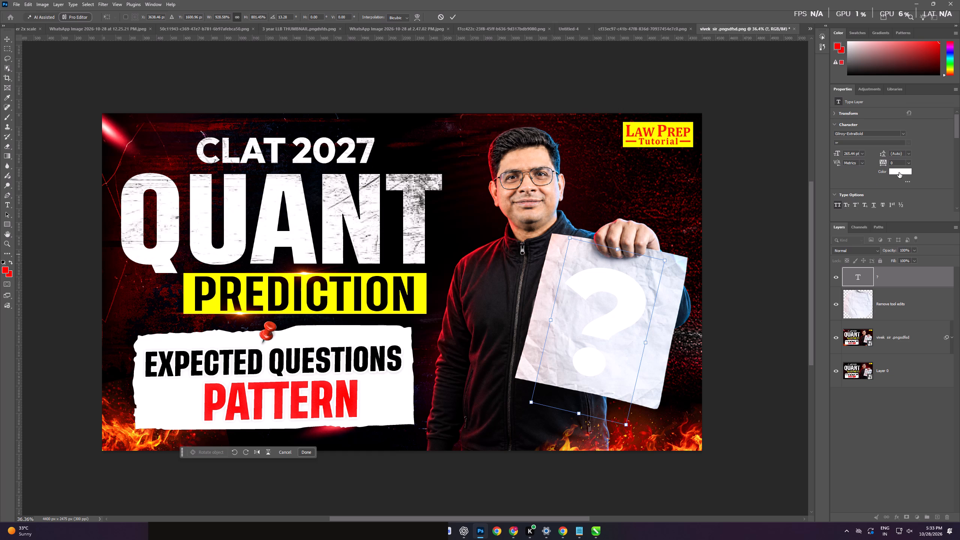
{"action": "left_click", "coordinate": [901, 174]}
{"action": "double_click", "coordinate": [902, 171]}
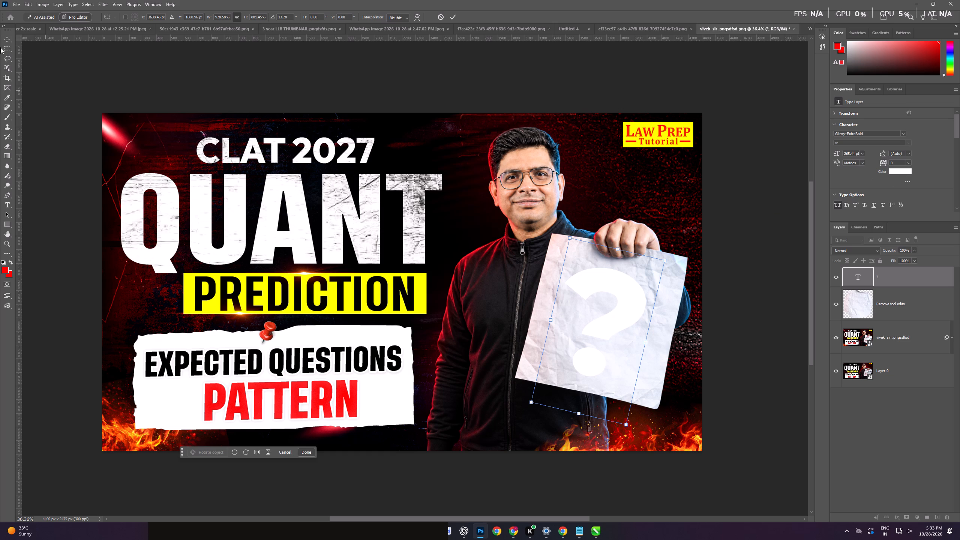
{"action": "left_click", "coordinate": [4, 39]}
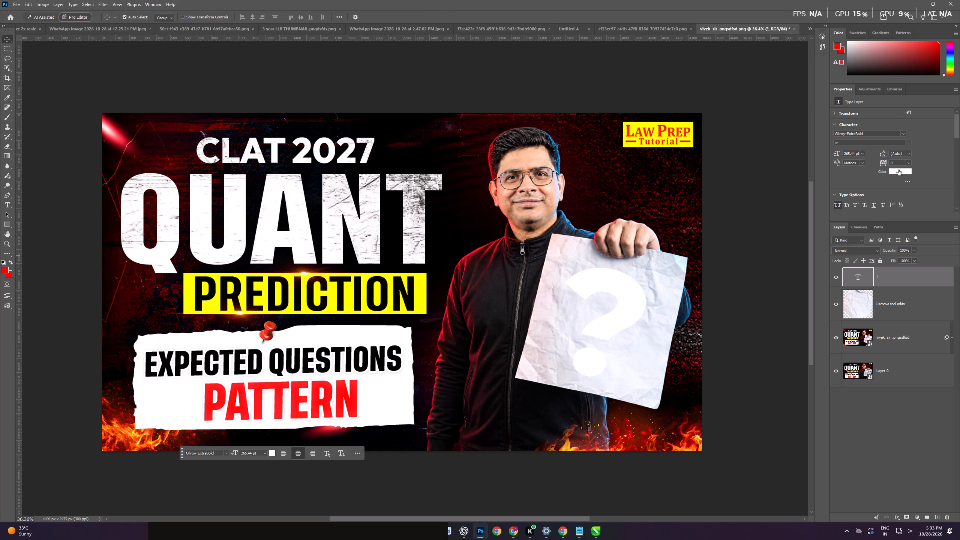
Change the question mark's text colour to dark red b70000.
{"action": "double_click", "coordinate": [898, 170]}
{"action": "left_click_drag", "start_coordinate": [251, 345], "coordinate": [273, 330]}
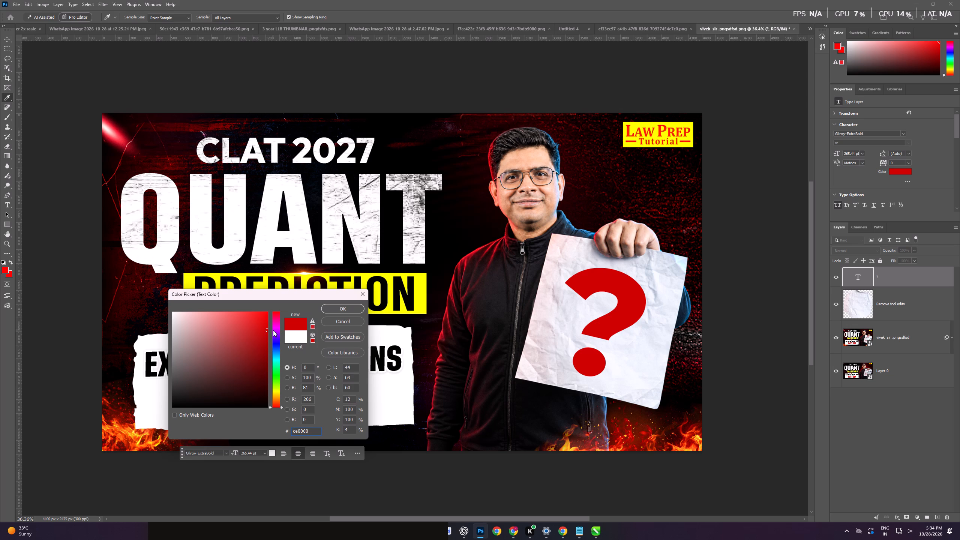
{"action": "left_click_drag", "start_coordinate": [245, 336], "coordinate": [285, 359]}
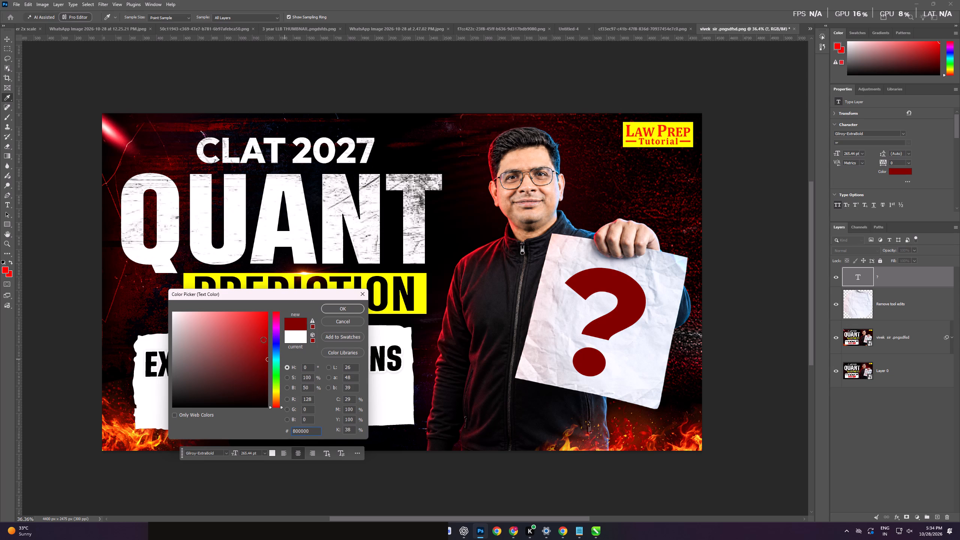
{"action": "left_click_drag", "start_coordinate": [263, 340], "coordinate": [271, 339]}
{"action": "left_click_drag", "start_coordinate": [259, 340], "coordinate": [273, 339]}
{"action": "left_click", "coordinate": [351, 306]}
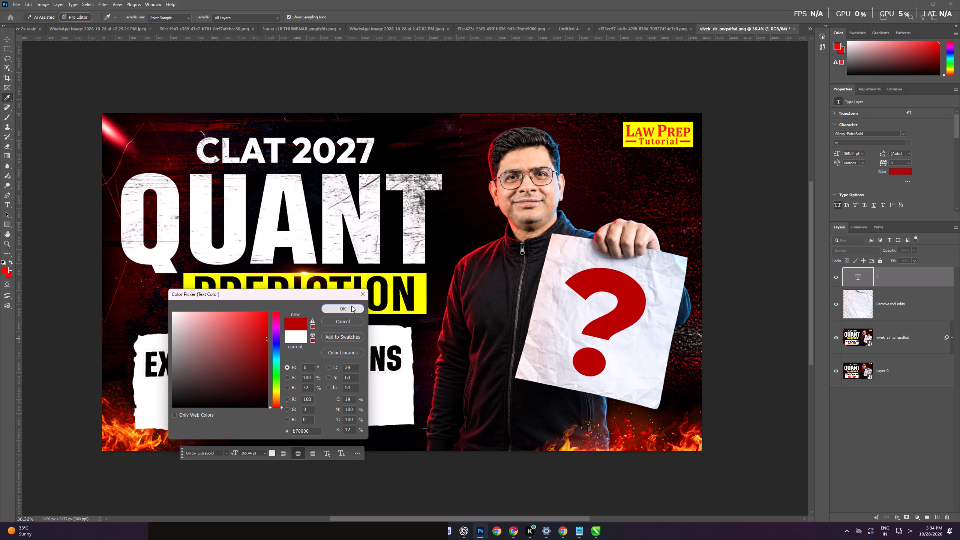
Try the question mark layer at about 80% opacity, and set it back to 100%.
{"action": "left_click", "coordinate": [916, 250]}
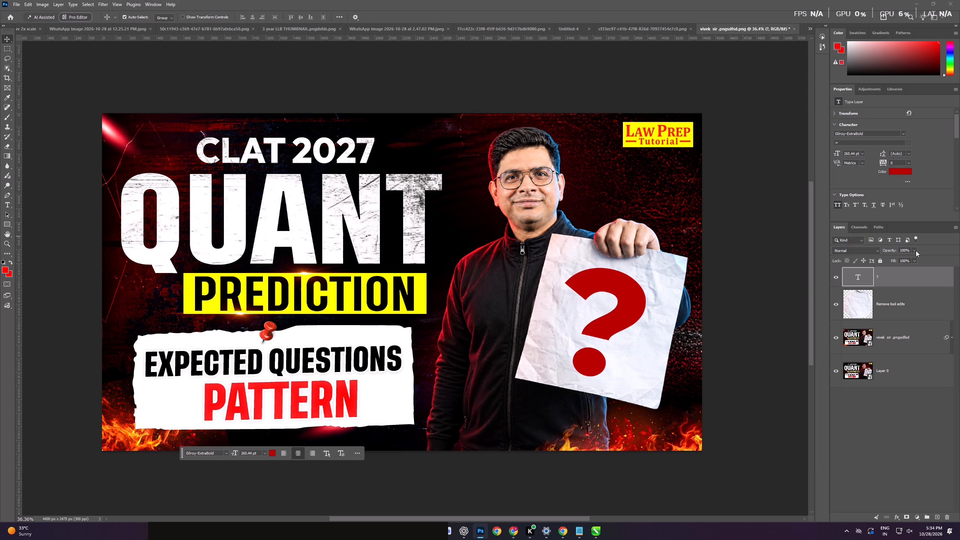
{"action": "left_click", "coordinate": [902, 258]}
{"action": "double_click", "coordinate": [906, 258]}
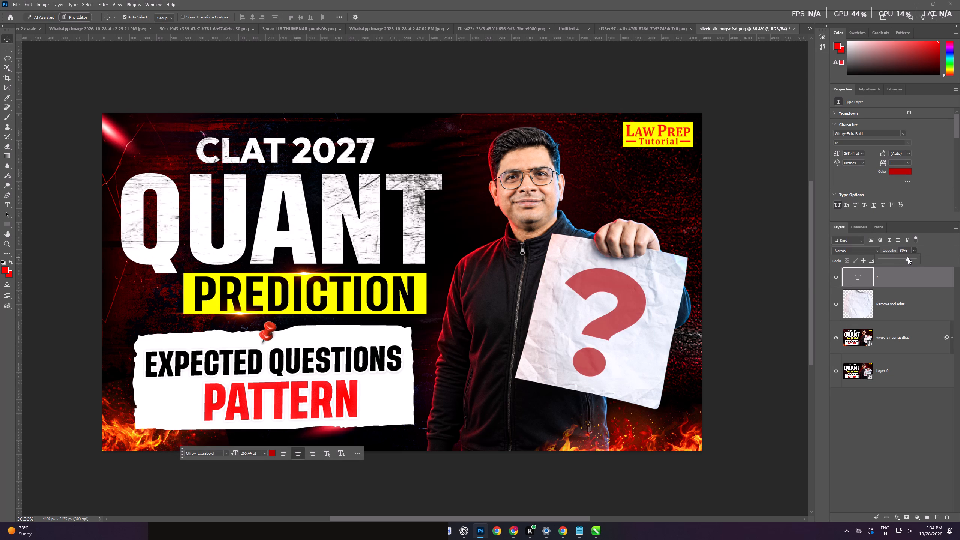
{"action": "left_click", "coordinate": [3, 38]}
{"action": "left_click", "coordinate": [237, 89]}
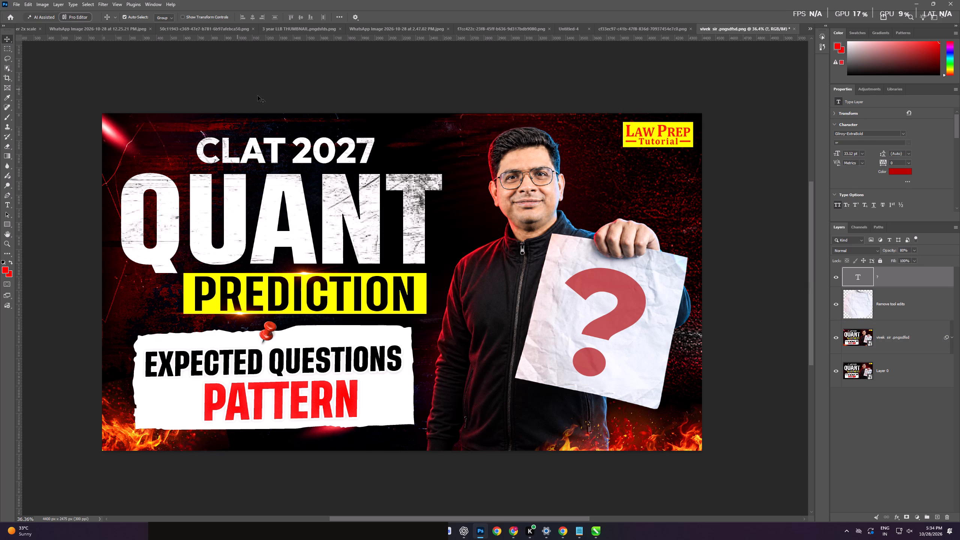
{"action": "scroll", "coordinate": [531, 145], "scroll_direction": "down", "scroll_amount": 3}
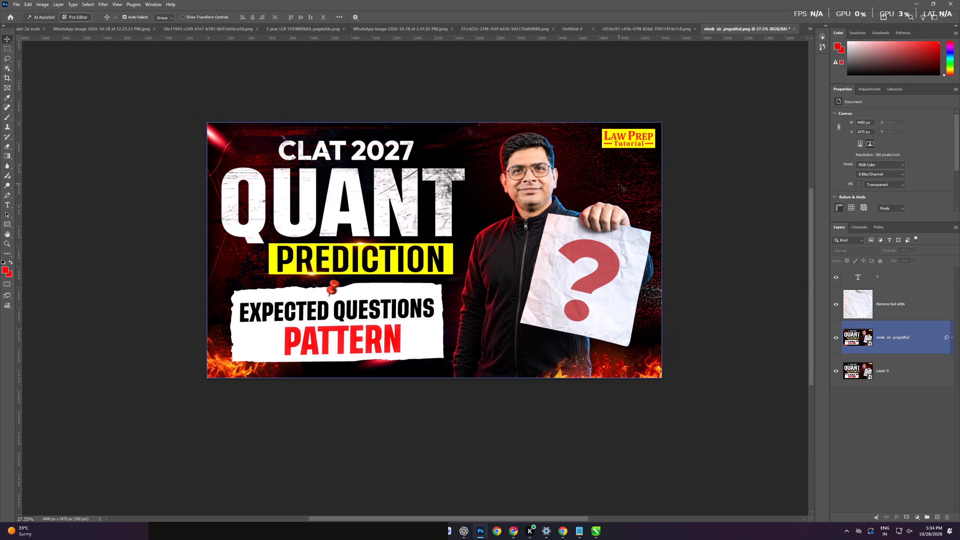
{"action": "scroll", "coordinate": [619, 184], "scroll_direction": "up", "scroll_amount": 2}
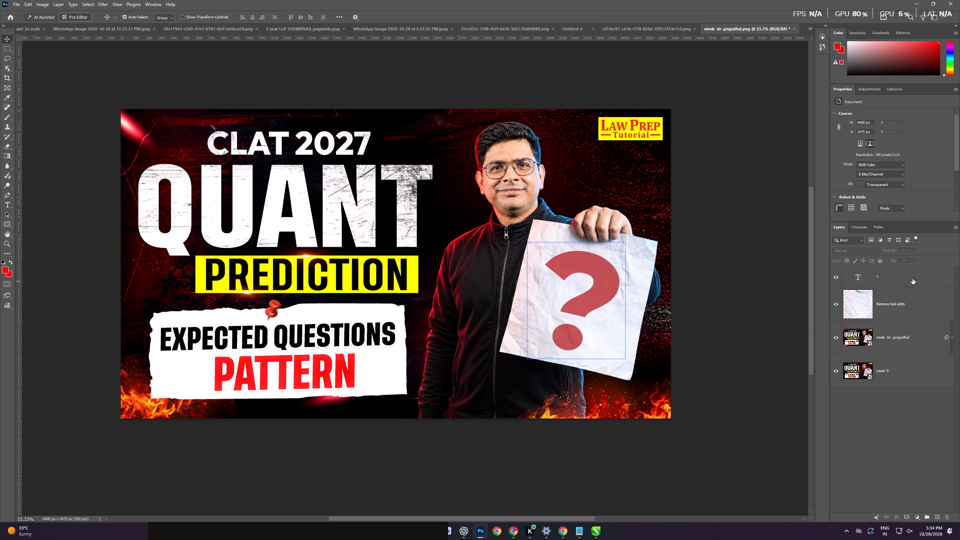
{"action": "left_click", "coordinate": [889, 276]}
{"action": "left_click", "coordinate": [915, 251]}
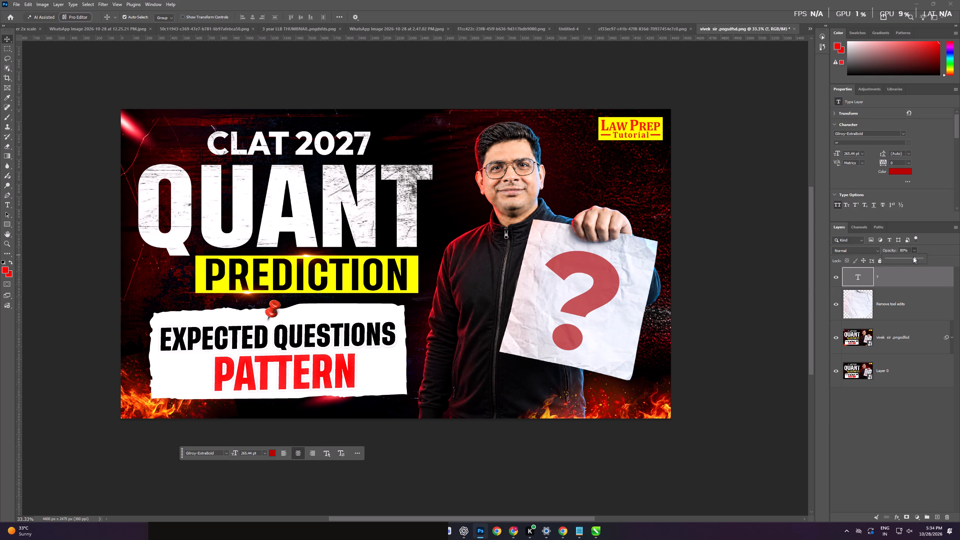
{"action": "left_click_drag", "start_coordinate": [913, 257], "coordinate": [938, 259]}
Set the question mark layer's blend mode to Multiply.
{"action": "left_click", "coordinate": [876, 253]}
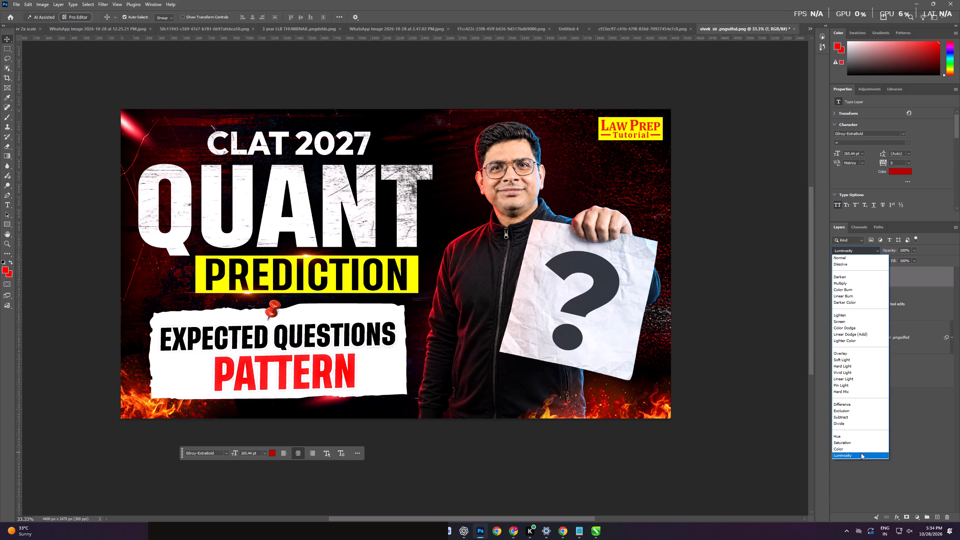
{"action": "left_click", "coordinate": [844, 284]}
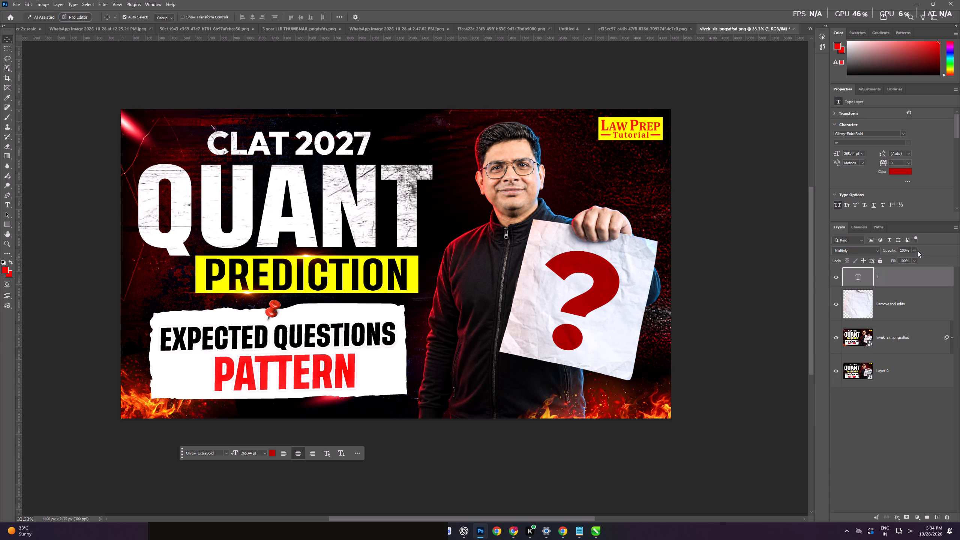
Lower the question mark layer's opacity to 87%.
{"action": "left_click", "coordinate": [918, 251]}
{"action": "left_click", "coordinate": [912, 251]}
{"action": "left_click", "coordinate": [910, 259]}
{"action": "left_click", "coordinate": [906, 259]}
{"action": "left_click", "coordinate": [910, 260]}
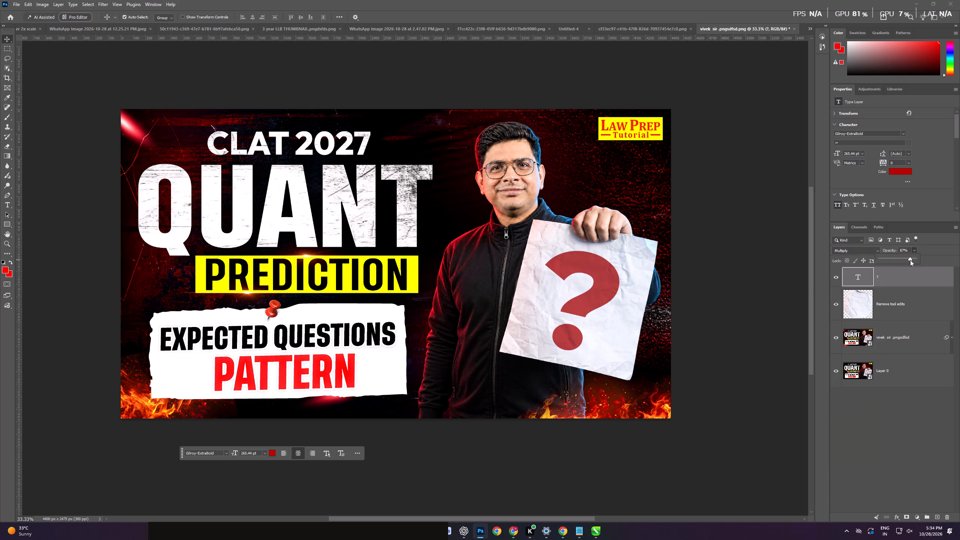
{"action": "left_click", "coordinate": [7, 41]}
{"action": "left_click", "coordinate": [40, 37]}
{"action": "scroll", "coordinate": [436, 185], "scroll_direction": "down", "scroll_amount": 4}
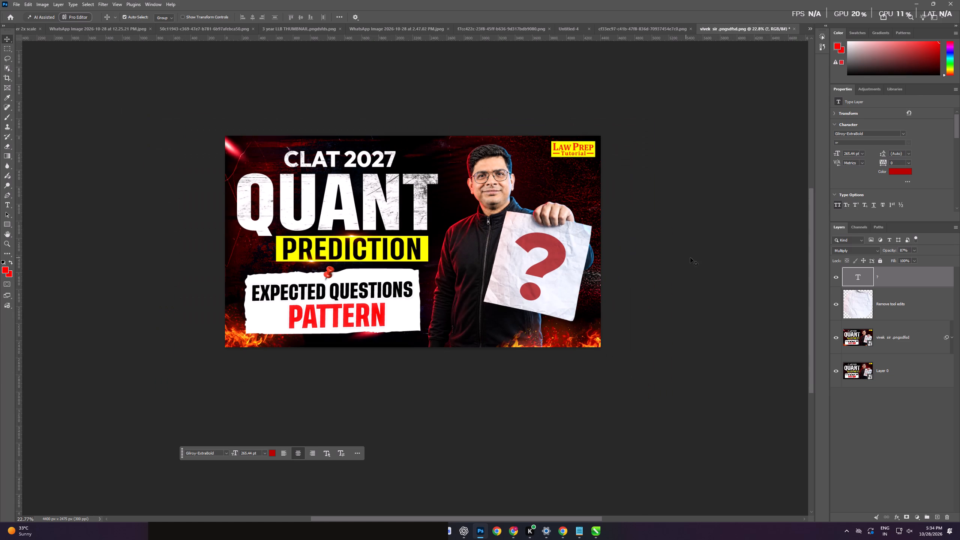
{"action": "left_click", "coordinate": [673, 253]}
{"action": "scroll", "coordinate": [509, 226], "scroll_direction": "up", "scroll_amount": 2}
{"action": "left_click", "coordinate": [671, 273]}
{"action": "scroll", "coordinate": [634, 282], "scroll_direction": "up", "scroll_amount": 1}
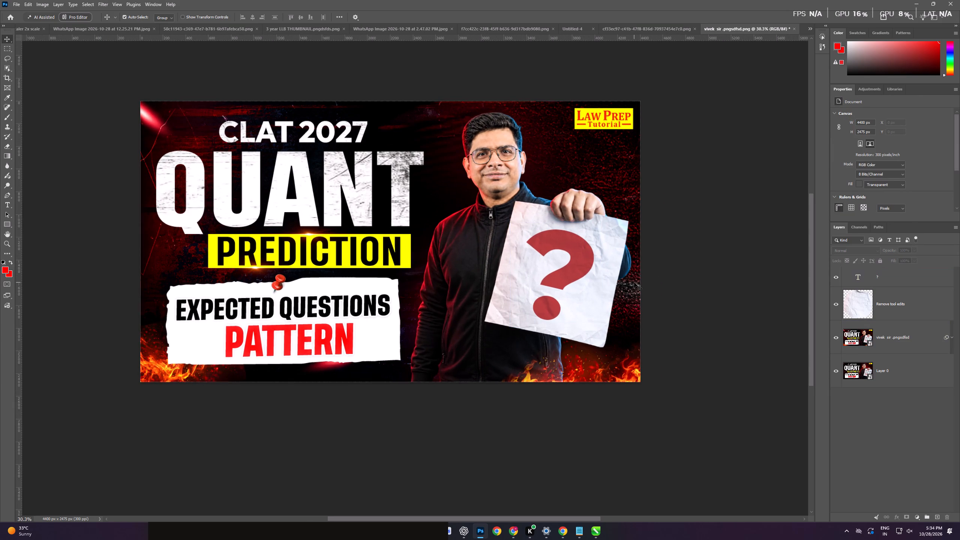
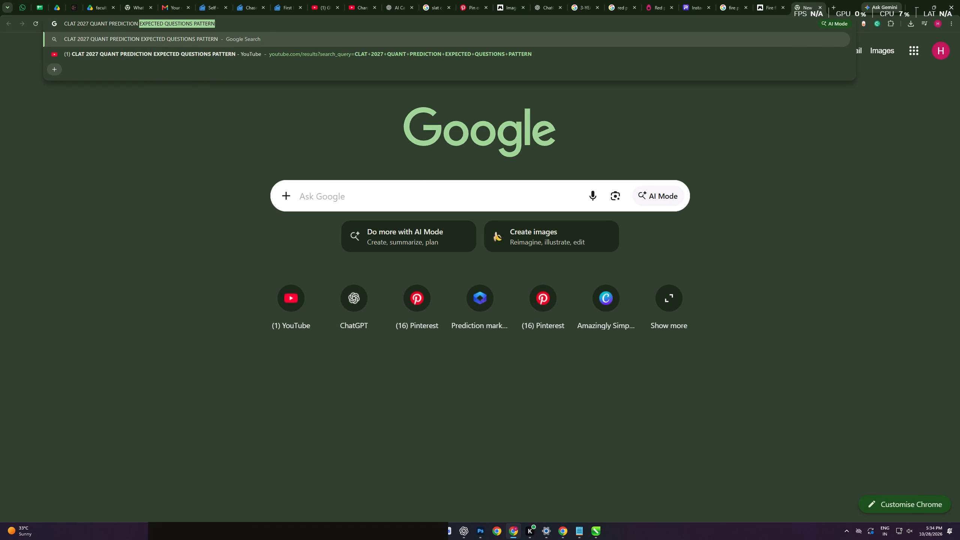
Shorten the search query to QUANT PREDICTION and show its image results.
{"action": "left_click_drag", "start_coordinate": [265, 31], "coordinate": [267, 31]}
{"action": "key", "text": "BackSpace"}
{"action": "left_click_drag", "start_coordinate": [88, 24], "coordinate": [89, 24]}
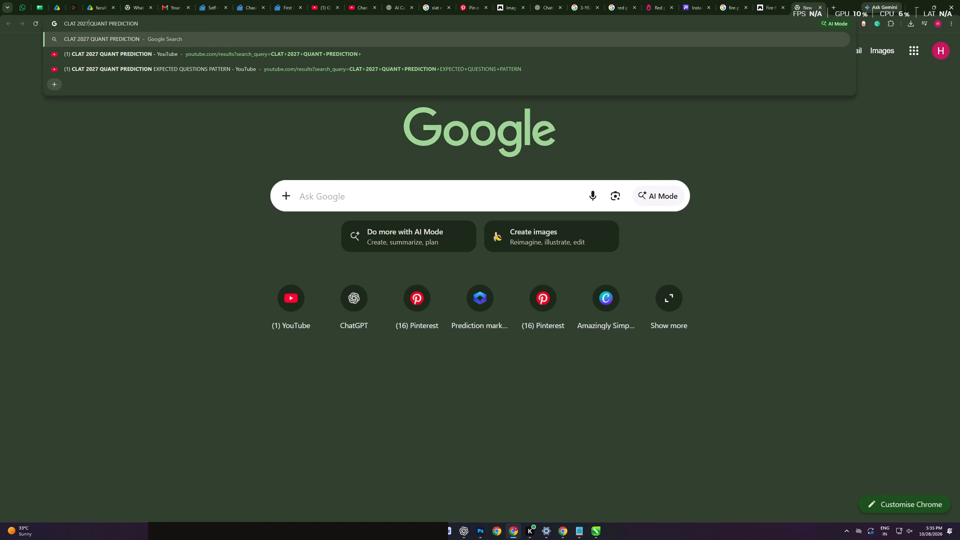
{"action": "left_click_drag", "start_coordinate": [89, 24], "coordinate": [27, 35]}
{"action": "key", "text": "BackSpace"}
{"action": "left_click", "coordinate": [116, 24]}
{"action": "key", "text": "Return"}
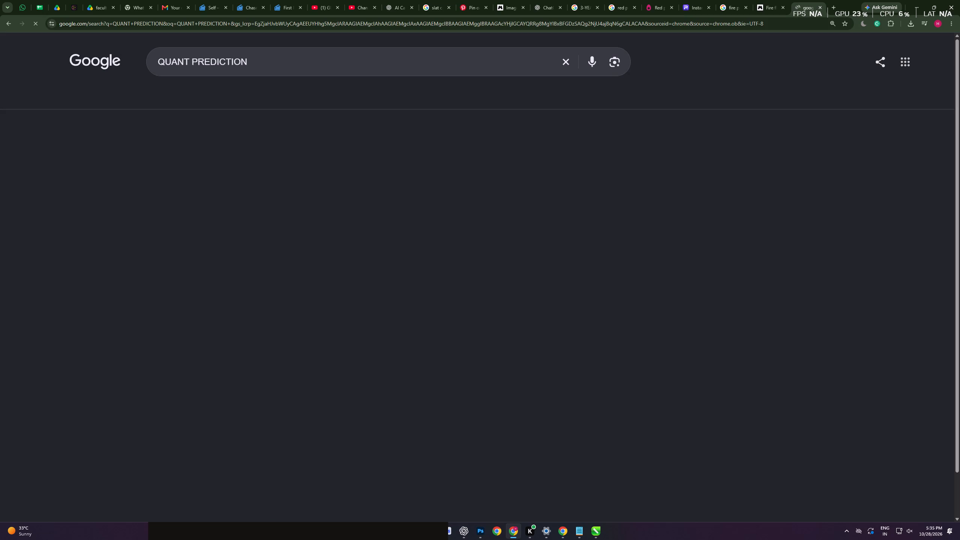
{"action": "left_click", "coordinate": [284, 95]}
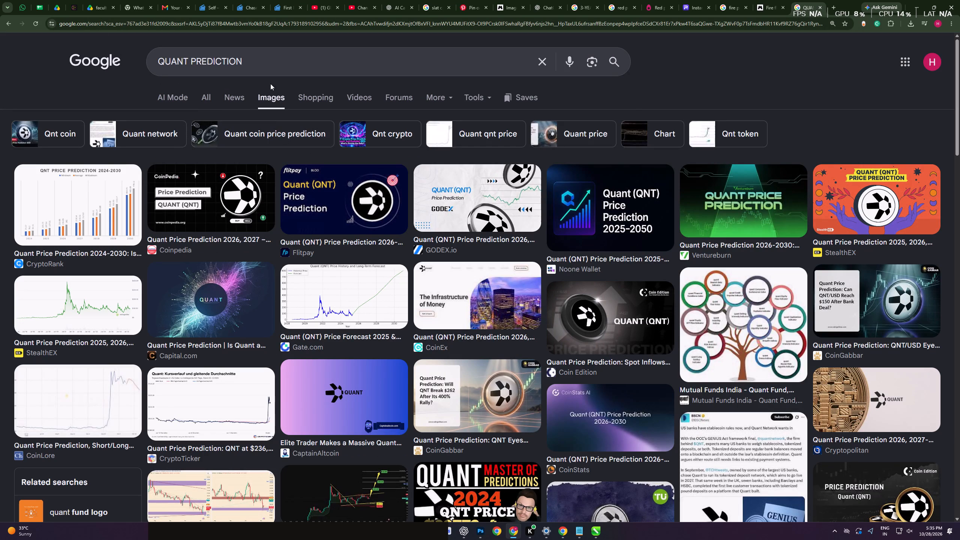
Search images for QUANT PREDICTION paper and preview the IBPS SO Prelims 2026 quantitative aptitude paper along with its related images.
{"action": "left_click", "coordinate": [270, 66]}
{"action": "key", "text": "space"}
{"action": "type", "text": "paper"}
{"action": "key", "text": "Return"}
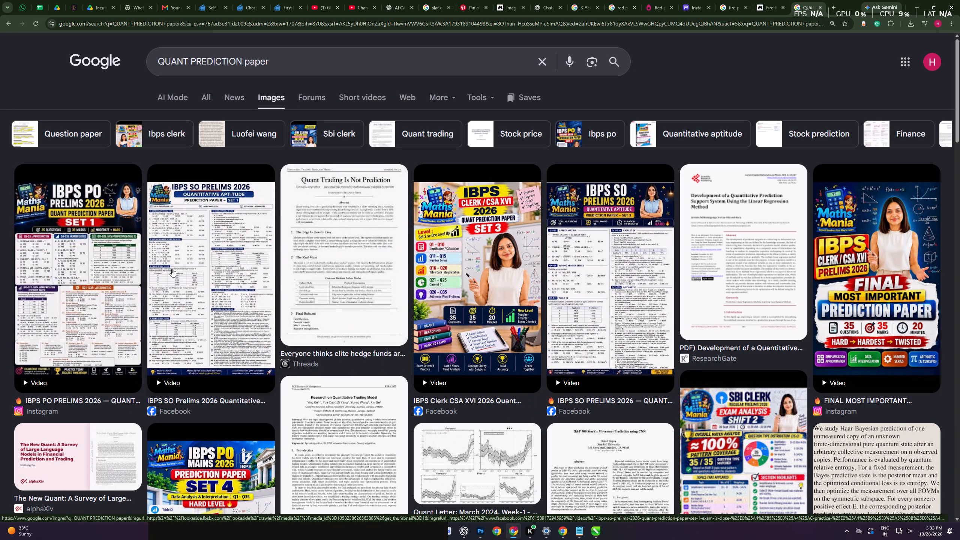
{"action": "scroll", "coordinate": [207, 280], "scroll_direction": "down", "scroll_amount": 6}
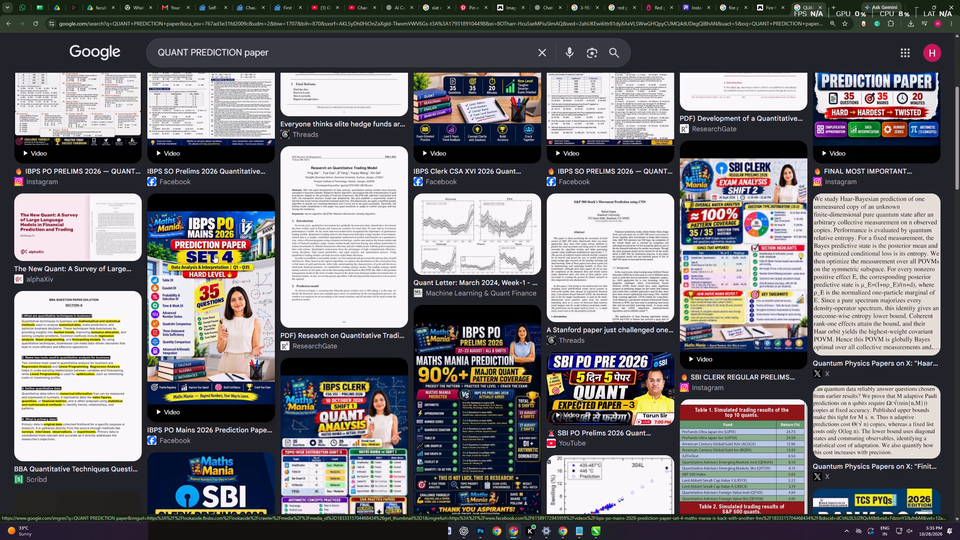
{"action": "scroll", "coordinate": [215, 253], "scroll_direction": "up", "scroll_amount": 4}
{"action": "left_click", "coordinate": [216, 202]}
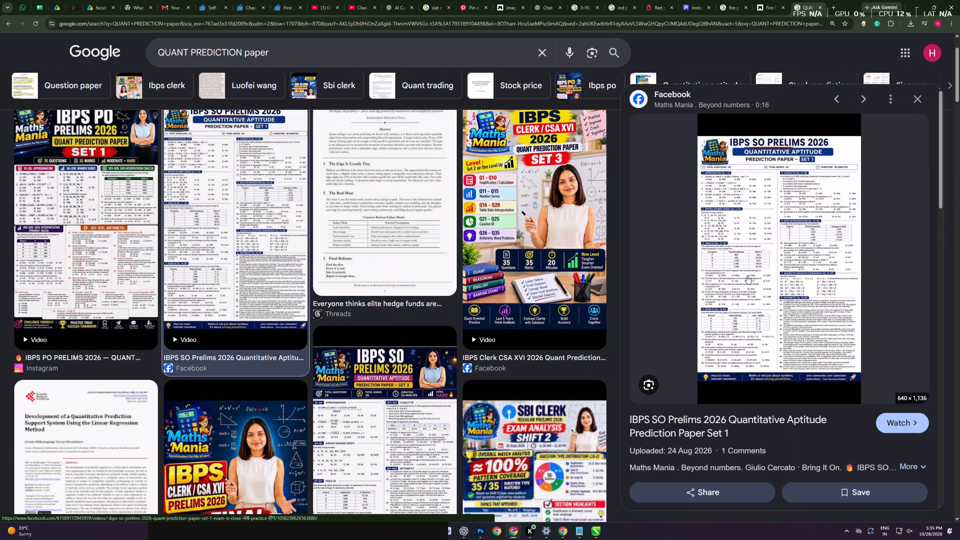
{"action": "scroll", "coordinate": [765, 250], "scroll_direction": "down", "scroll_amount": 11}
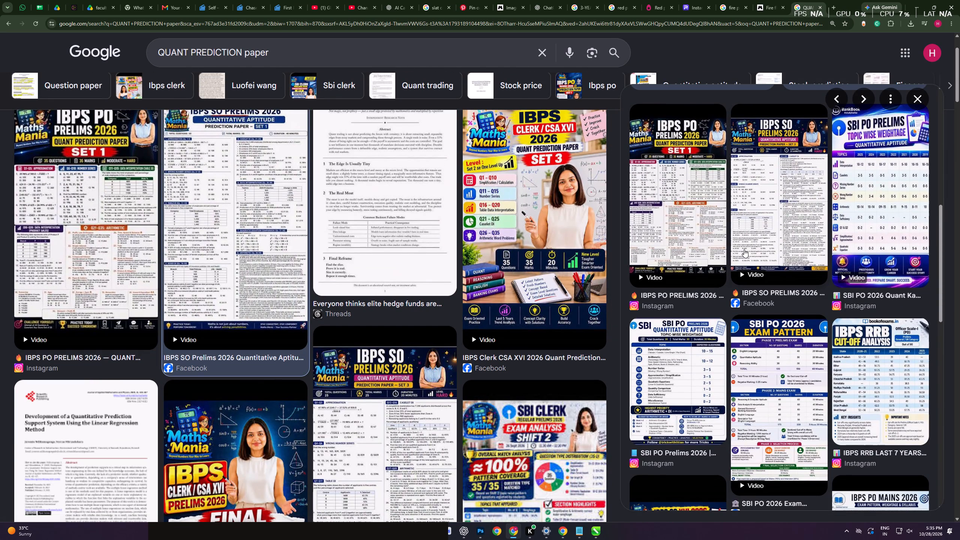
{"action": "scroll", "coordinate": [410, 288], "scroll_direction": "up", "scroll_amount": 14}
Replace the word paper so the image search is QUANT PREDICTION digram, and preview the ResearchGate figure with bar charts and molecules.
{"action": "left_click", "coordinate": [303, 62]}
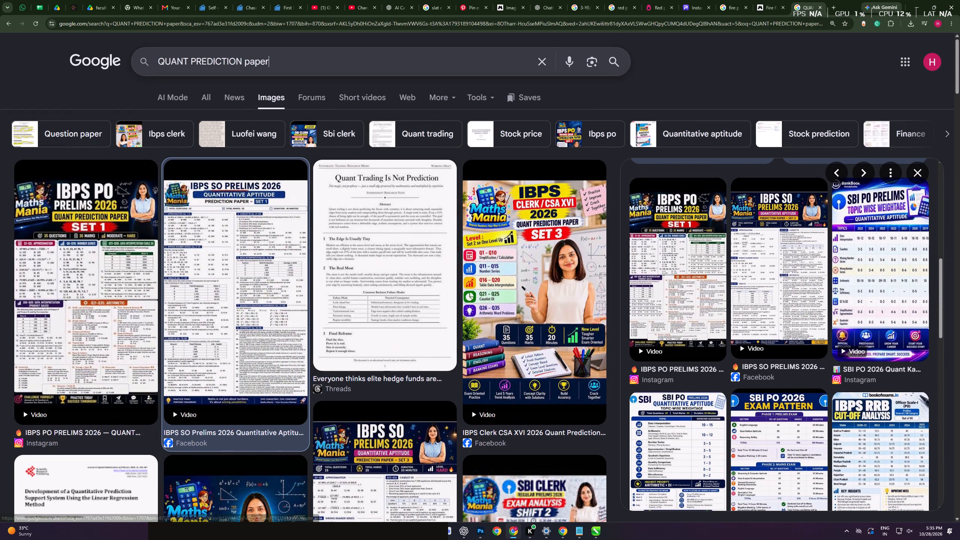
{"action": "left_click_drag", "start_coordinate": [294, 60], "coordinate": [244, 61]}
{"action": "key", "text": "BackSpace"}
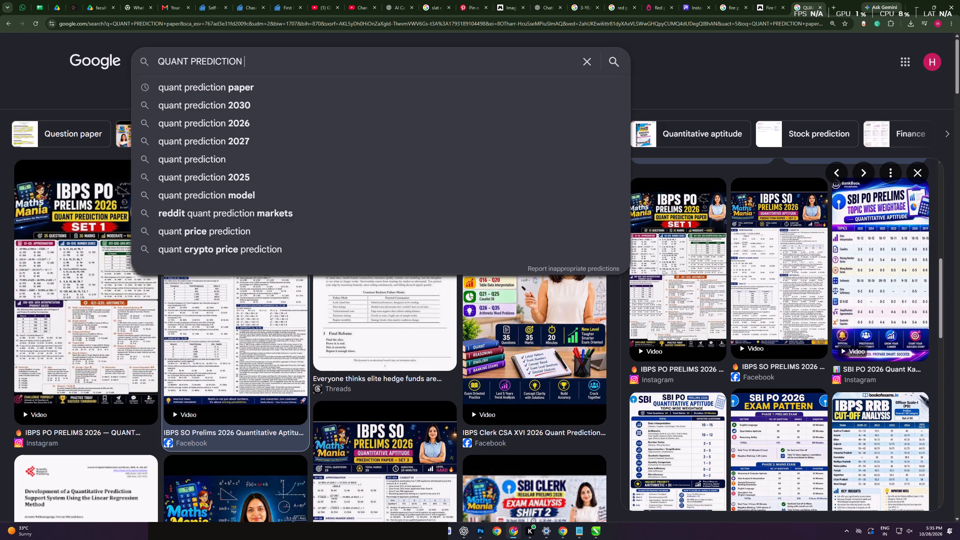
{"action": "key", "text": "Return"}
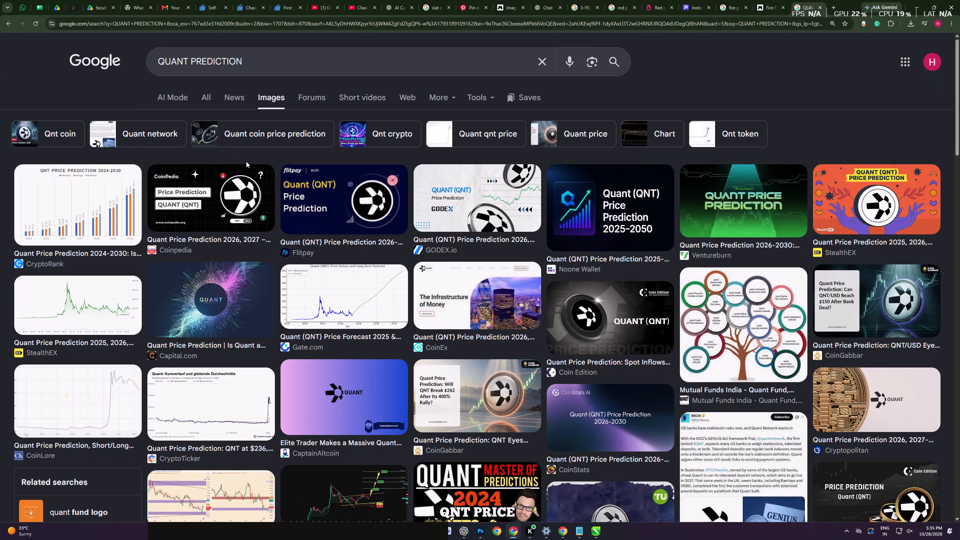
{"action": "left_click", "coordinate": [253, 64]}
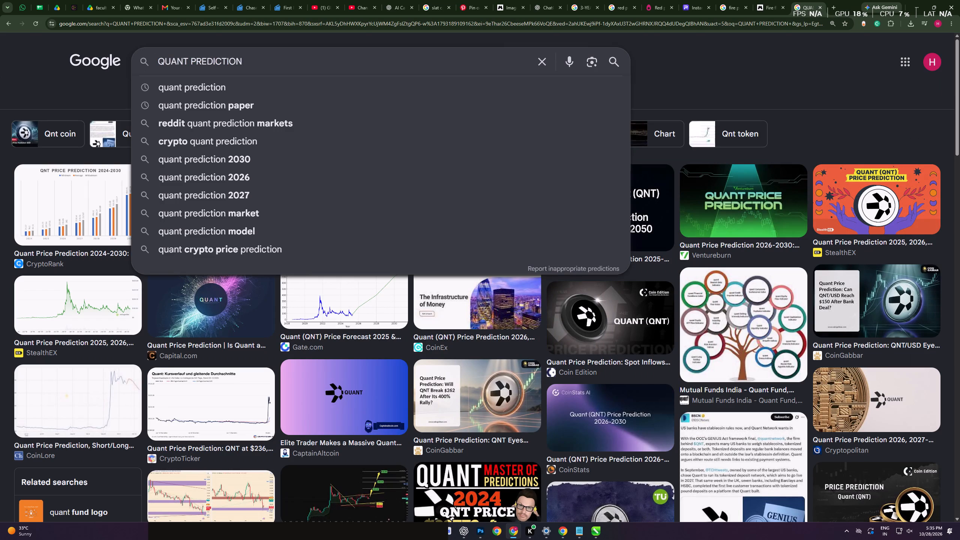
{"action": "key", "text": "space"}
{"action": "type", "text": "digram"}
{"action": "key", "text": "Return"}
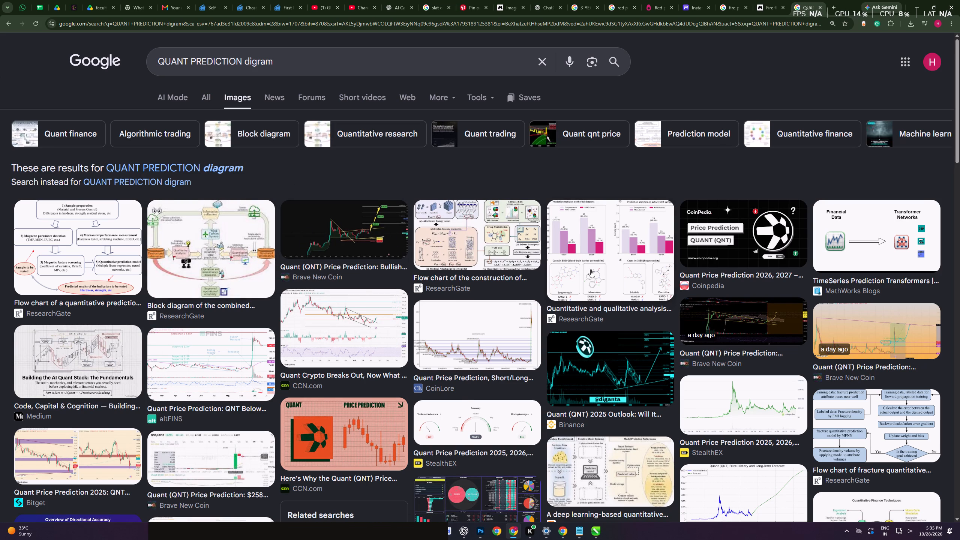
{"action": "left_click", "coordinate": [613, 256]}
{"action": "scroll", "coordinate": [834, 222], "scroll_direction": "down", "scroll_amount": 2}
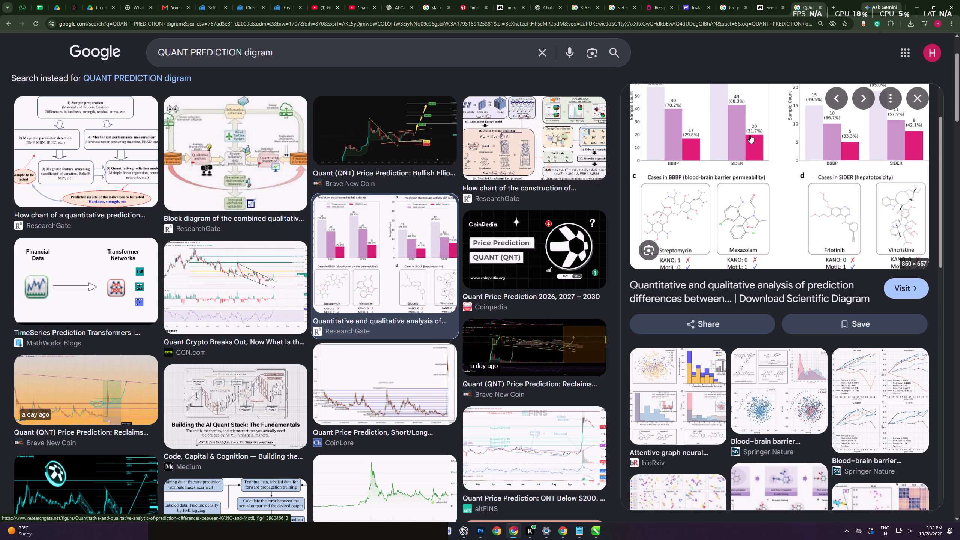
{"action": "scroll", "coordinate": [780, 248], "scroll_direction": "down", "scroll_amount": 2}
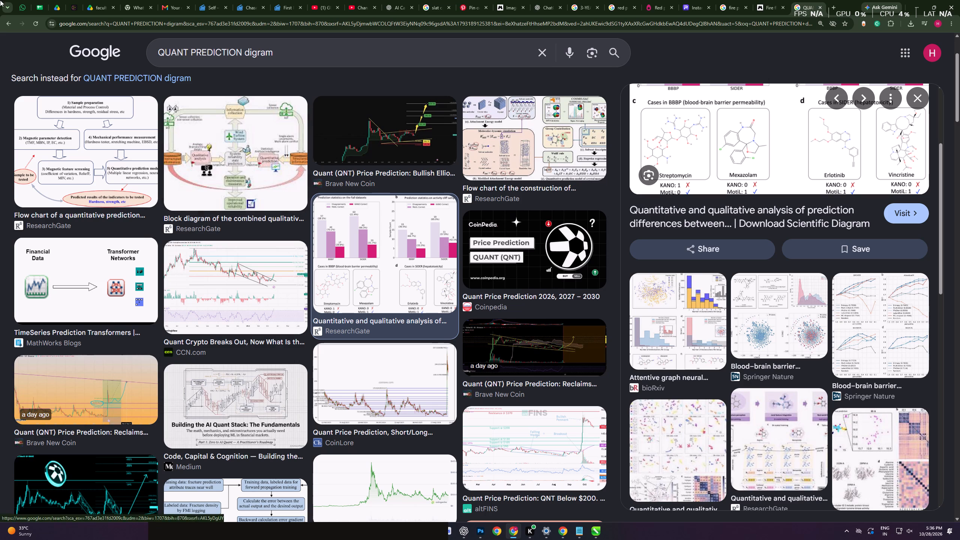
{"action": "scroll", "coordinate": [749, 213], "scroll_direction": "up", "scroll_amount": 6}
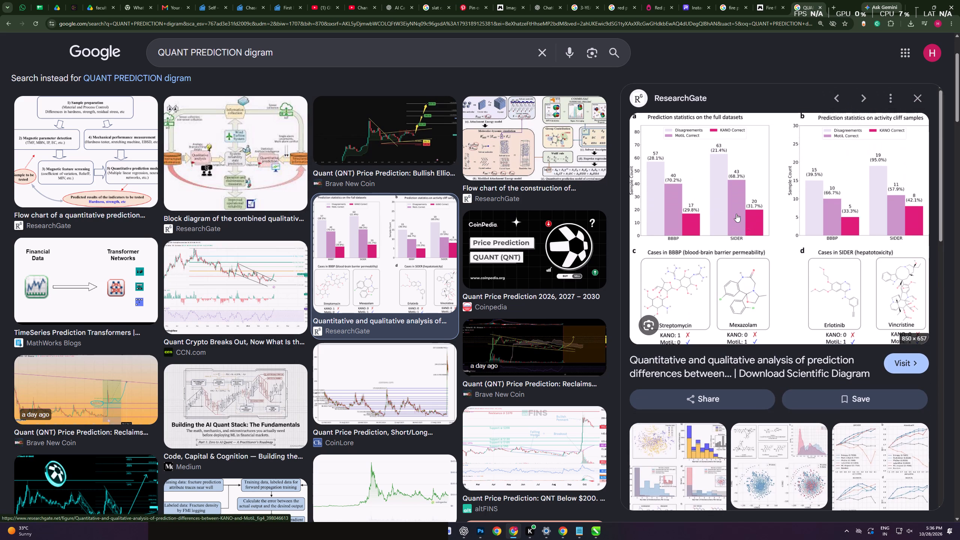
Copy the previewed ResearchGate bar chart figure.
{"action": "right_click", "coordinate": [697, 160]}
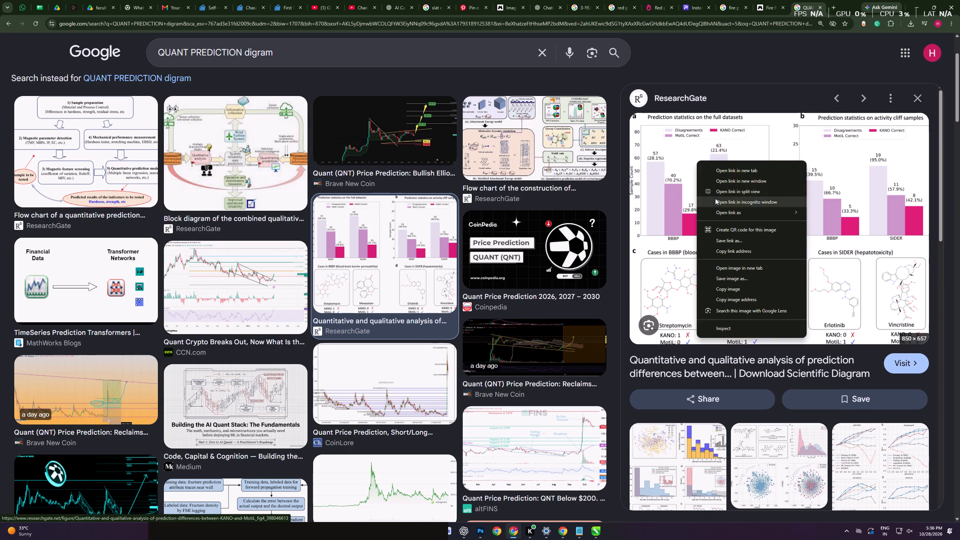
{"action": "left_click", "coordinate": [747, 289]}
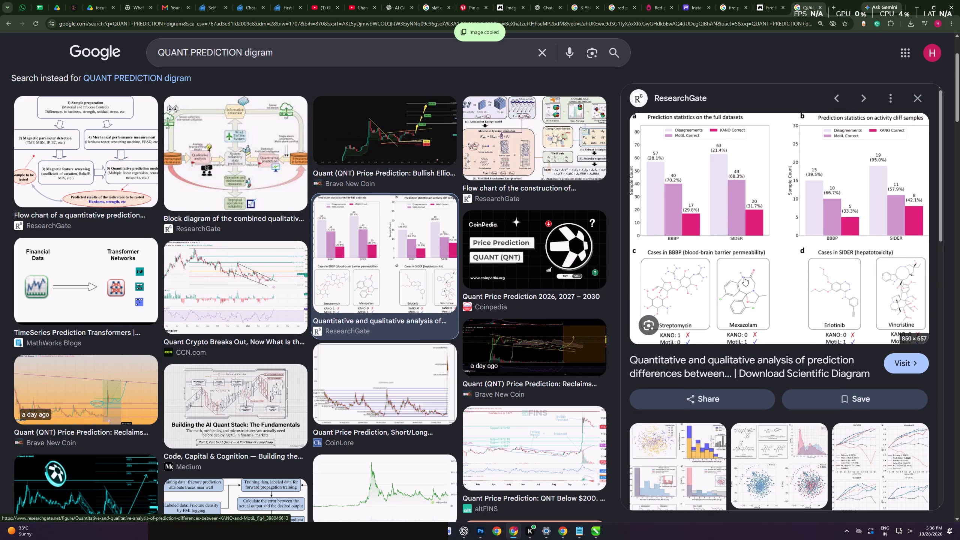
Switch to Photoshop and hide the question mark text layer.
{"action": "key", "text": "alt+Tab"}
{"action": "key", "text": "alt+Tab"}
{"action": "key", "text": "alt+Tab"}
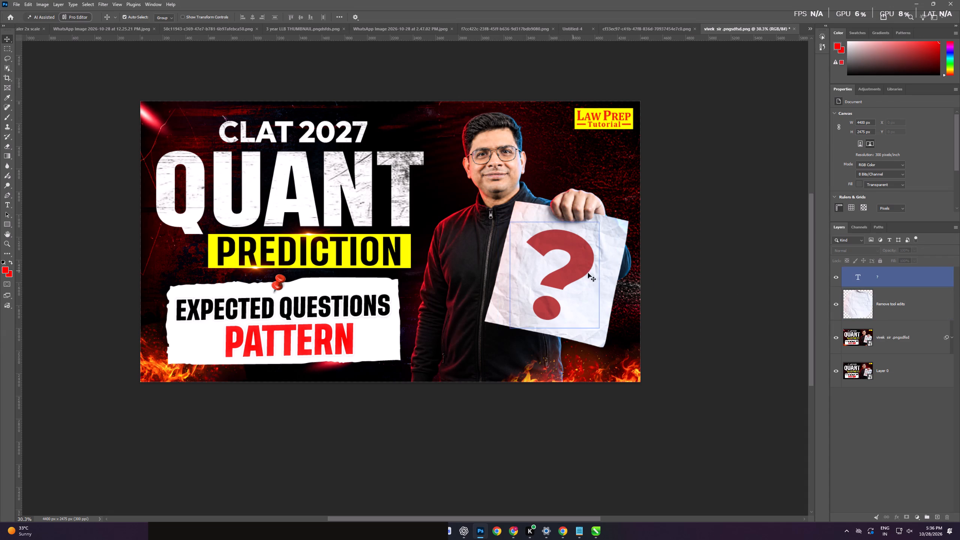
{"action": "left_click", "coordinate": [835, 278]}
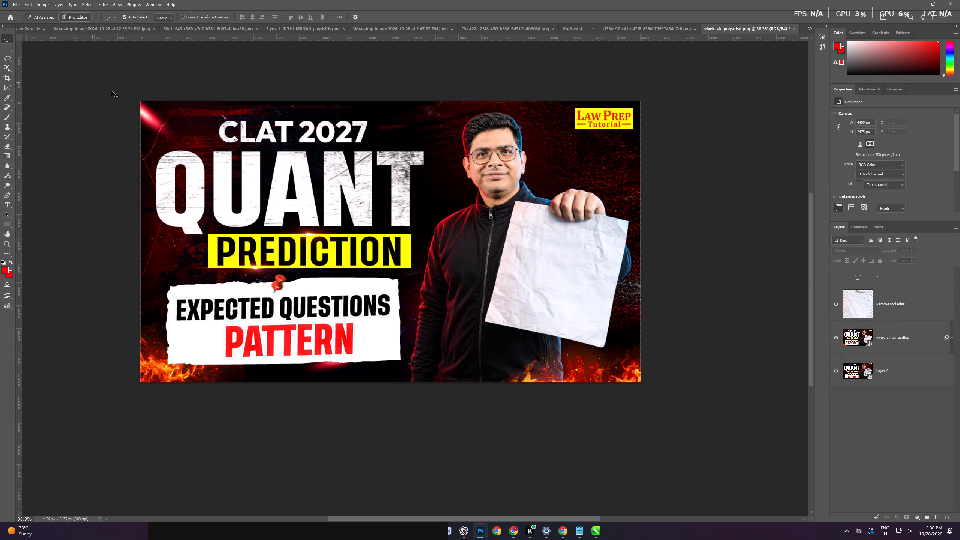
Switch back to Chrome and save the ResearchGate bar chart figure to the Downloads folder under its suggested name.
{"action": "key", "text": "alt+Tab"}
{"action": "key", "text": "alt+Tab"}
{"action": "key", "text": "alt+Tab"}
{"action": "right_click", "coordinate": [756, 154]}
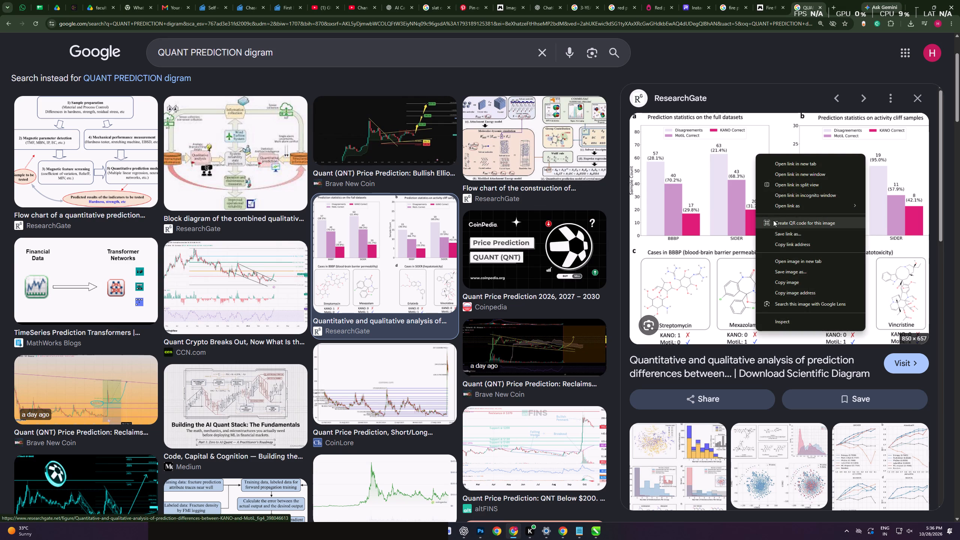
{"action": "left_click", "coordinate": [796, 274]}
{"action": "key", "text": "Return"}
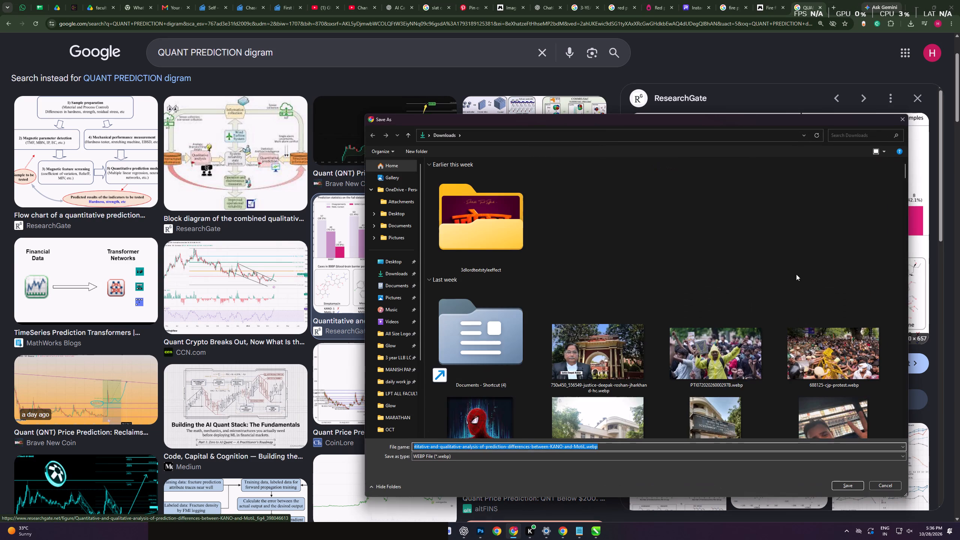
{"action": "key", "text": "Return"}
Switch to Photoshop and place the downloaded bar chart figure in the thumbnail as an embedded object.
{"action": "key", "text": "alt+Tab"}
{"action": "key", "text": "alt+Tab"}
{"action": "key", "text": "alt+Tab"}
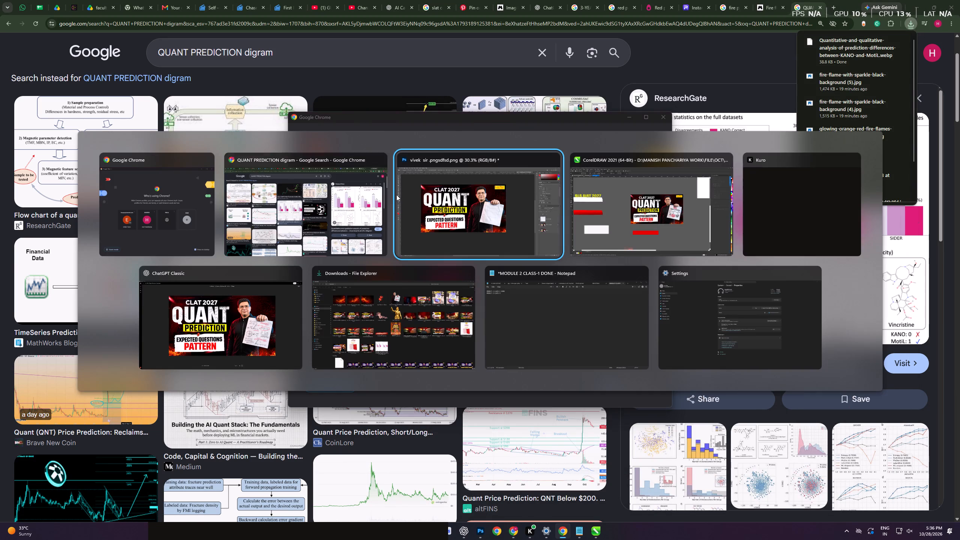
{"action": "left_click", "coordinate": [12, 0]}
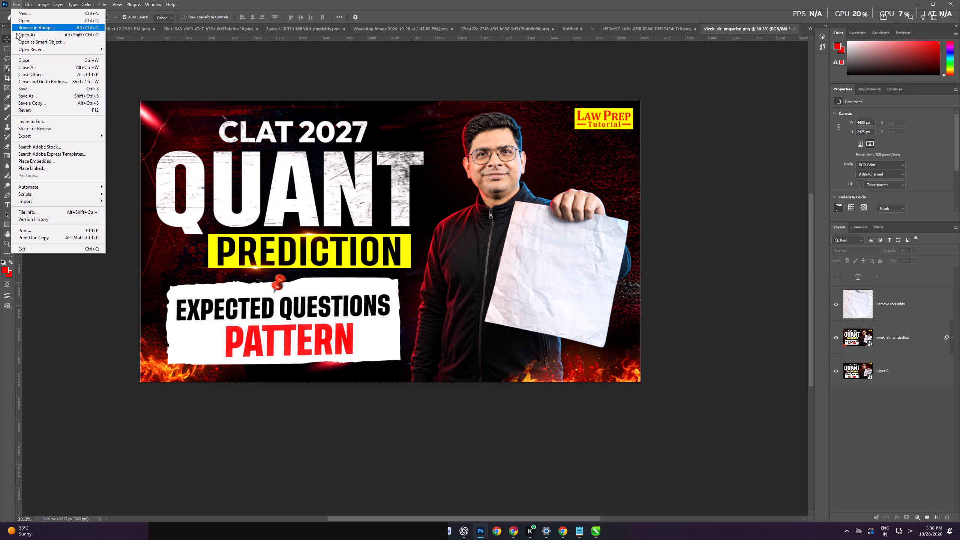
{"action": "left_click", "coordinate": [46, 163]}
{"action": "double_click", "coordinate": [110, 126]}
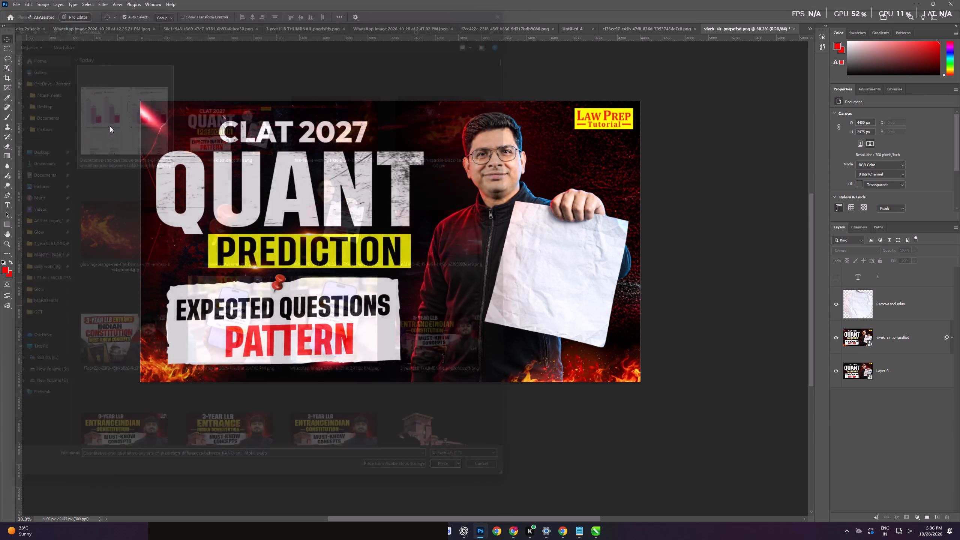
Shrink the placed figure to about 29%, rotate it about 12° and fit it over the sheet of paper the man holds.
{"action": "left_click_drag", "start_coordinate": [392, 383], "coordinate": [384, 315], "text": "alt"}
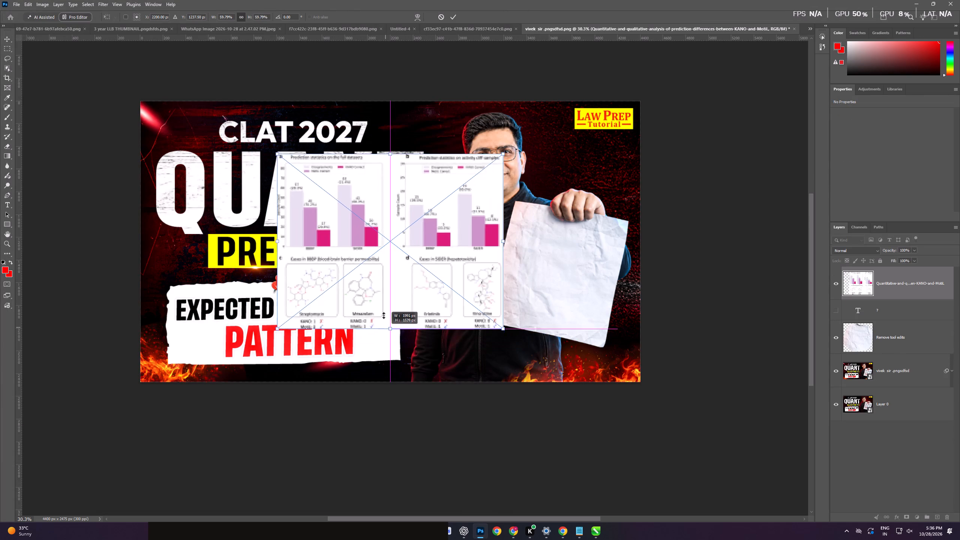
{"action": "left_click_drag", "start_coordinate": [384, 315], "coordinate": [373, 274], "text": "alt"}
{"action": "left_click_drag", "start_coordinate": [381, 245], "coordinate": [556, 274]}
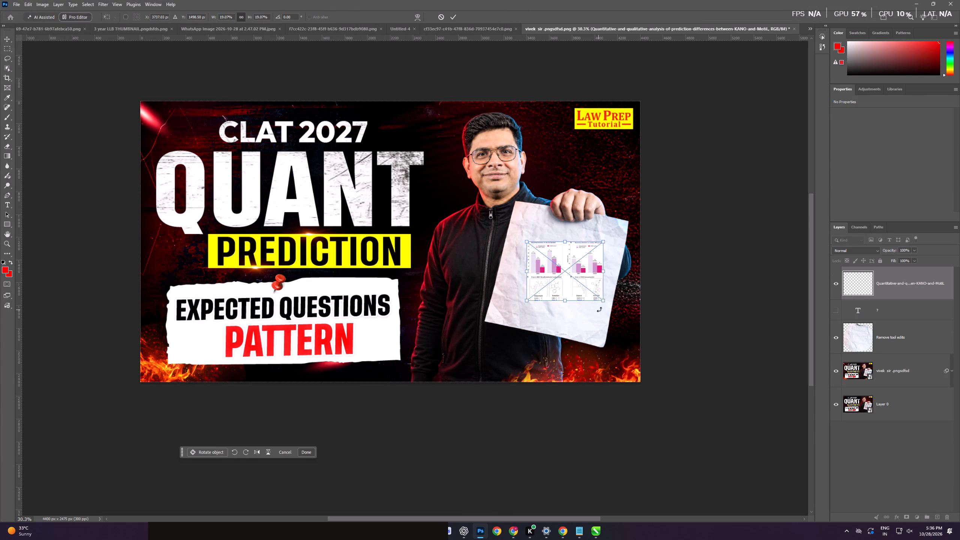
{"action": "left_click_drag", "start_coordinate": [607, 306], "coordinate": [600, 313]}
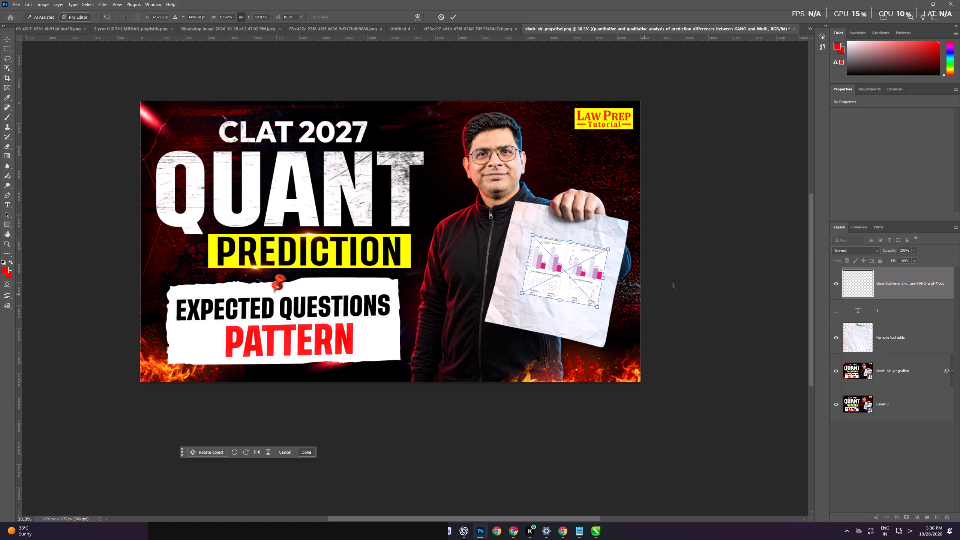
{"action": "left_click_drag", "start_coordinate": [598, 310], "coordinate": [608, 320], "text": "alt"}
{"action": "left_click_drag", "start_coordinate": [582, 300], "coordinate": [576, 297]}
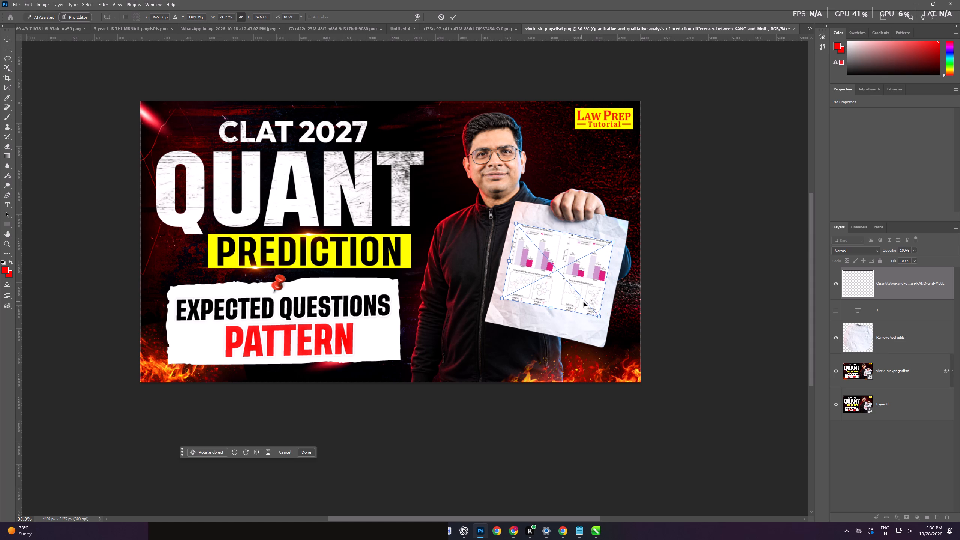
{"action": "left_click", "coordinate": [603, 322]}
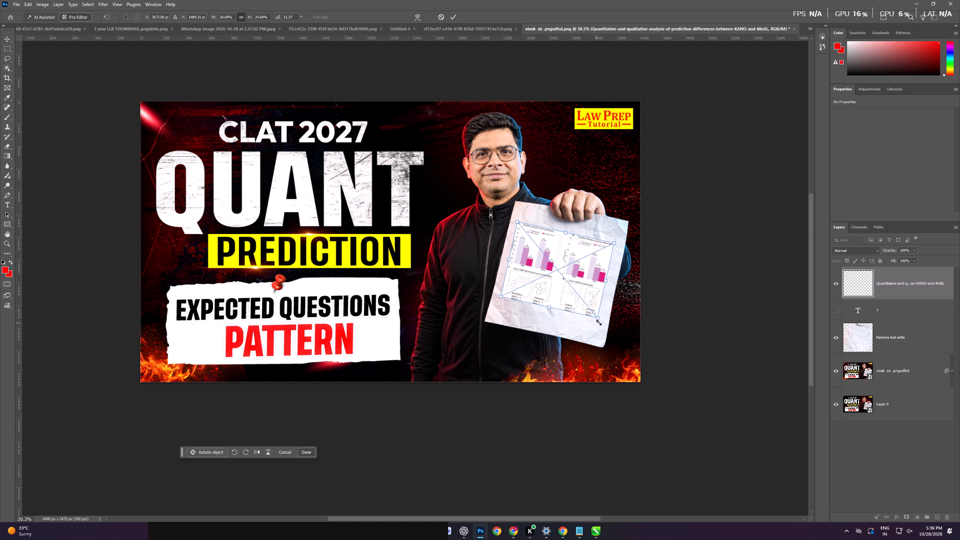
{"action": "left_click_drag", "start_coordinate": [598, 321], "coordinate": [603, 324], "text": "alt"}
{"action": "left_click", "coordinate": [585, 313]}
{"action": "scroll", "coordinate": [601, 314], "scroll_direction": "up", "scroll_amount": 2}
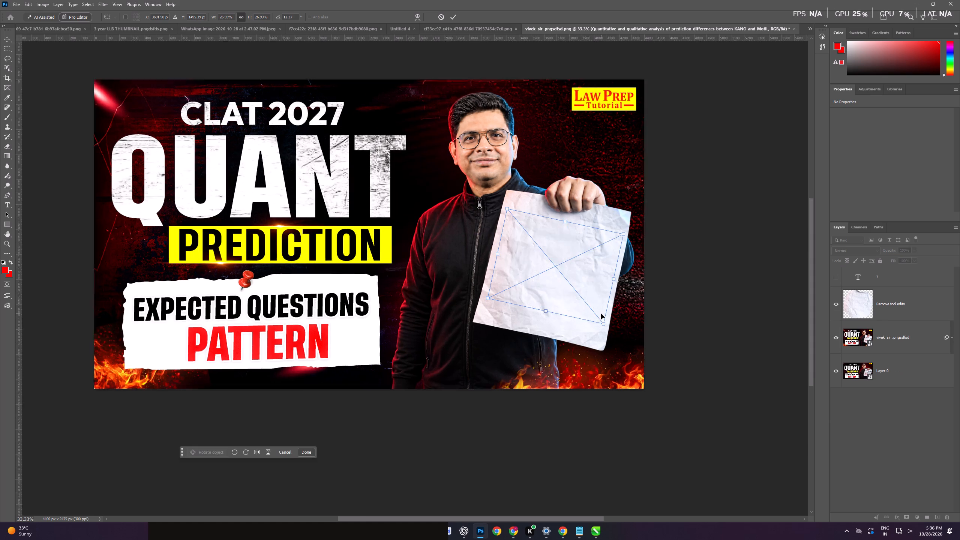
{"action": "scroll", "coordinate": [601, 314], "scroll_direction": "up", "scroll_amount": 1}
{"action": "left_click_drag", "start_coordinate": [605, 327], "coordinate": [609, 334], "text": "alt"}
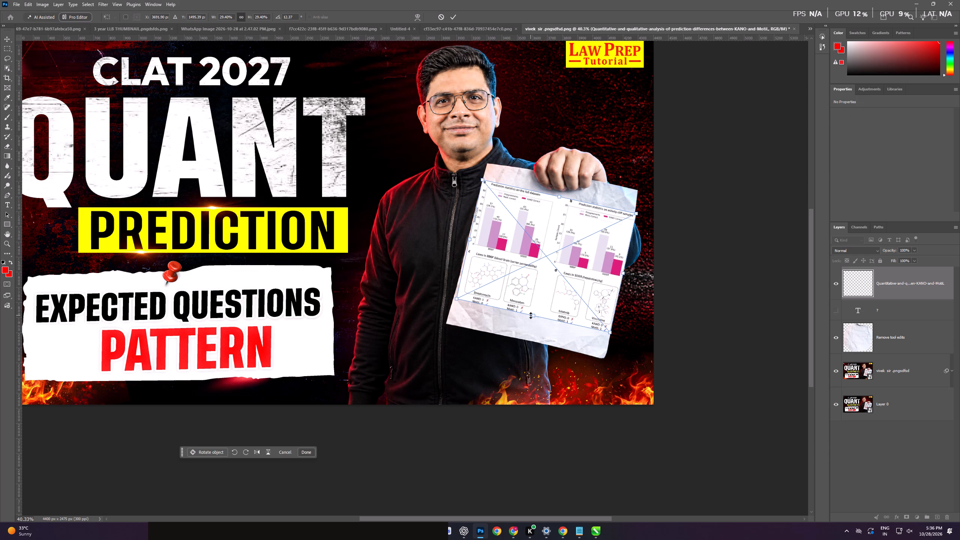
{"action": "left_click", "coordinate": [533, 315]}
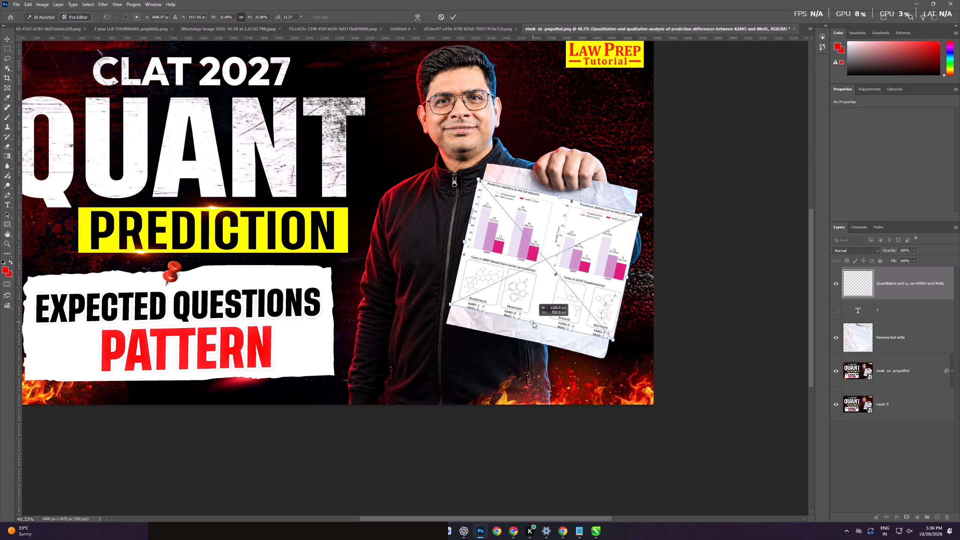
{"action": "left_click", "coordinate": [5, 39]}
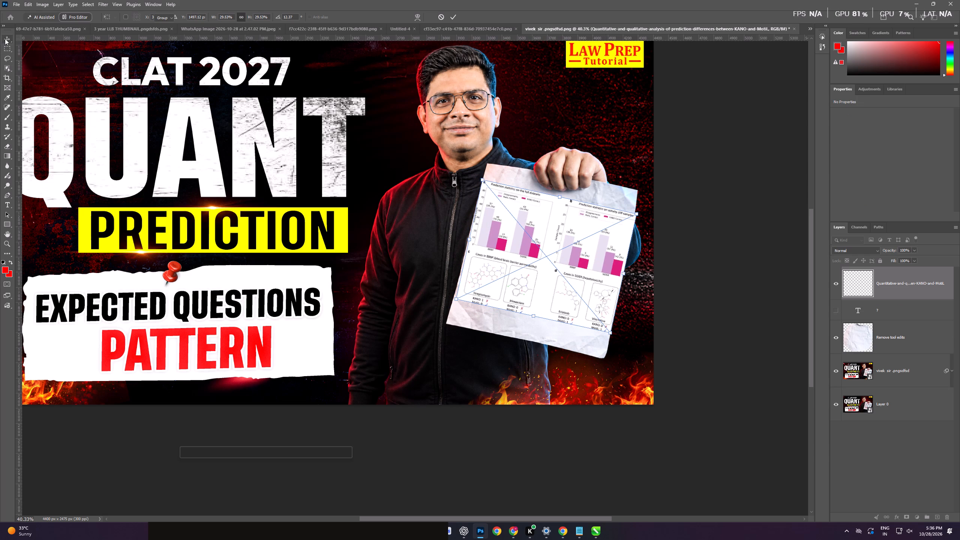
Warp the placed chart figure so its bottom corners and lower edge follow the bottom of the held paper.
{"action": "right_click", "coordinate": [524, 227]}
{"action": "key", "text": "ctrl+t"}
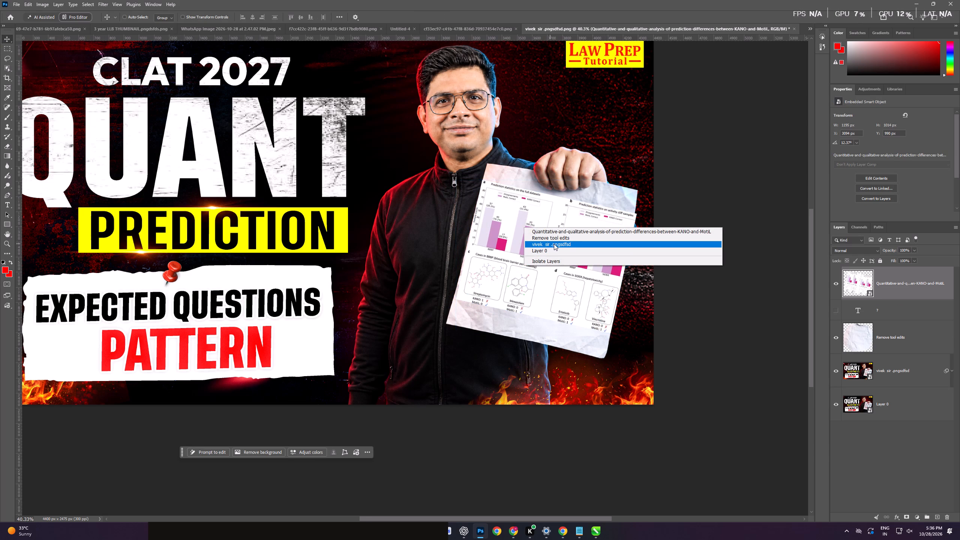
{"action": "left_click", "coordinate": [897, 281]}
{"action": "key", "text": "ctrl+r"}
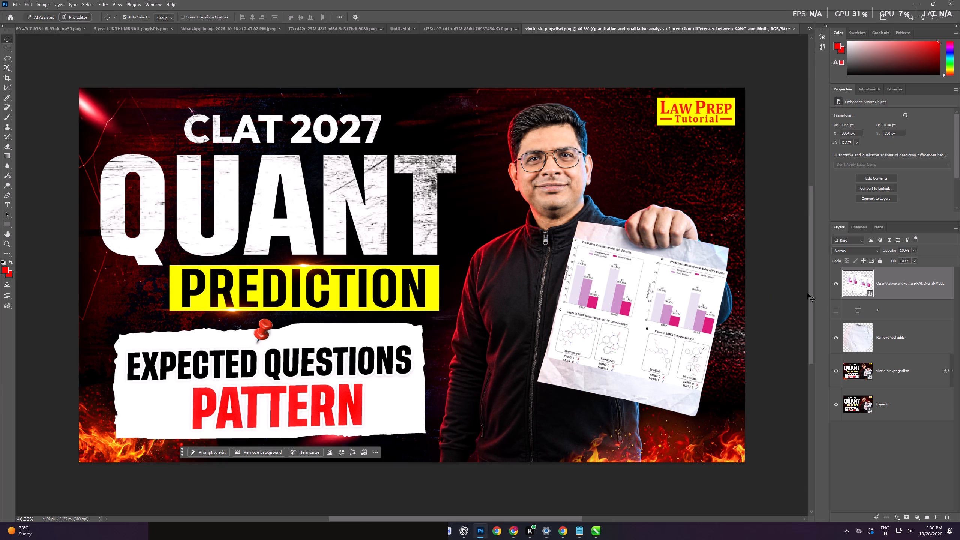
{"action": "left_click", "coordinate": [659, 294]}
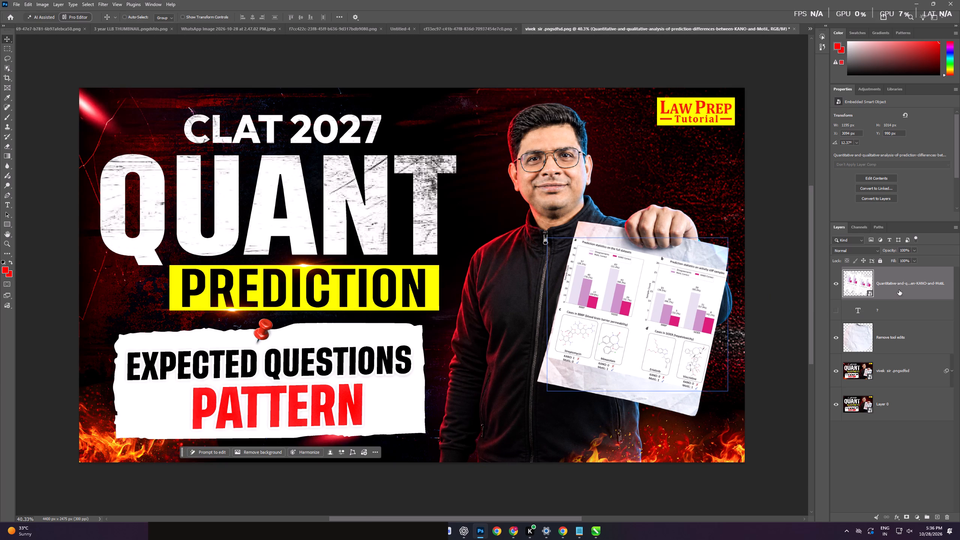
{"action": "key", "text": "ctrl+t"}
{"action": "right_click", "coordinate": [624, 333]}
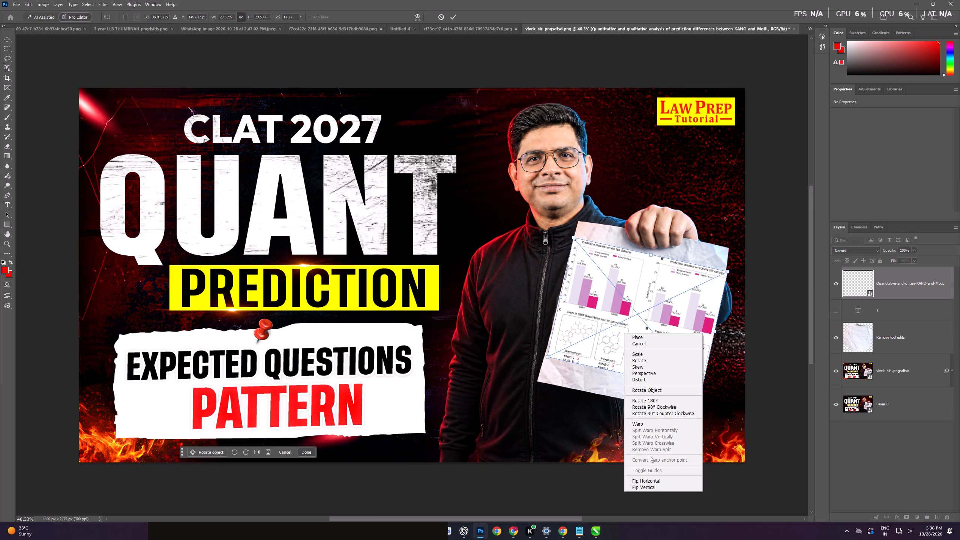
{"action": "left_click", "coordinate": [646, 423]}
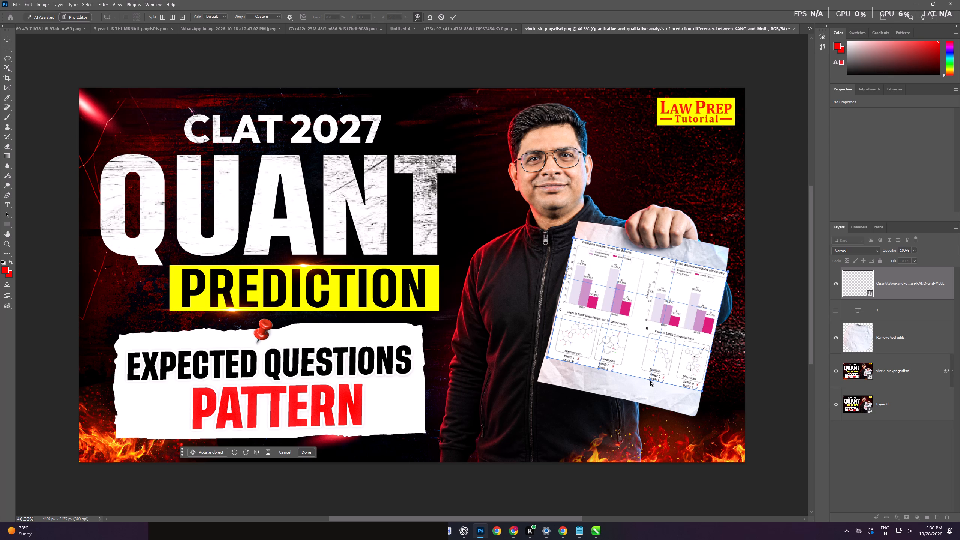
{"action": "left_click_drag", "start_coordinate": [650, 381], "coordinate": [643, 415]}
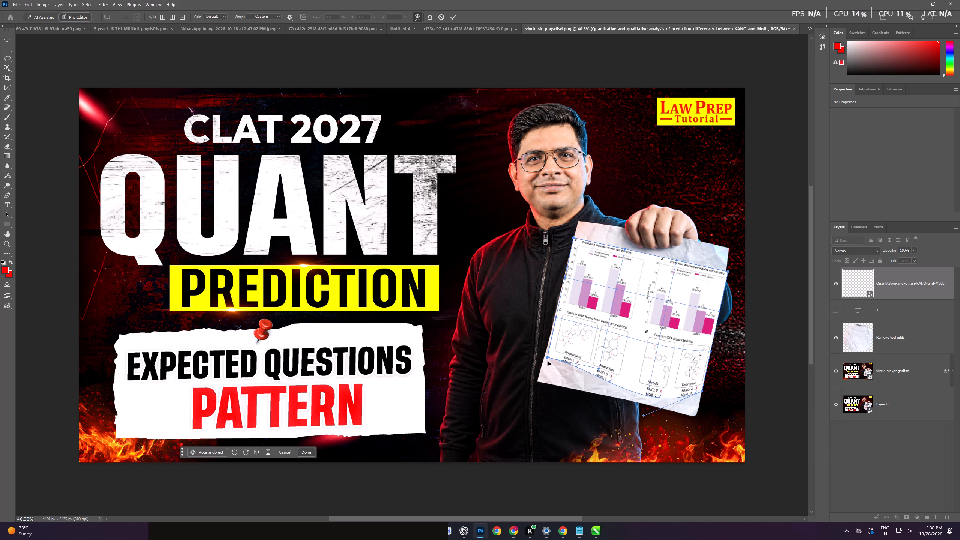
{"action": "left_click_drag", "start_coordinate": [546, 358], "coordinate": [537, 381]}
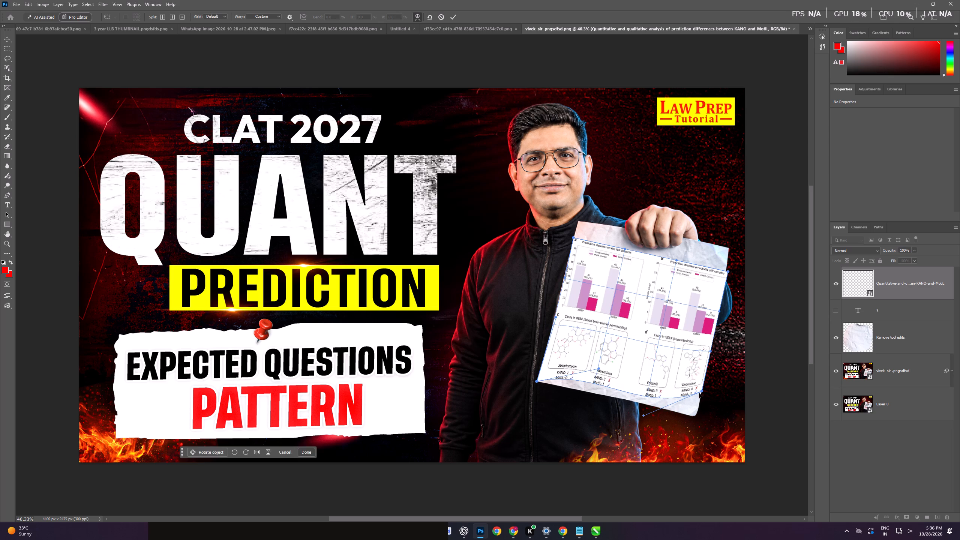
{"action": "left_click_drag", "start_coordinate": [701, 392], "coordinate": [697, 416]}
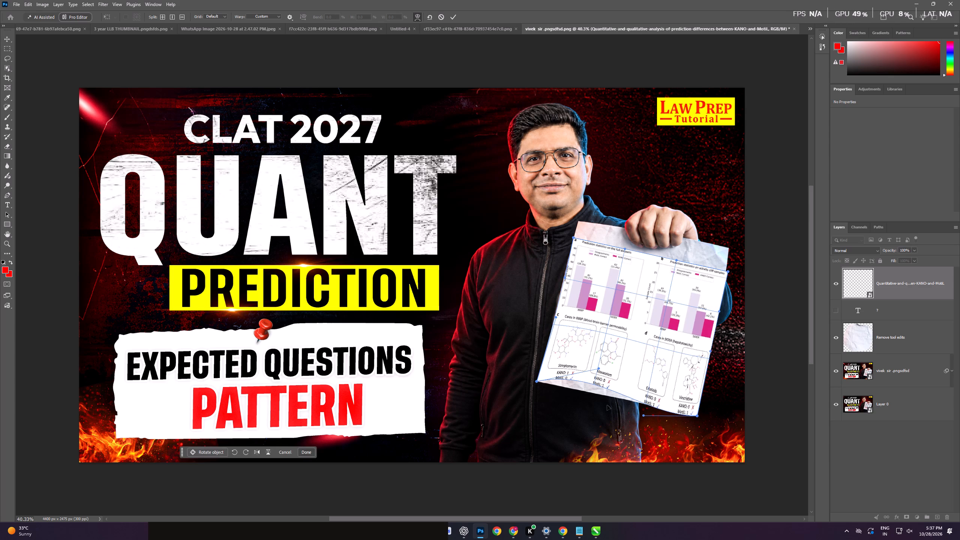
{"action": "left_click_drag", "start_coordinate": [599, 369], "coordinate": [605, 391]}
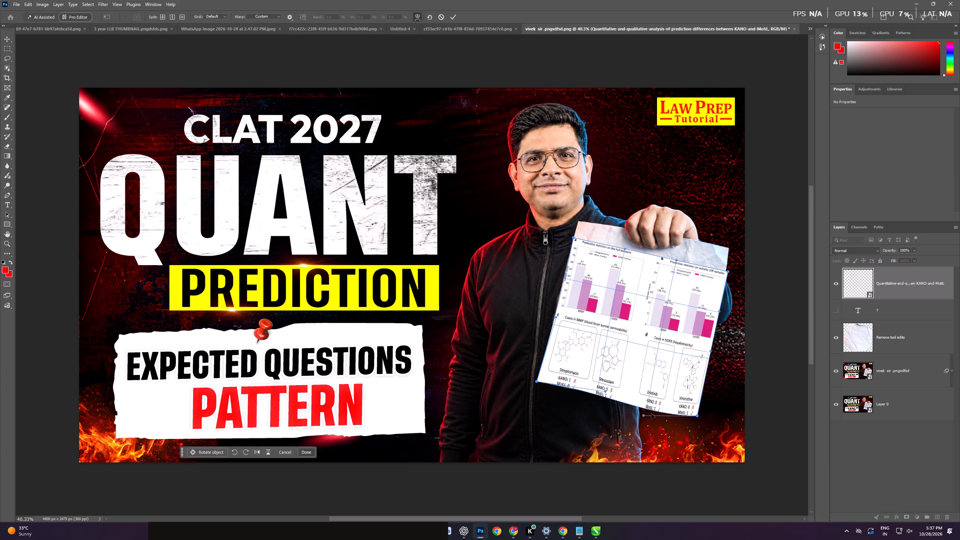
{"action": "left_click_drag", "start_coordinate": [644, 417], "coordinate": [641, 400]}
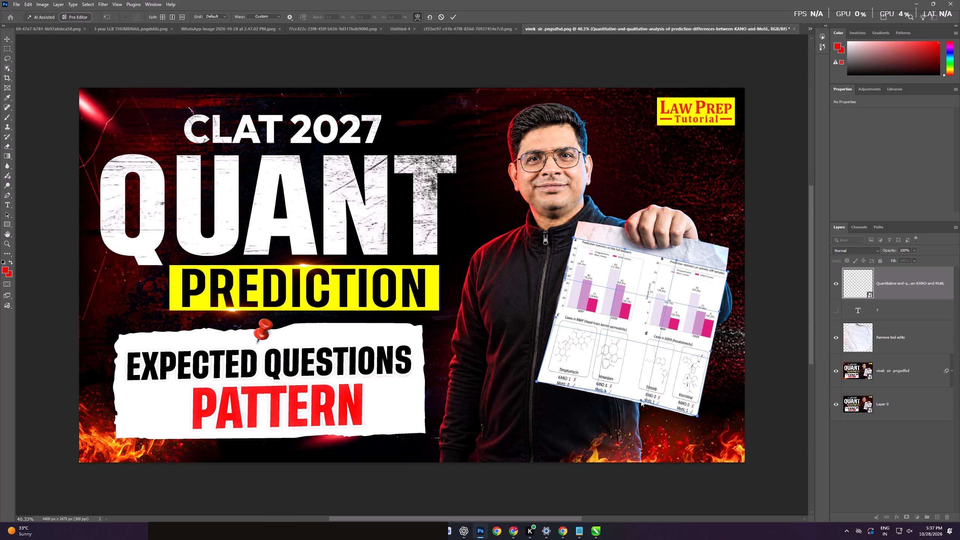
{"action": "left_click_drag", "start_coordinate": [641, 400], "coordinate": [641, 402]}
Stretch the warped figure's two top corners out to the top corners of the paper.
{"action": "left_click_drag", "start_coordinate": [676, 259], "coordinate": [676, 252]}
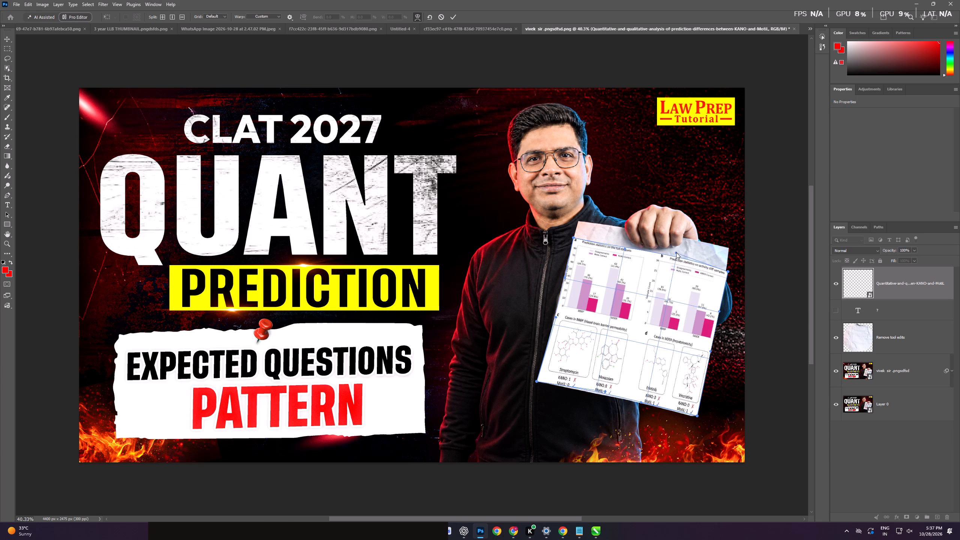
{"action": "left_click_drag", "start_coordinate": [676, 252], "coordinate": [677, 251]}
{"action": "left_click_drag", "start_coordinate": [728, 271], "coordinate": [728, 250]}
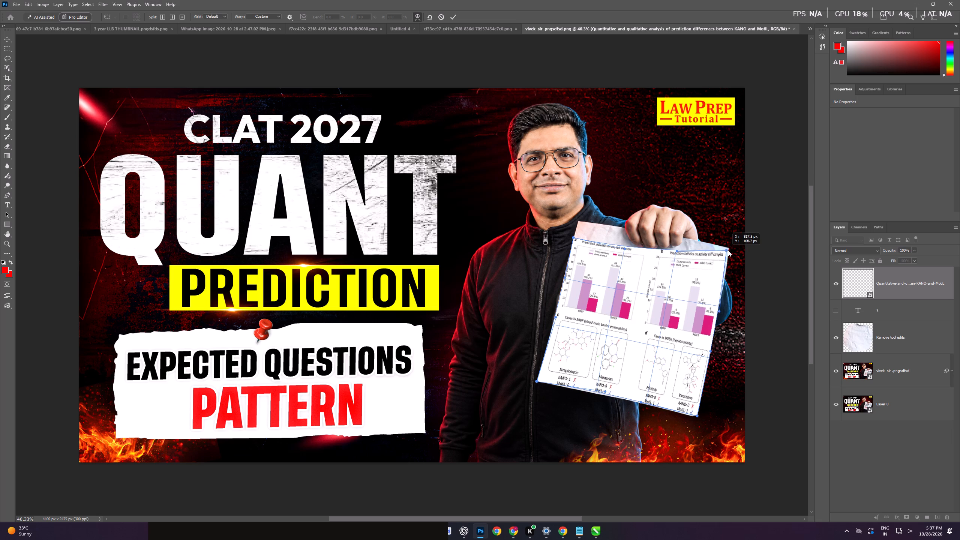
{"action": "left_click_drag", "start_coordinate": [728, 250], "coordinate": [729, 250]}
{"action": "left_click_drag", "start_coordinate": [574, 237], "coordinate": [579, 223]}
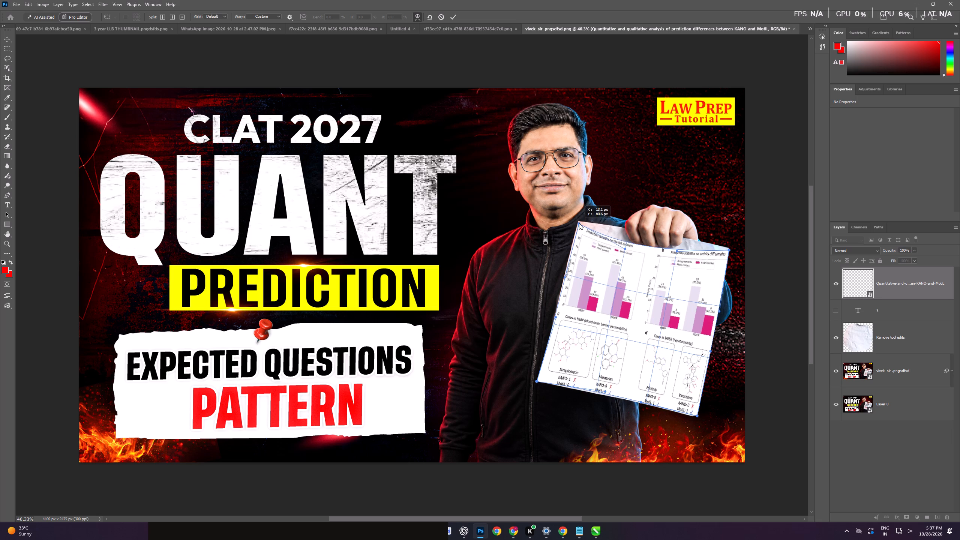
{"action": "left_click_drag", "start_coordinate": [579, 223], "coordinate": [578, 221]}
Raise the warp along the figure's top edge near the hand to match the paper's upper edge, and apply the warp.
{"action": "scroll", "coordinate": [645, 241], "scroll_direction": "up", "scroll_amount": 6}
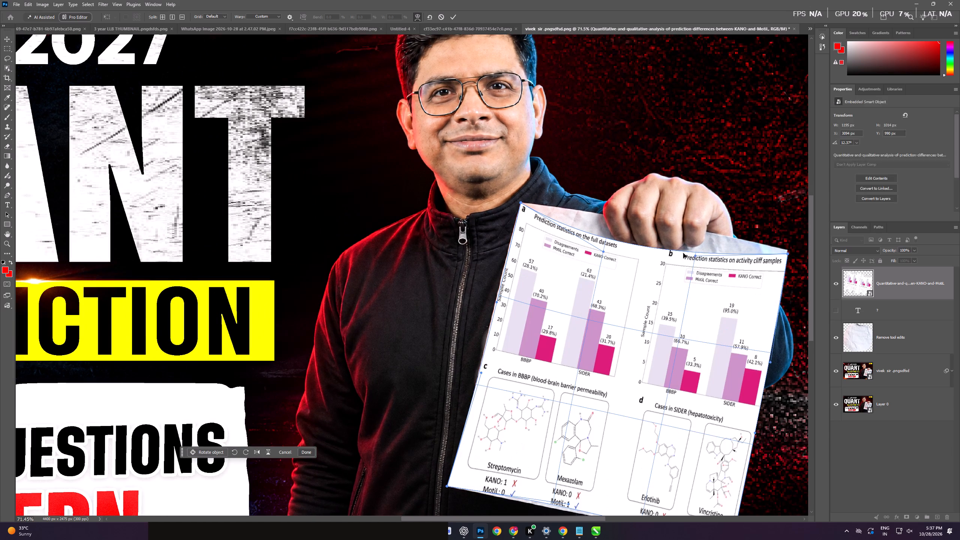
{"action": "left_click_drag", "start_coordinate": [696, 257], "coordinate": [710, 217]}
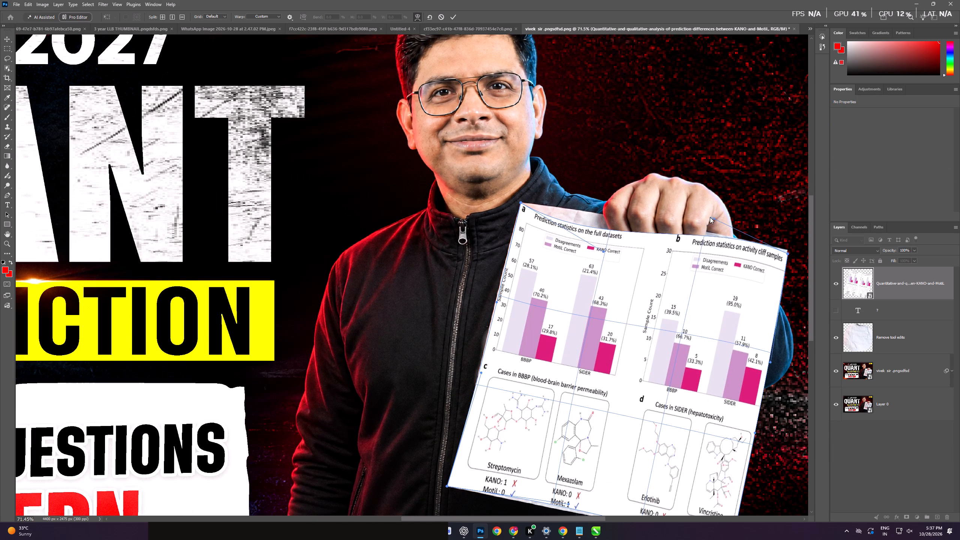
{"action": "left_click_drag", "start_coordinate": [710, 217], "coordinate": [709, 217]}
{"action": "left_click_drag", "start_coordinate": [602, 251], "coordinate": [605, 220]}
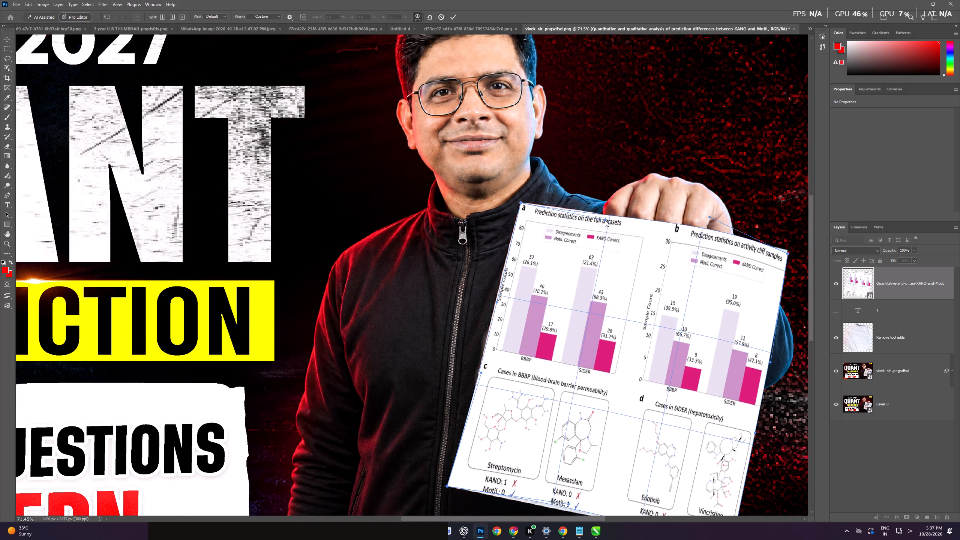
{"action": "left_click_drag", "start_coordinate": [605, 220], "coordinate": [603, 220]}
{"action": "left_click_drag", "start_coordinate": [710, 217], "coordinate": [708, 226]}
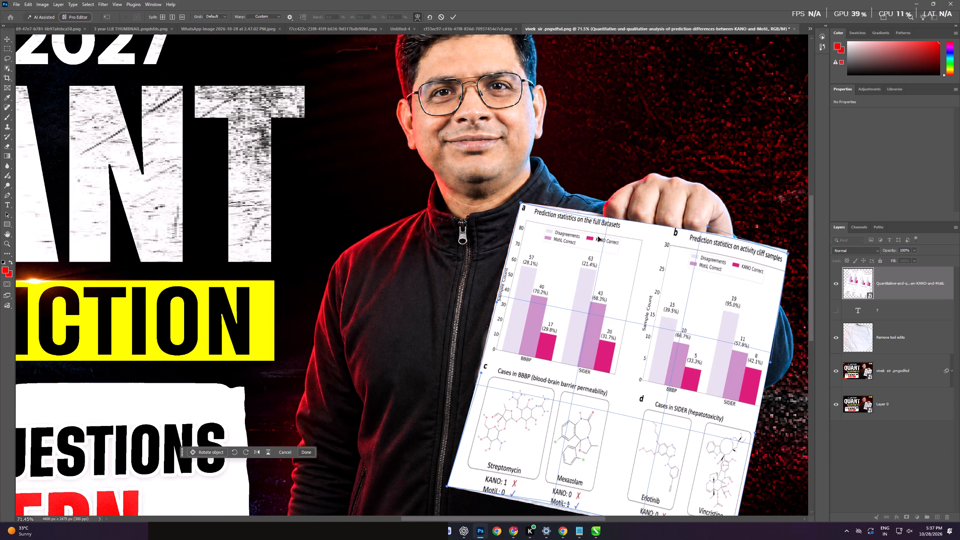
{"action": "left_click_drag", "start_coordinate": [601, 219], "coordinate": [603, 213]}
{"action": "scroll", "coordinate": [606, 218], "scroll_direction": "down", "scroll_amount": 6}
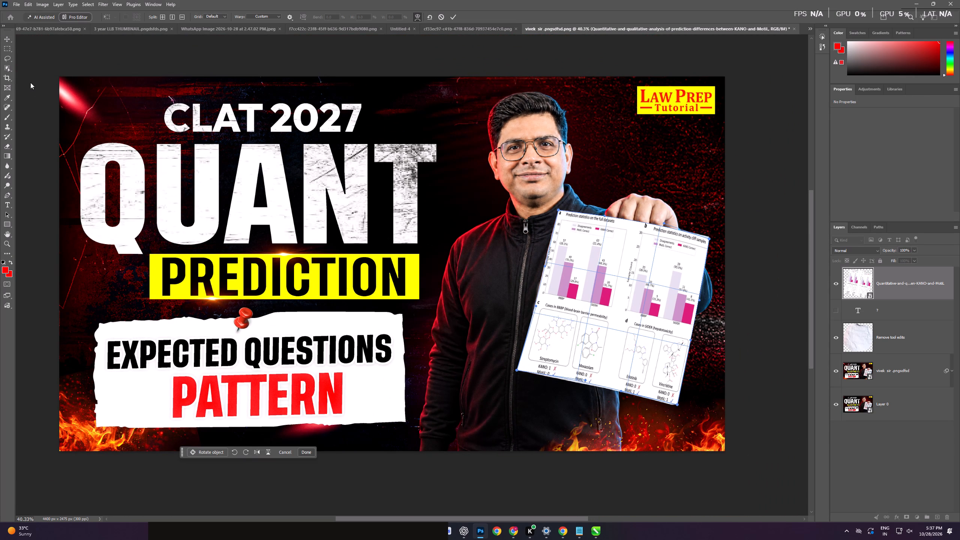
{"action": "left_click", "coordinate": [4, 43]}
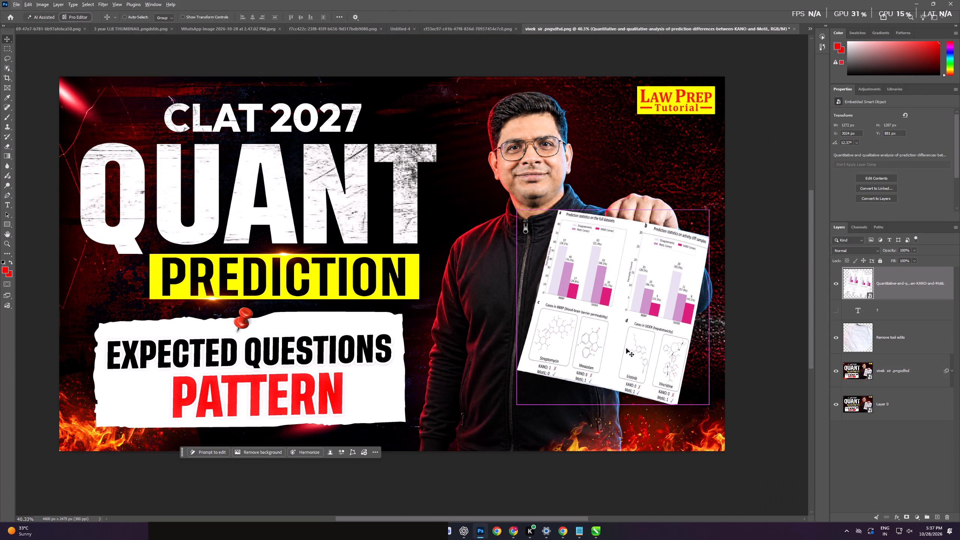
Scale the warped figure down to about 118% so a thin border of paper shows around it.
{"action": "key", "text": "ctrl+t"}
{"action": "left_click_drag", "start_coordinate": [676, 407], "coordinate": [669, 405], "text": "alt"}
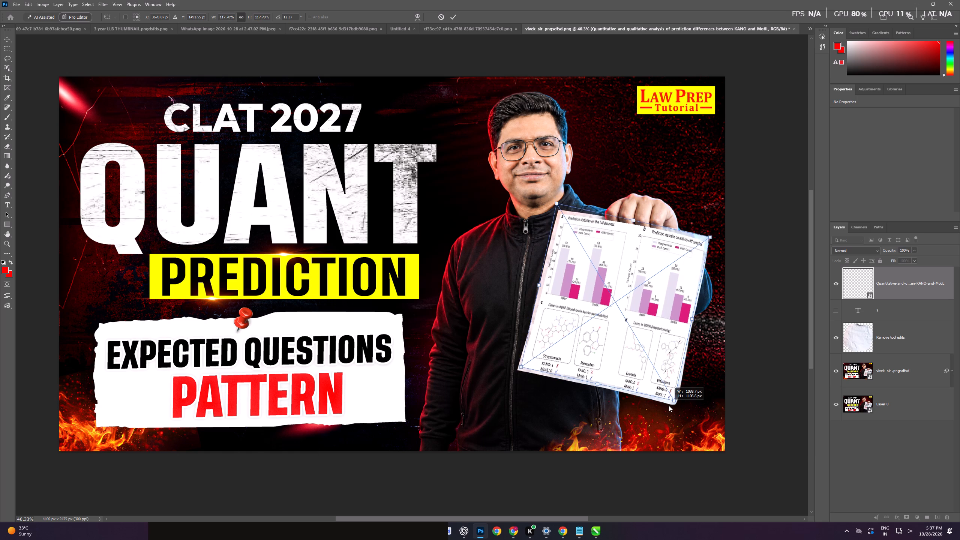
{"action": "left_click_drag", "start_coordinate": [669, 405], "coordinate": [669, 405], "text": "alt"}
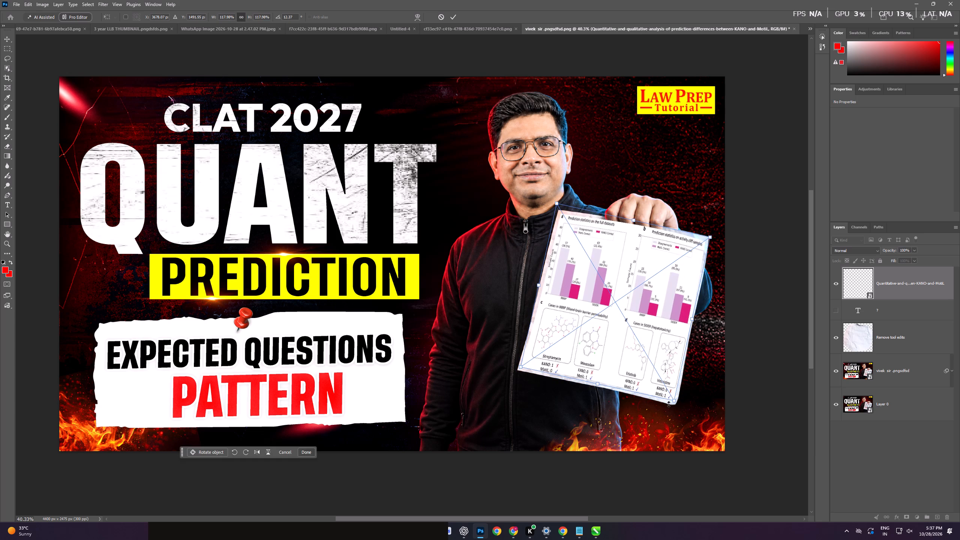
Rasterize the figure and erase the part covering the man's fingers at the top of the paper.
{"action": "scroll", "coordinate": [676, 251], "scroll_direction": "up", "scroll_amount": 5}
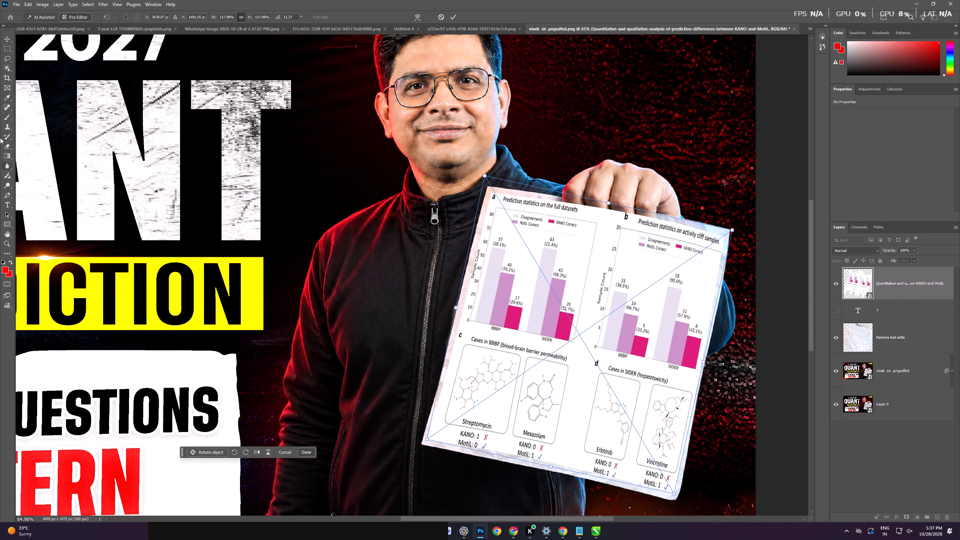
{"action": "left_click", "coordinate": [6, 145]}
{"action": "left_click", "coordinate": [591, 222]}
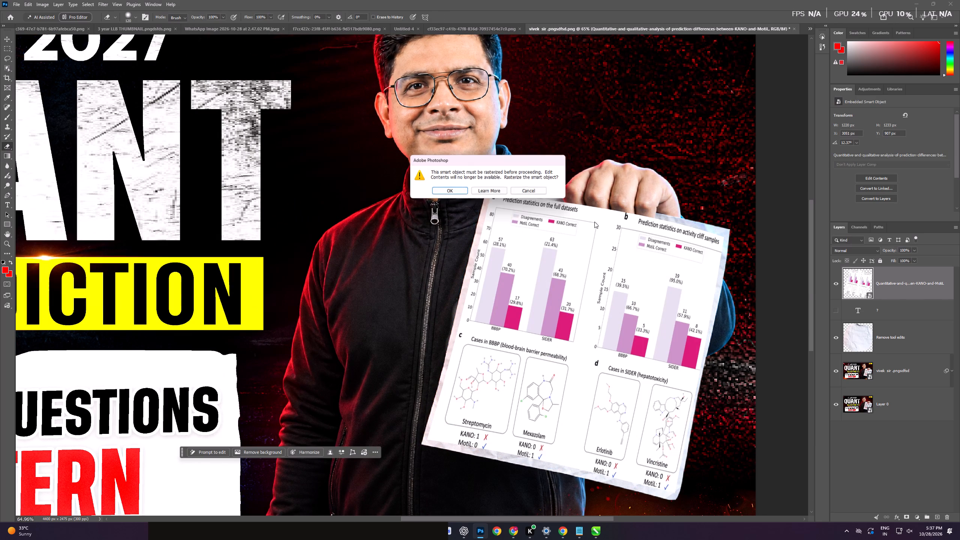
{"action": "left_click", "coordinate": [438, 193]}
{"action": "scroll", "coordinate": [640, 198], "scroll_direction": "up", "scroll_amount": 3}
{"action": "left_click_drag", "start_coordinate": [558, 208], "coordinate": [560, 217]}
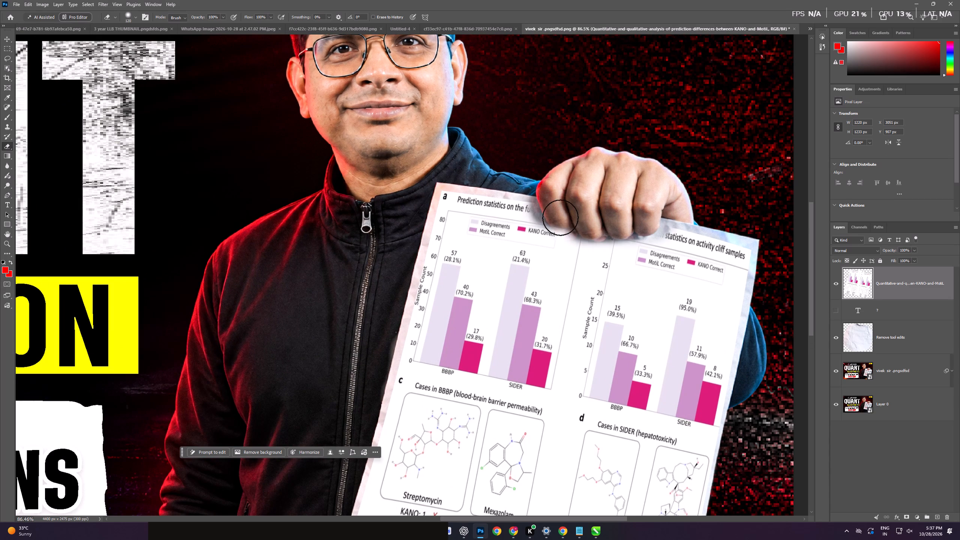
{"action": "left_click_drag", "start_coordinate": [560, 217], "coordinate": [551, 208]}
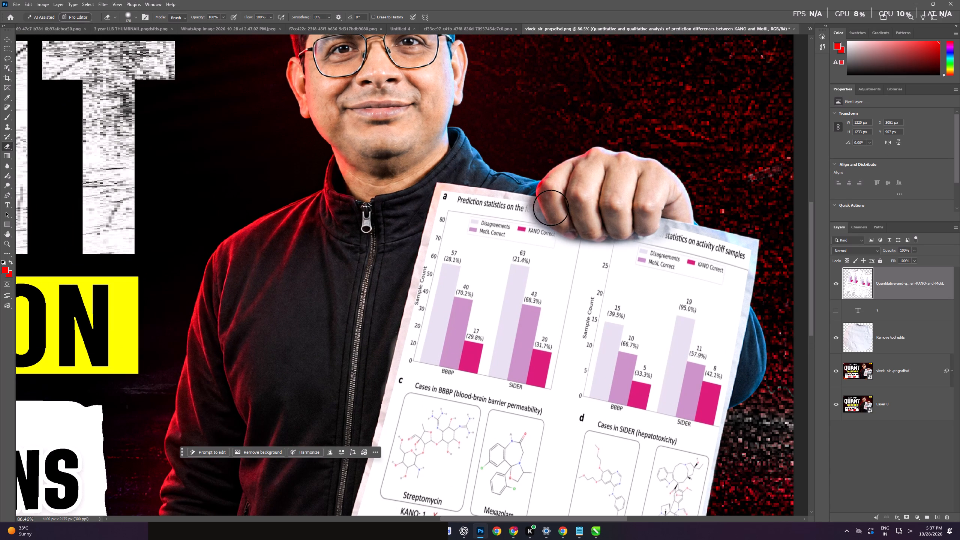
{"action": "left_click_drag", "start_coordinate": [551, 208], "coordinate": [544, 209]}
{"action": "left_click", "coordinate": [9, 39]}
Apply the basic Blur filter to the chart figure layer.
{"action": "scroll", "coordinate": [547, 214], "scroll_direction": "down", "scroll_amount": 4}
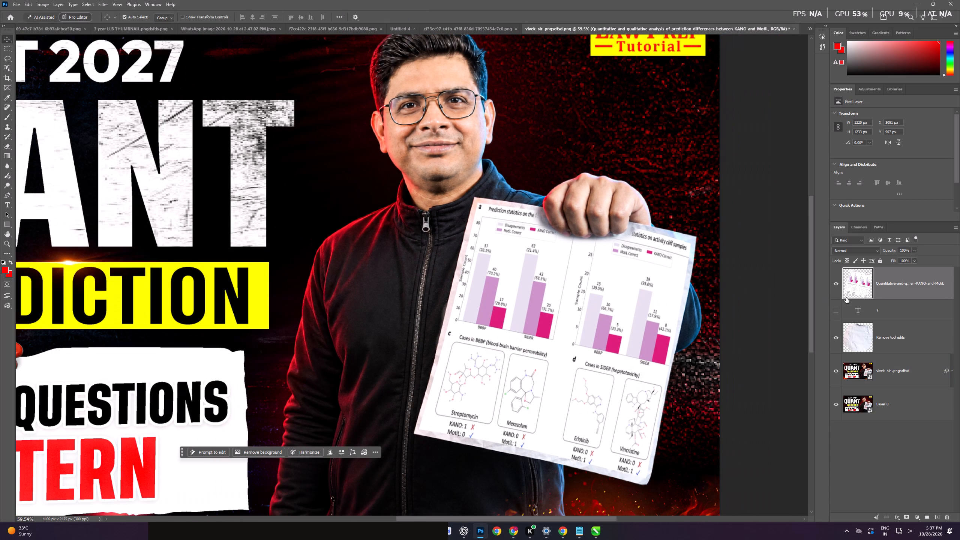
{"action": "left_click", "coordinate": [894, 294]}
{"action": "left_click", "coordinate": [105, 0]}
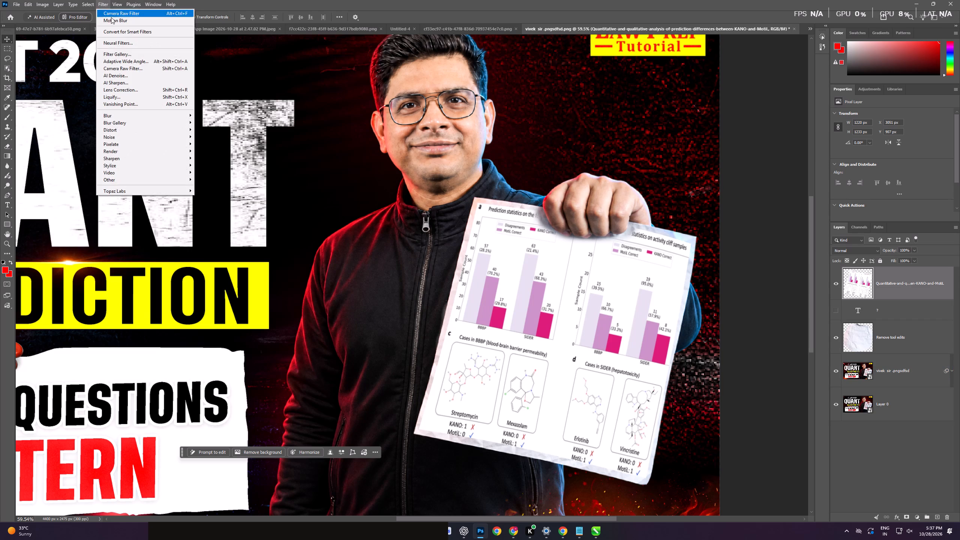
{"action": "left_click", "coordinate": [213, 121]}
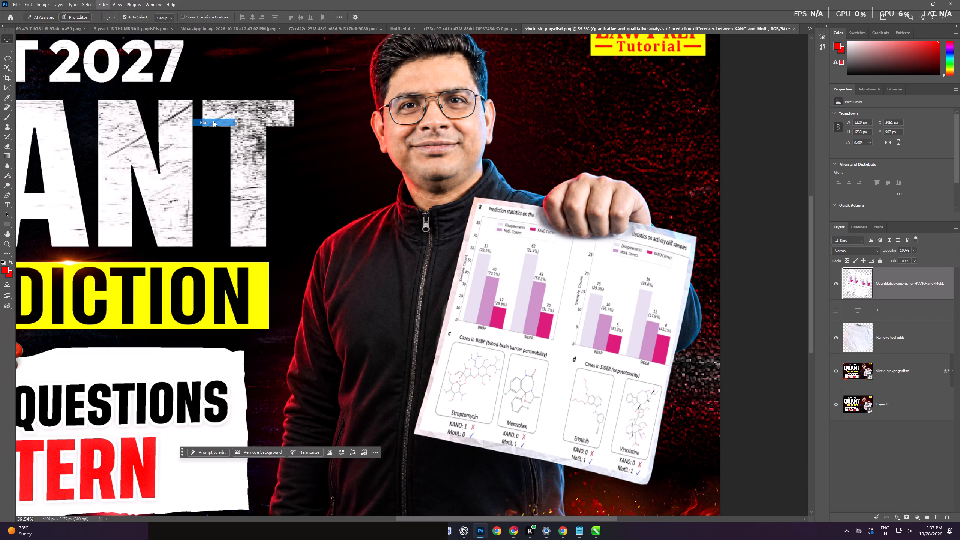
Apply a Motion Blur with angle 0° and distance 35 pixels to the chart figure layer.
{"action": "left_click", "coordinate": [109, 3]}
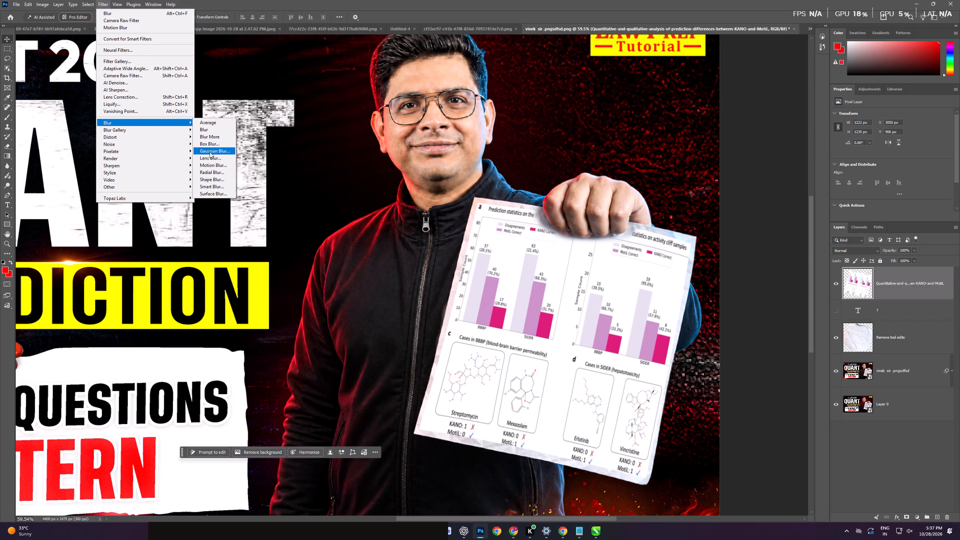
{"action": "left_click", "coordinate": [210, 162]}
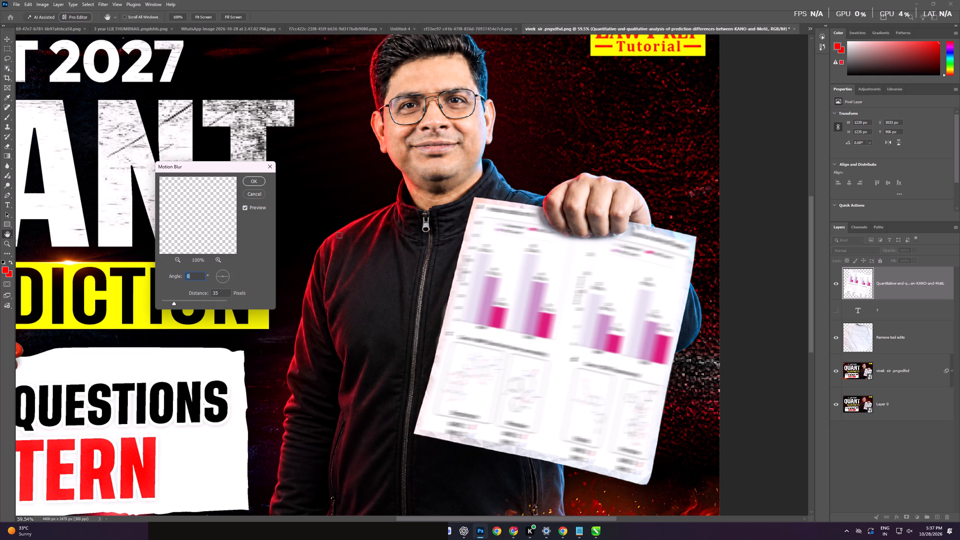
{"action": "left_click", "coordinate": [256, 181]}
{"action": "scroll", "coordinate": [513, 247], "scroll_direction": "down", "scroll_amount": 9}
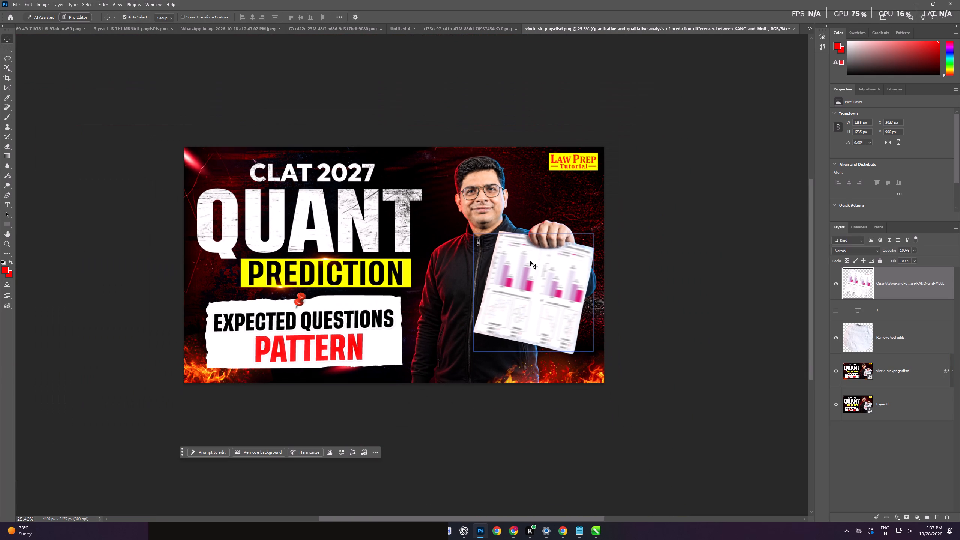
{"action": "left_click", "coordinate": [726, 273]}
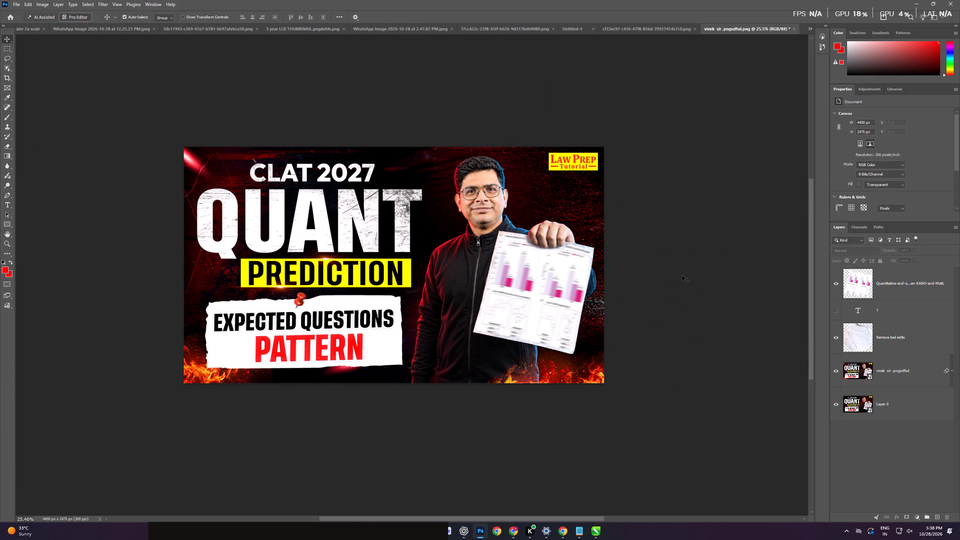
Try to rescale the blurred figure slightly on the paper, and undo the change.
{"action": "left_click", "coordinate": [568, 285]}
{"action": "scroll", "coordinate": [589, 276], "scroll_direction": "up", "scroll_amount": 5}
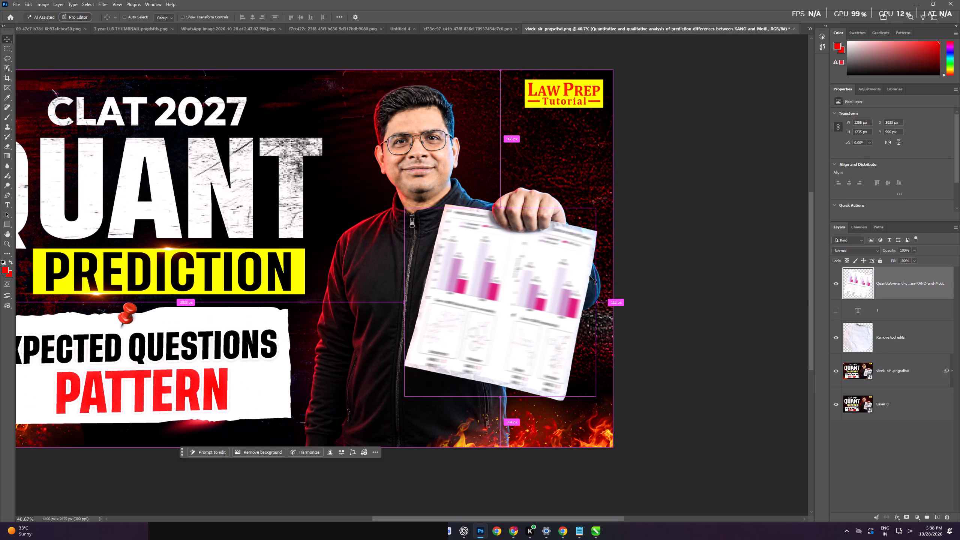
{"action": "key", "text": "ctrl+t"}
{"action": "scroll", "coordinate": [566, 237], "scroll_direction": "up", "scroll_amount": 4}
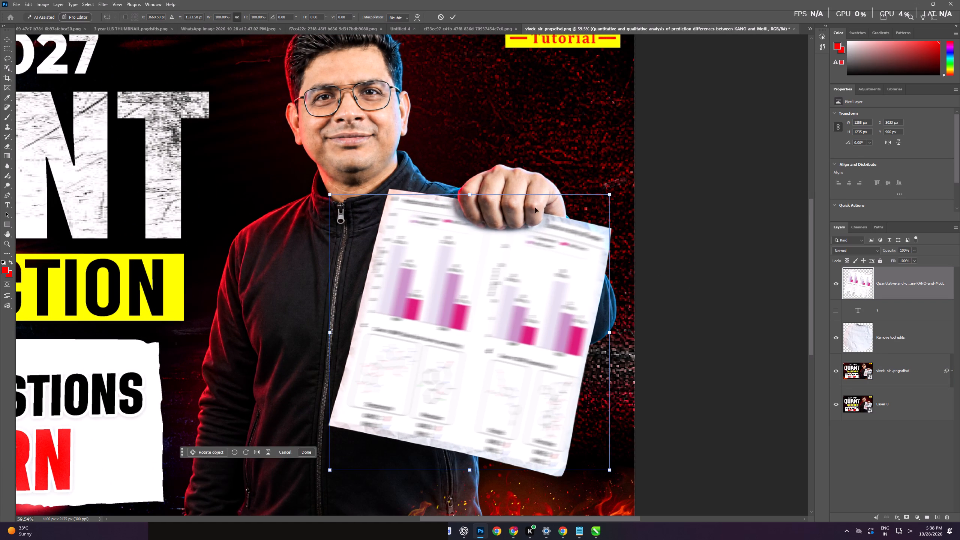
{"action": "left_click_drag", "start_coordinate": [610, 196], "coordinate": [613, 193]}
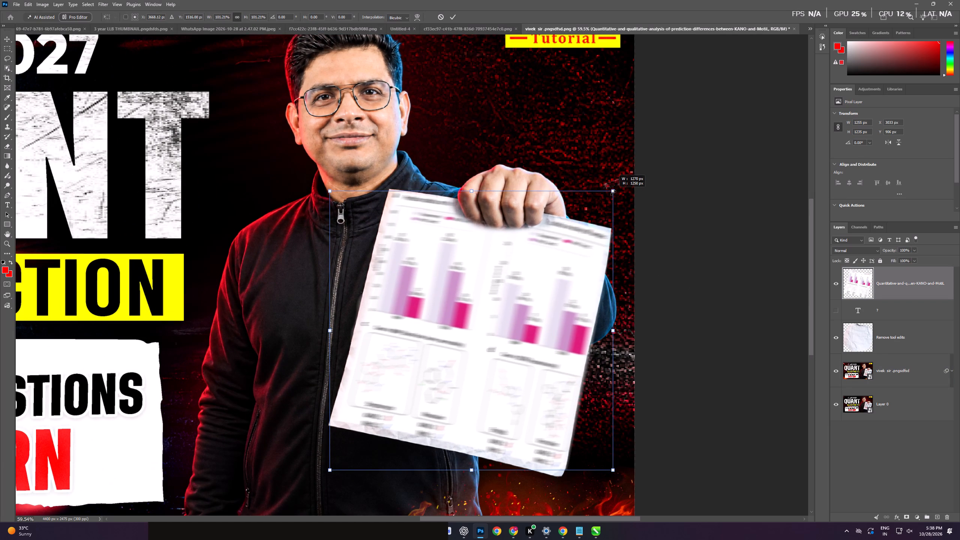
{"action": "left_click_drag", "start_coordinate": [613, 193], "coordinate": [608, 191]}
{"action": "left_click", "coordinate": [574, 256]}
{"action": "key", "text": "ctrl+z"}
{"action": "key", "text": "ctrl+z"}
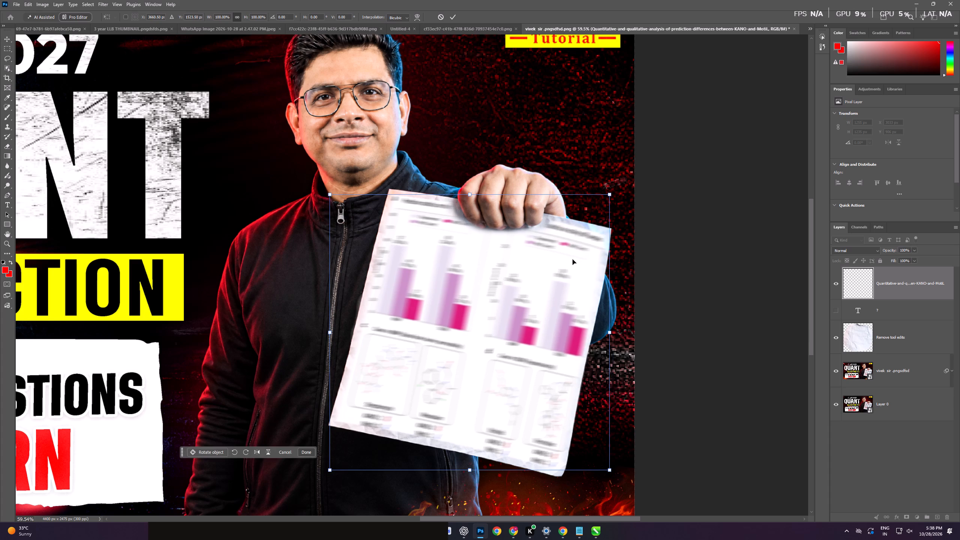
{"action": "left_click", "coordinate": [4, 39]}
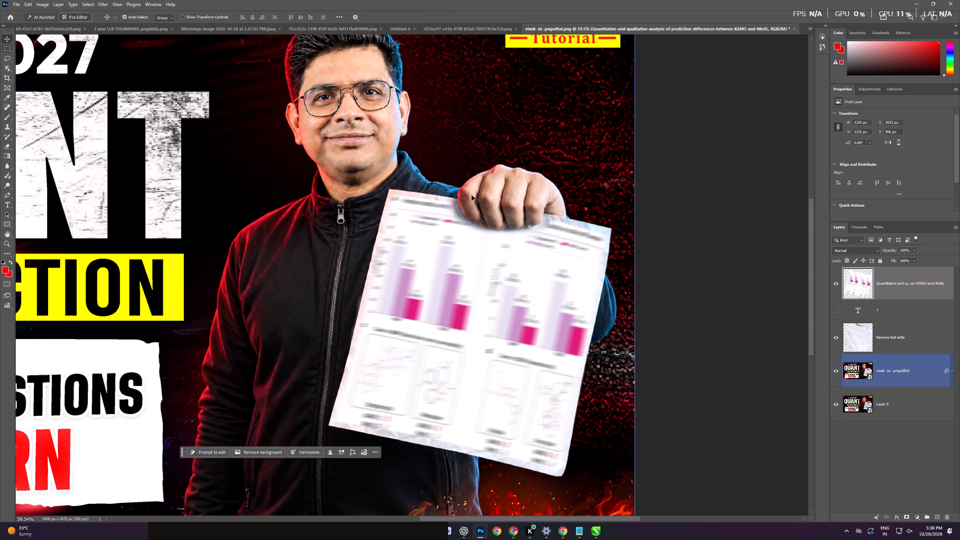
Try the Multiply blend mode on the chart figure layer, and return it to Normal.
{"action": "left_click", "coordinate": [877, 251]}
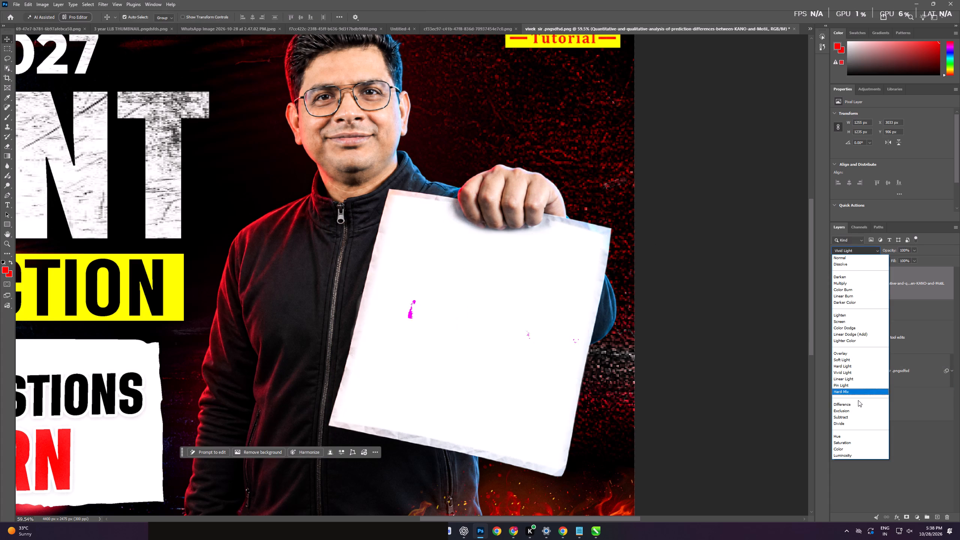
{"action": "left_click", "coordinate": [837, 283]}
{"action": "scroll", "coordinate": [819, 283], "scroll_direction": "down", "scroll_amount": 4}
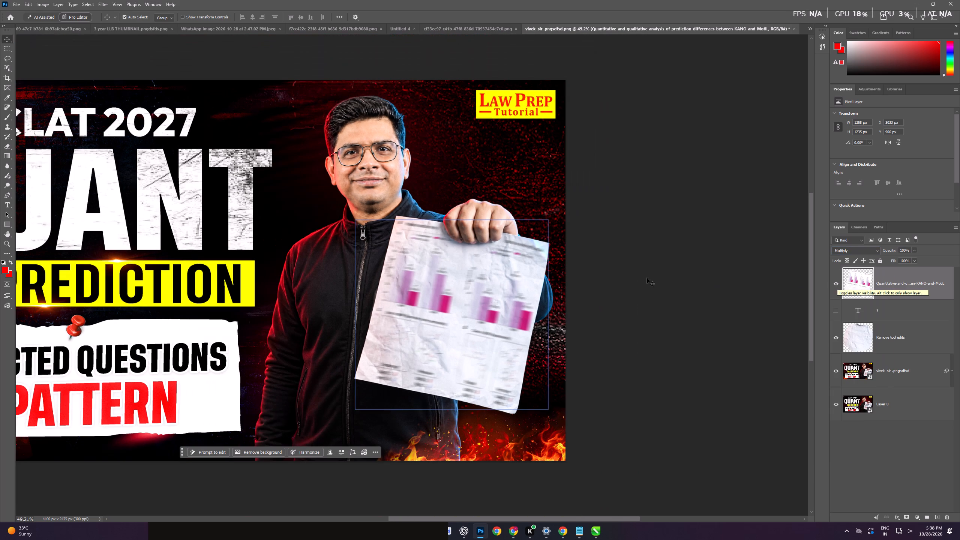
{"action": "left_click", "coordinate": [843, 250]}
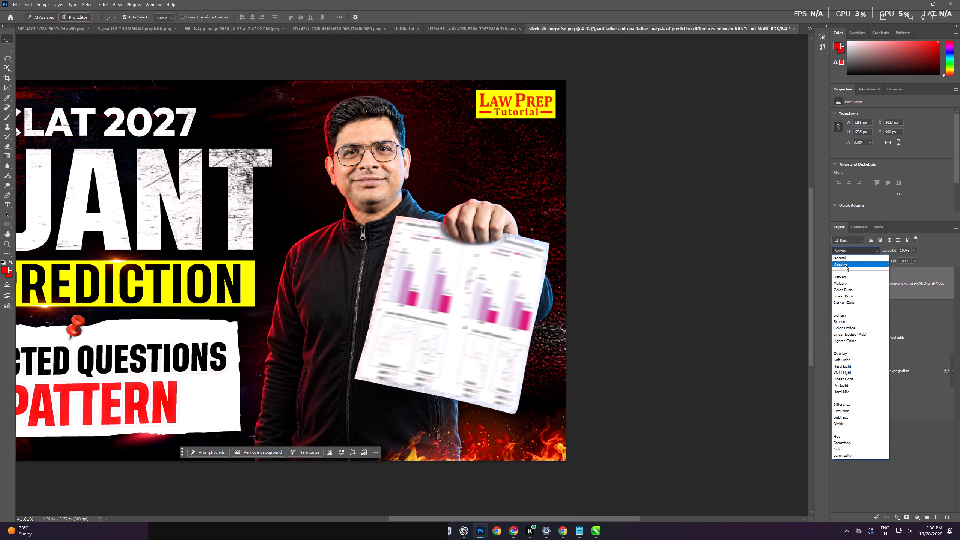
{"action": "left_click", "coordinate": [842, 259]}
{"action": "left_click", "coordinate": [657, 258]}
Quick-export the thumbnail as a PNG to the Downloads folder, replacing the existing CLAT 2027 Quant Prediction thumbnail file.
{"action": "scroll", "coordinate": [574, 256], "scroll_direction": "down", "scroll_amount": 5}
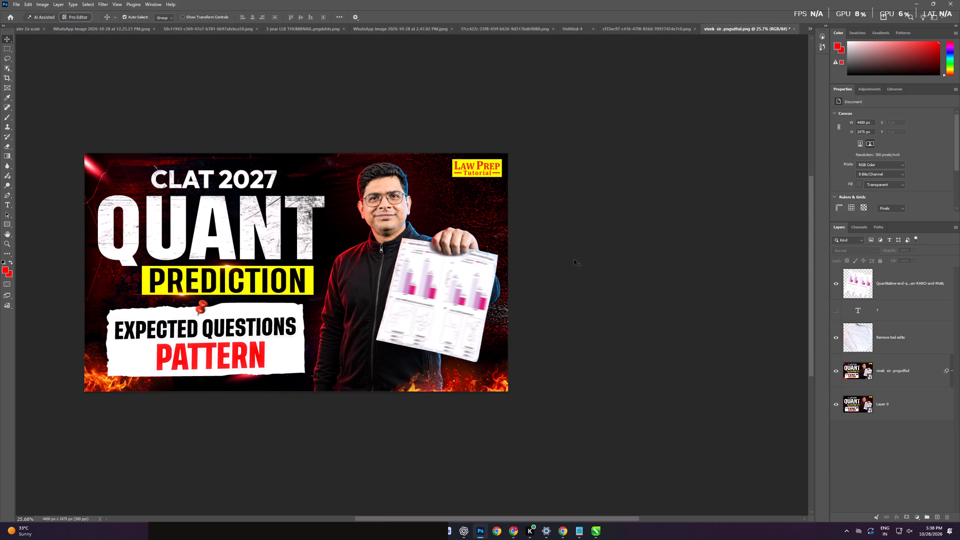
{"action": "scroll", "coordinate": [583, 263], "scroll_direction": "down", "scroll_amount": 2}
{"action": "left_click", "coordinate": [12, 0]}
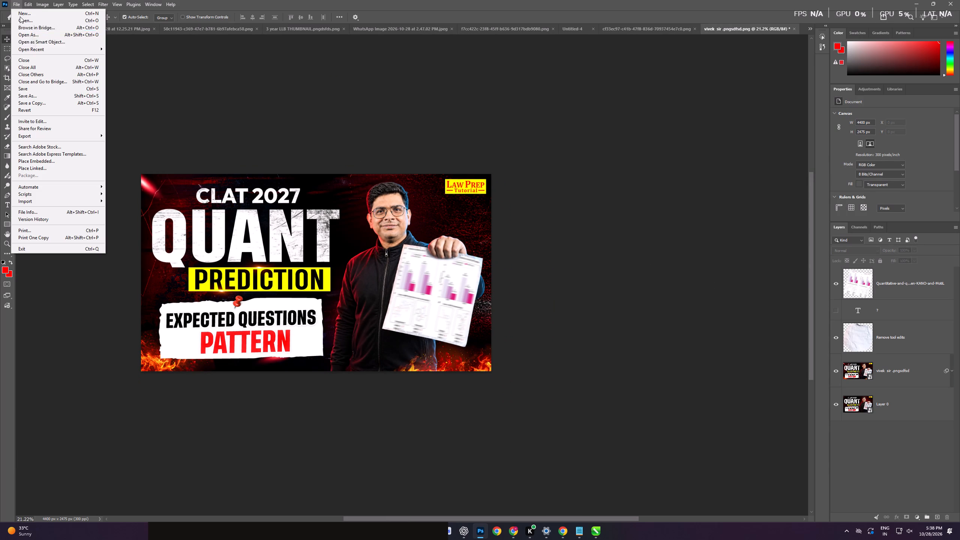
{"action": "left_click", "coordinate": [52, 135]}
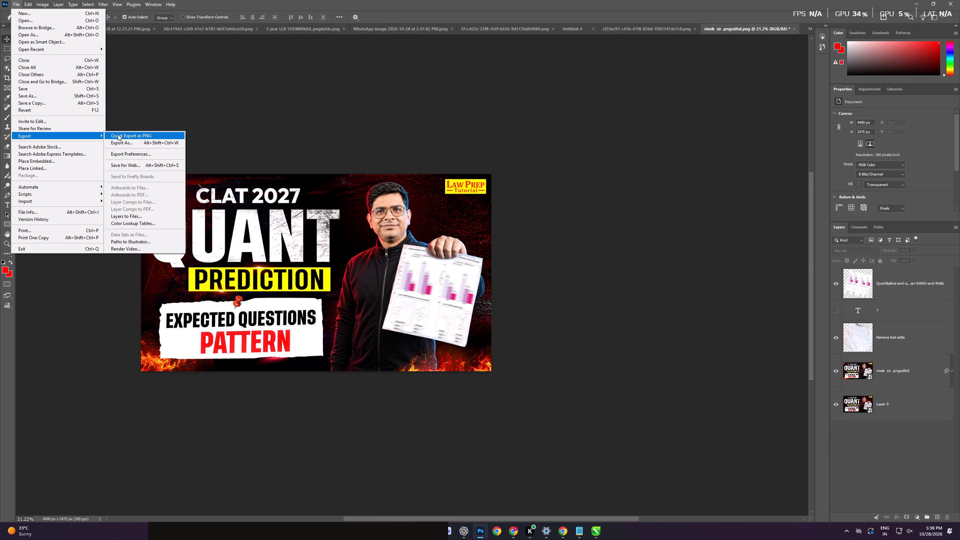
{"action": "left_click", "coordinate": [118, 134]}
{"action": "double_click", "coordinate": [123, 114]}
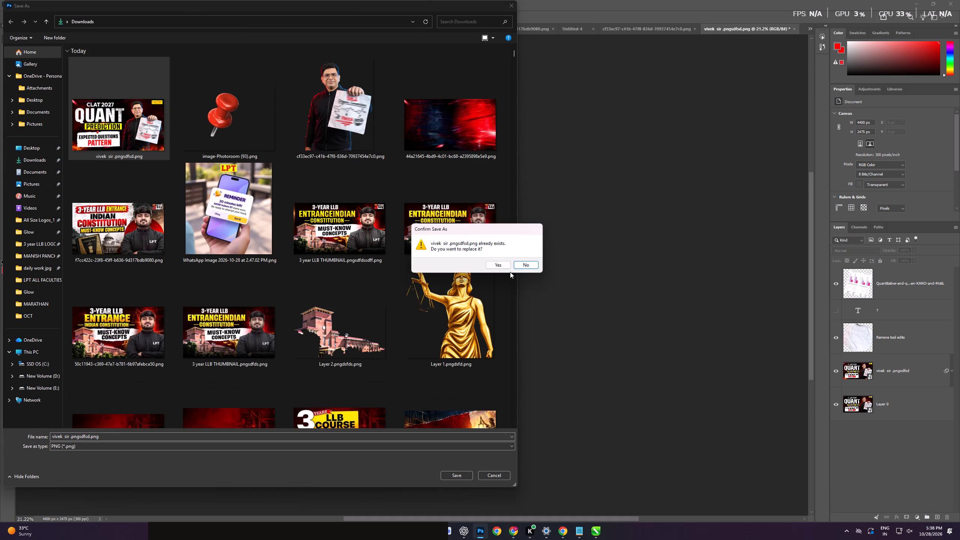
{"action": "left_click", "coordinate": [495, 256]}
{"action": "left_click", "coordinate": [495, 262]}
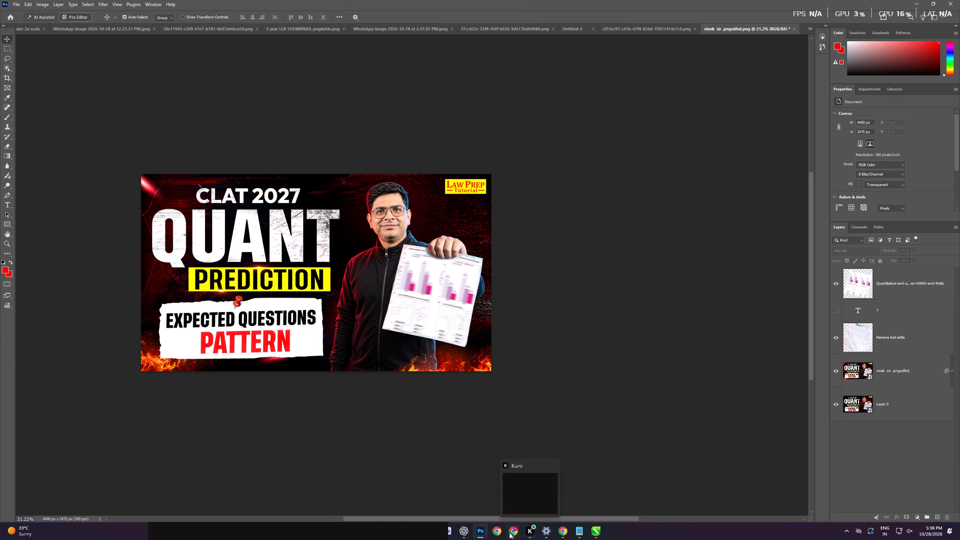
Switch to the Chrome browser.
{"action": "left_click", "coordinate": [509, 532]}
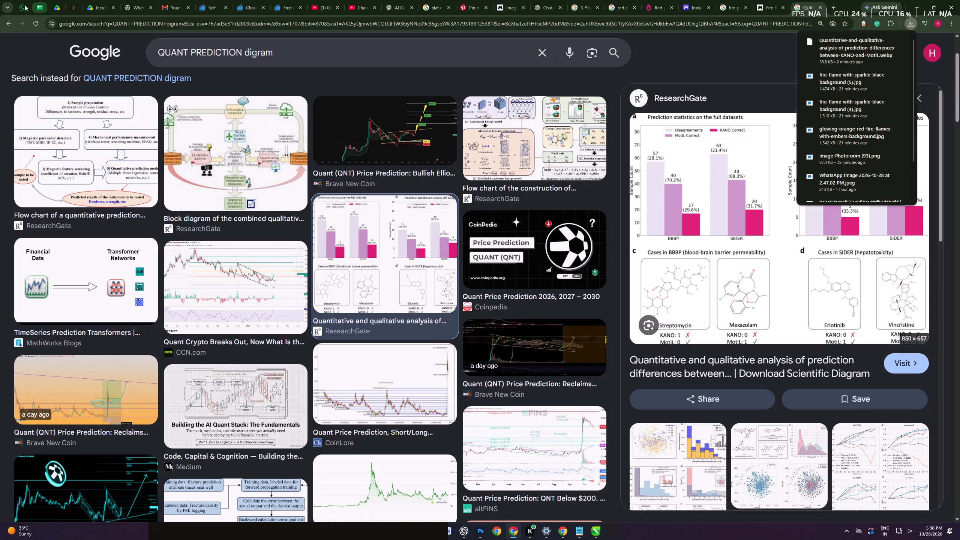